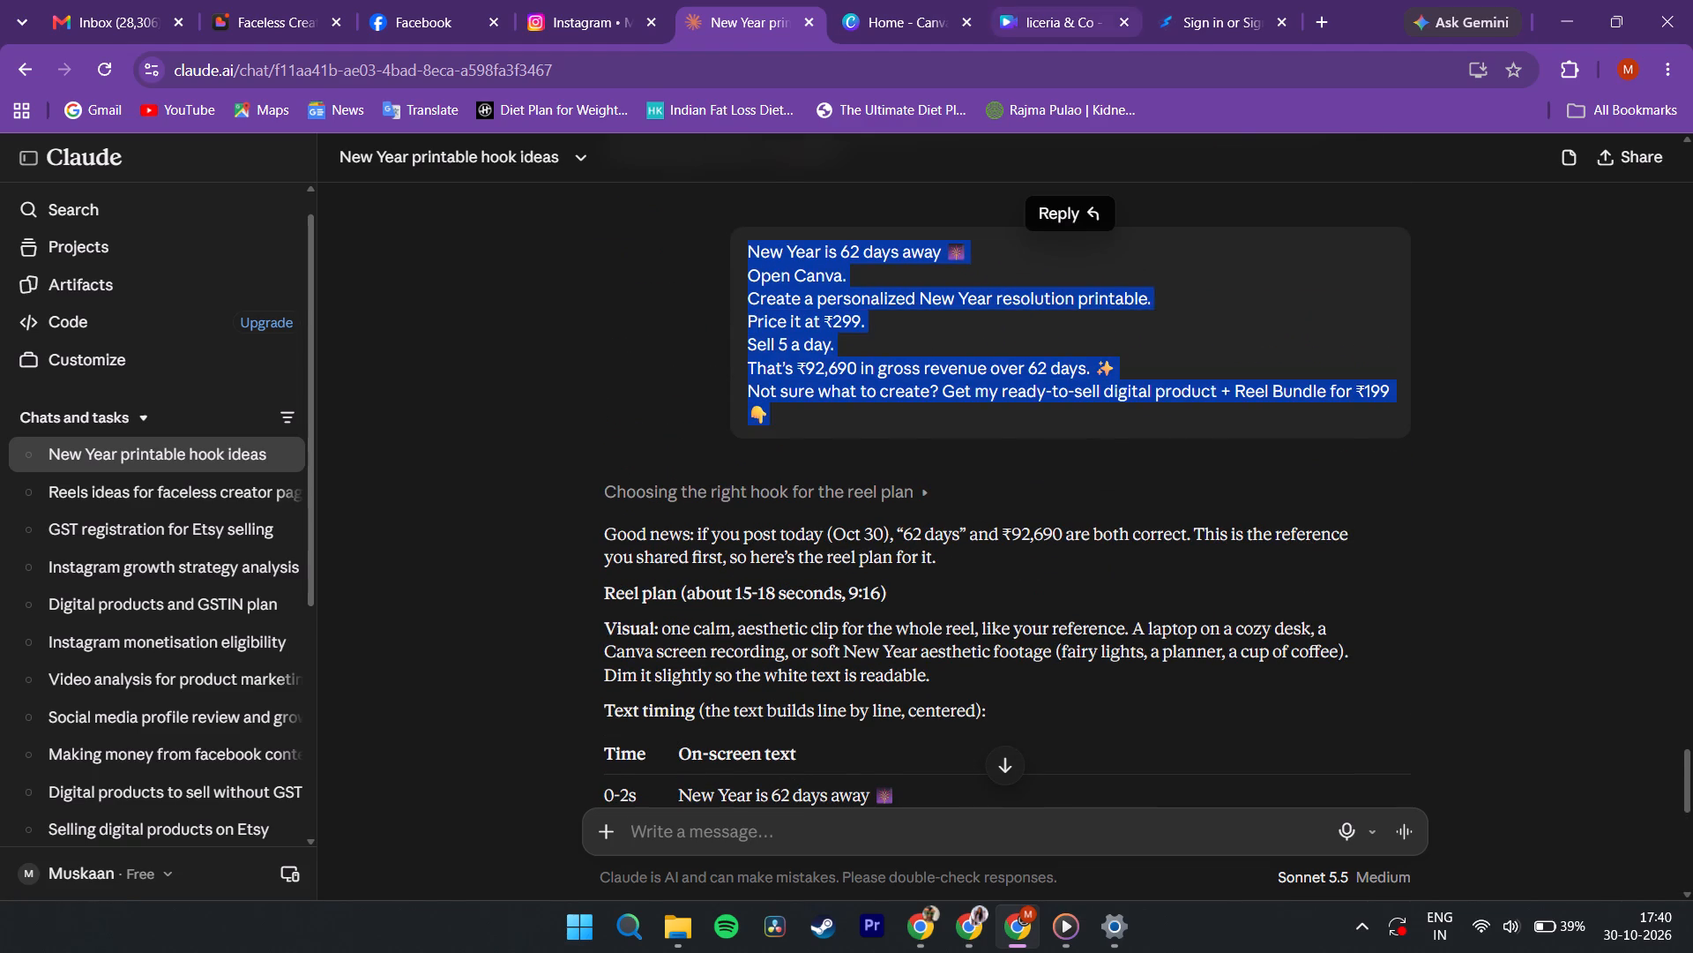
# Back in the Canva reel, replace the "Are you ready" text with the copied hook text and move it to the frame's top.
pyautogui.click(996, 0)
pyautogui.doubleClick(1048, 419)
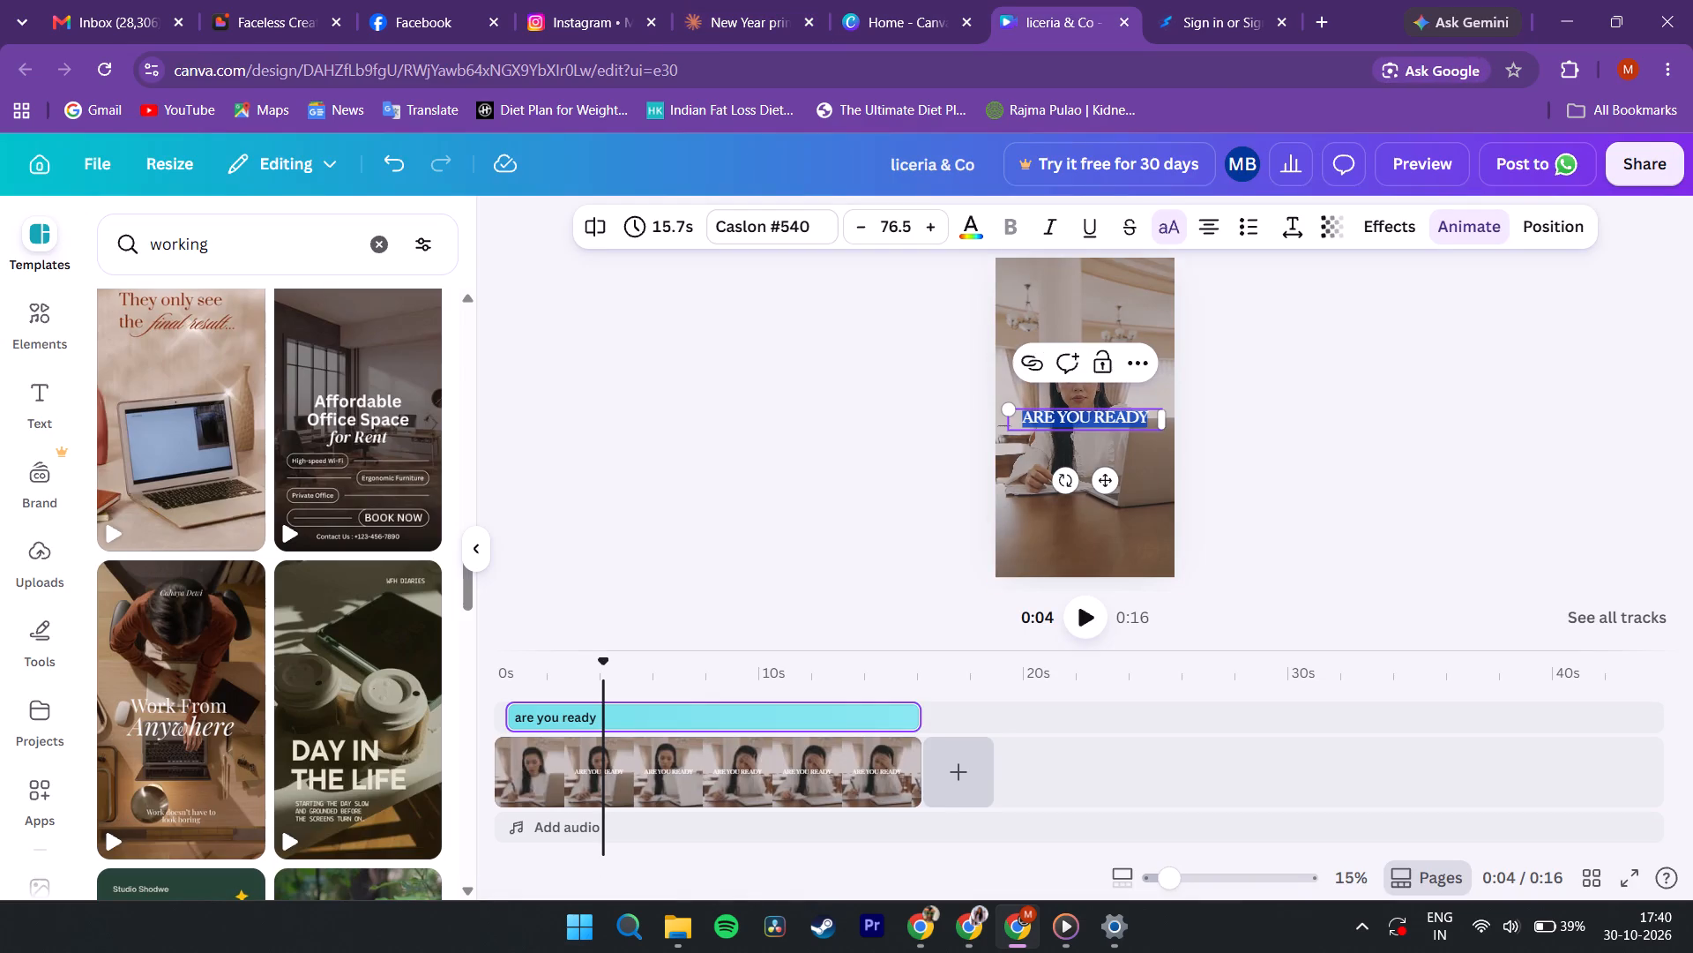
pyautogui.hotkey('ctrl', 'a')
pyautogui.hotkey('ctrl', 'v')
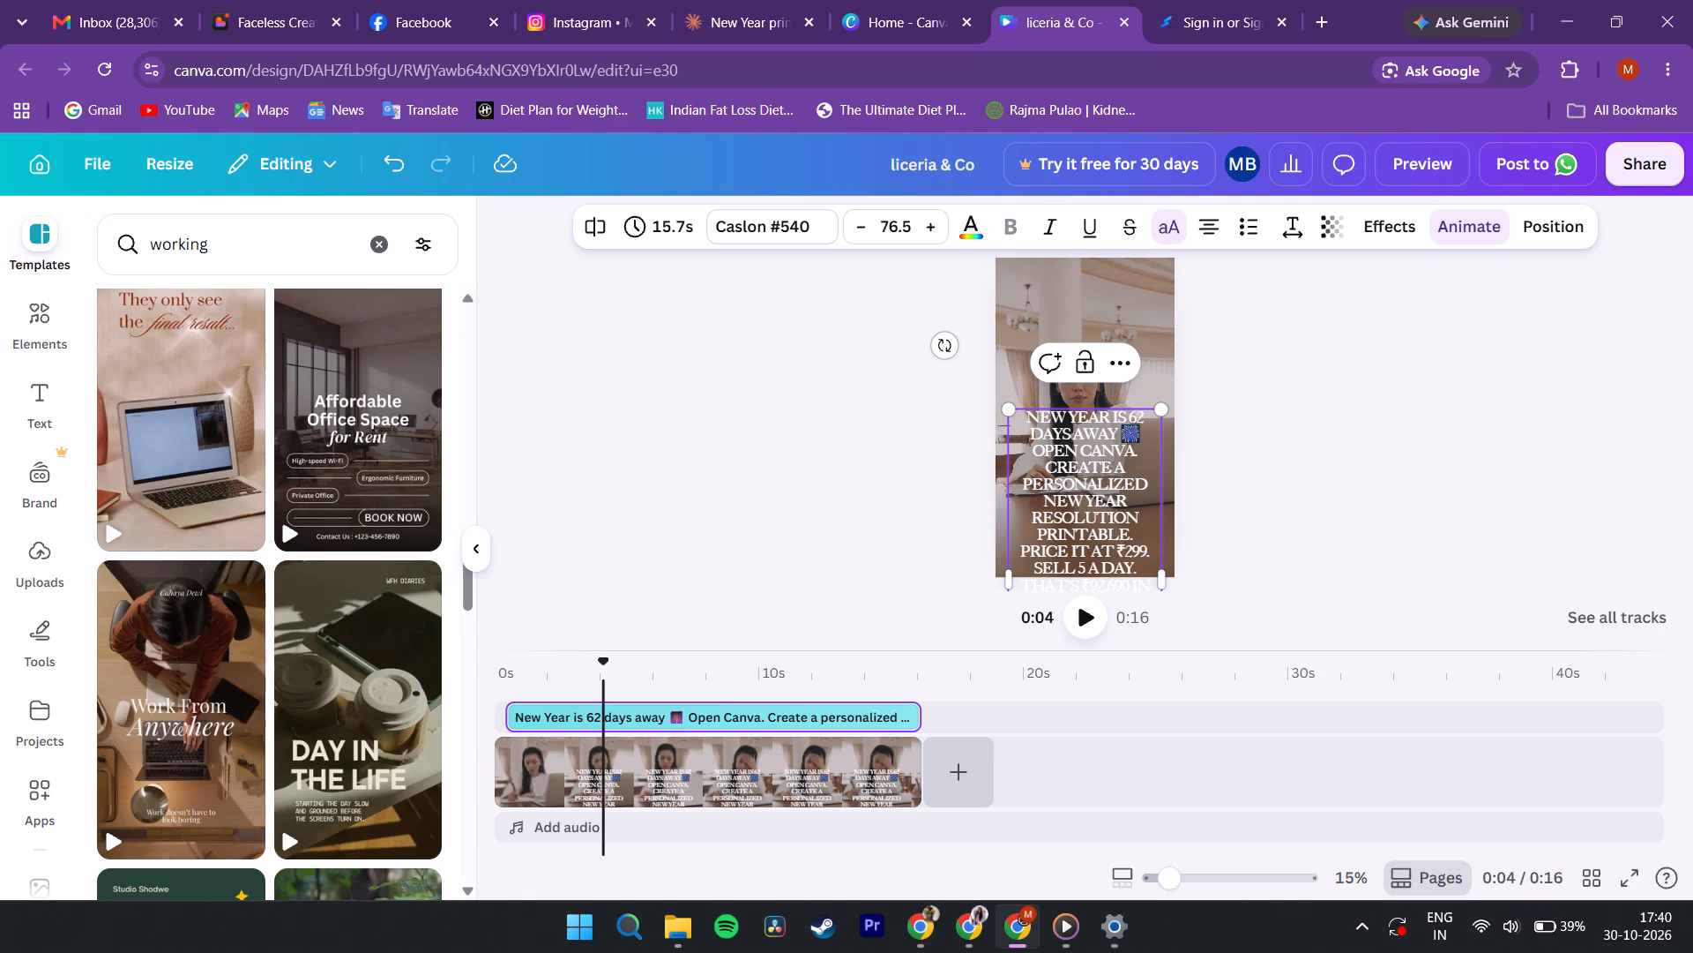
pyautogui.moveTo(1105, 405); pyautogui.dragTo(1105, 272)
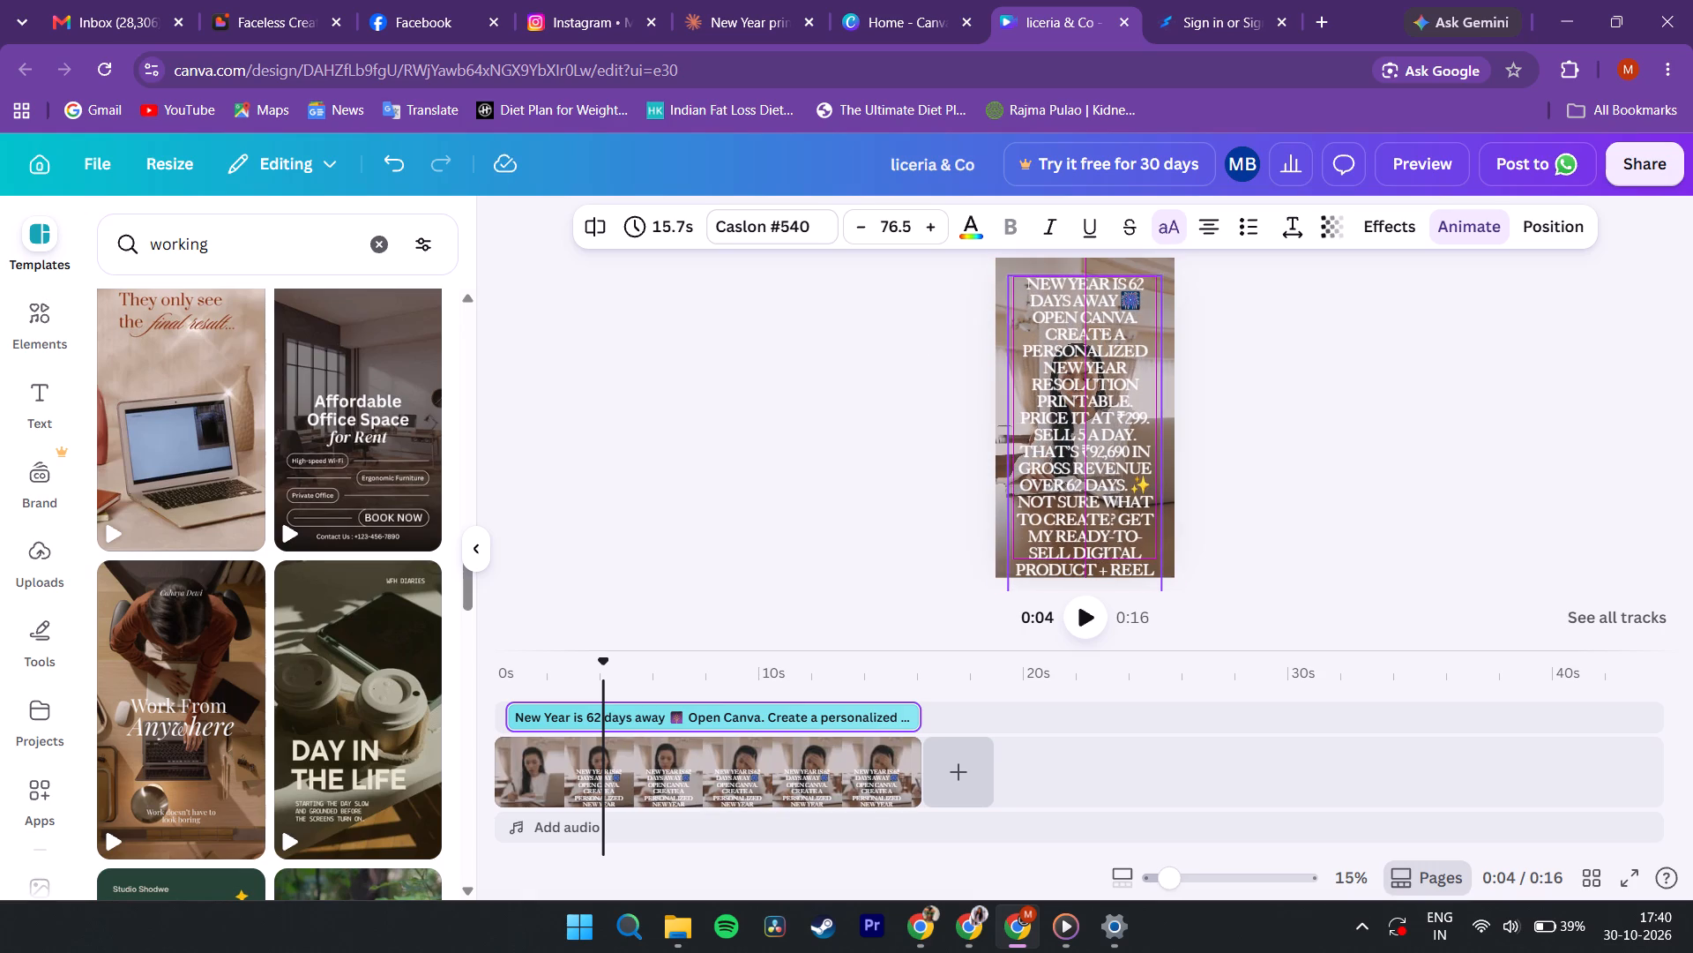
pyautogui.moveTo(1105, 272); pyautogui.dragTo(1108, 264)
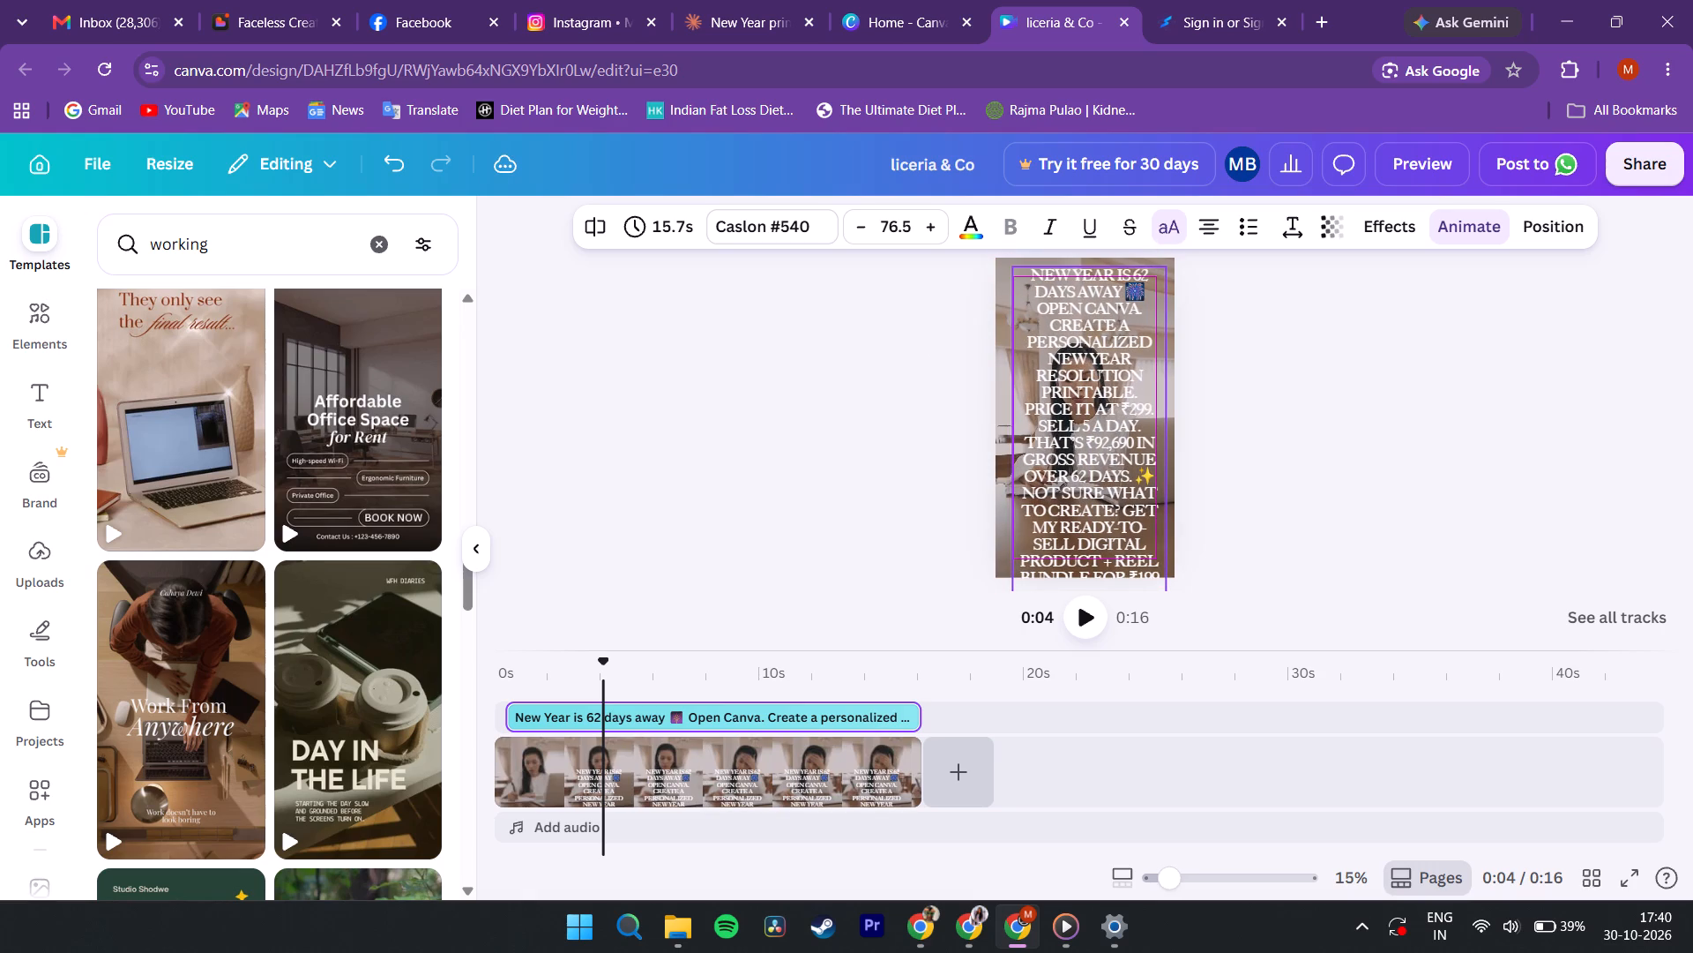
pyautogui.moveTo(1108, 264); pyautogui.dragTo(1108, 263)
# Change the font of the entire hook text to DM Sans.
pyautogui.hotkey('ctrl', 'a')
pyautogui.tripleClick(1087, 357)
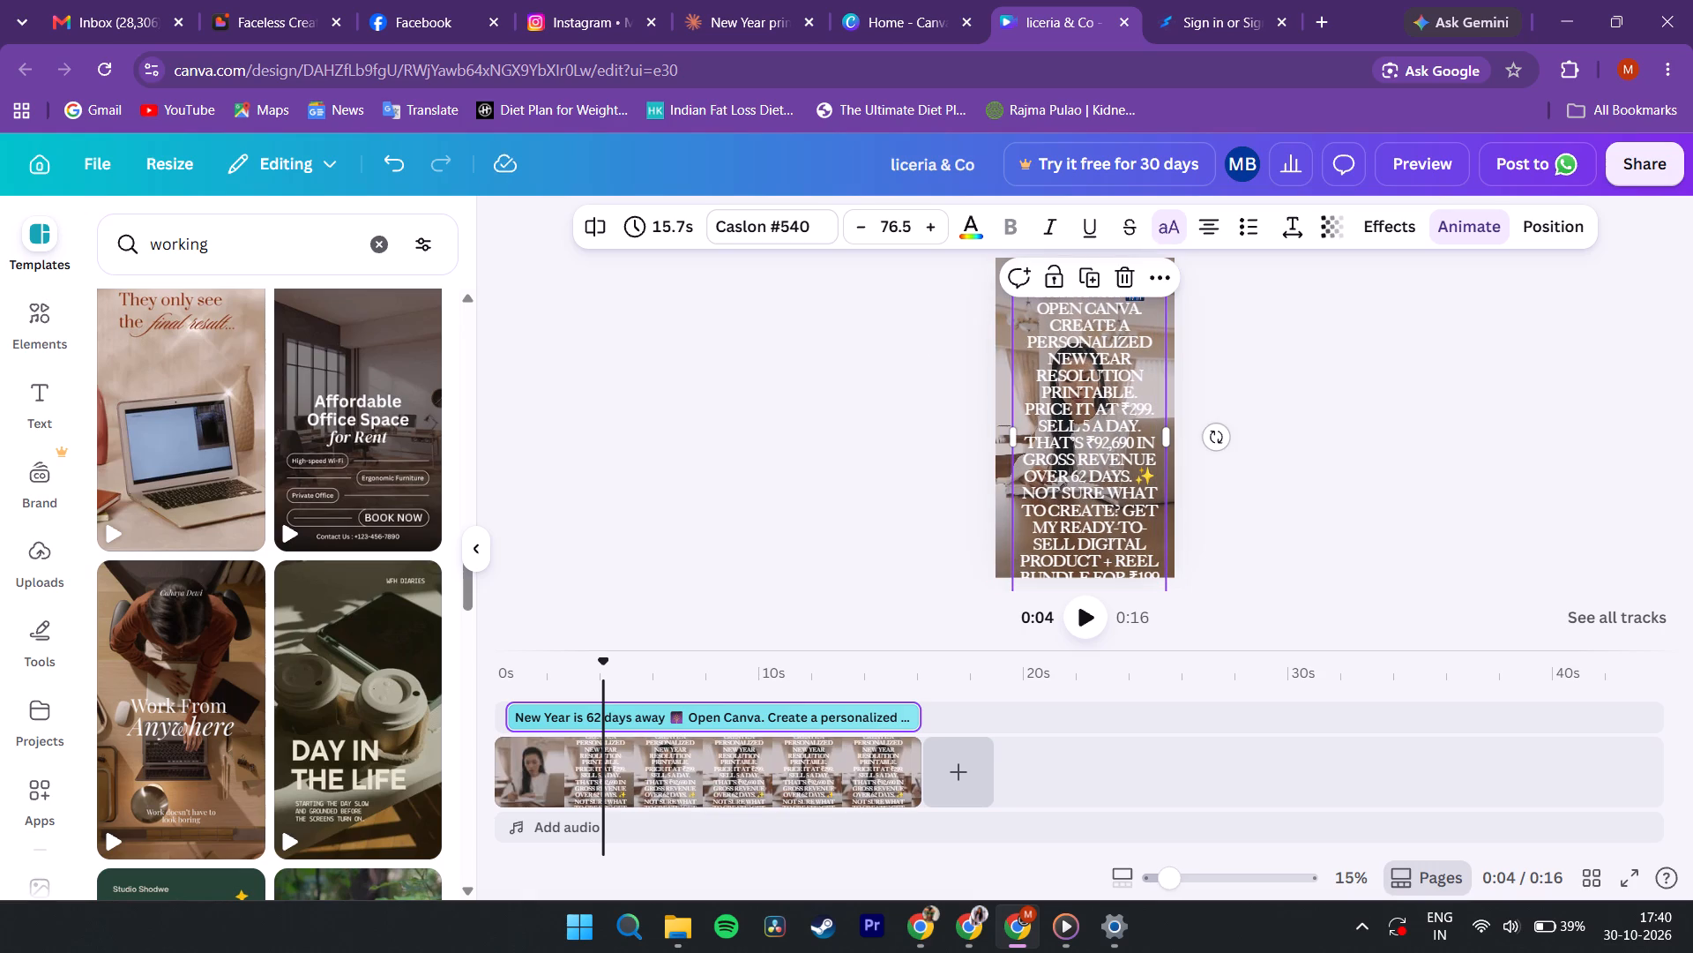
pyautogui.hotkey('ctrl', 'a')
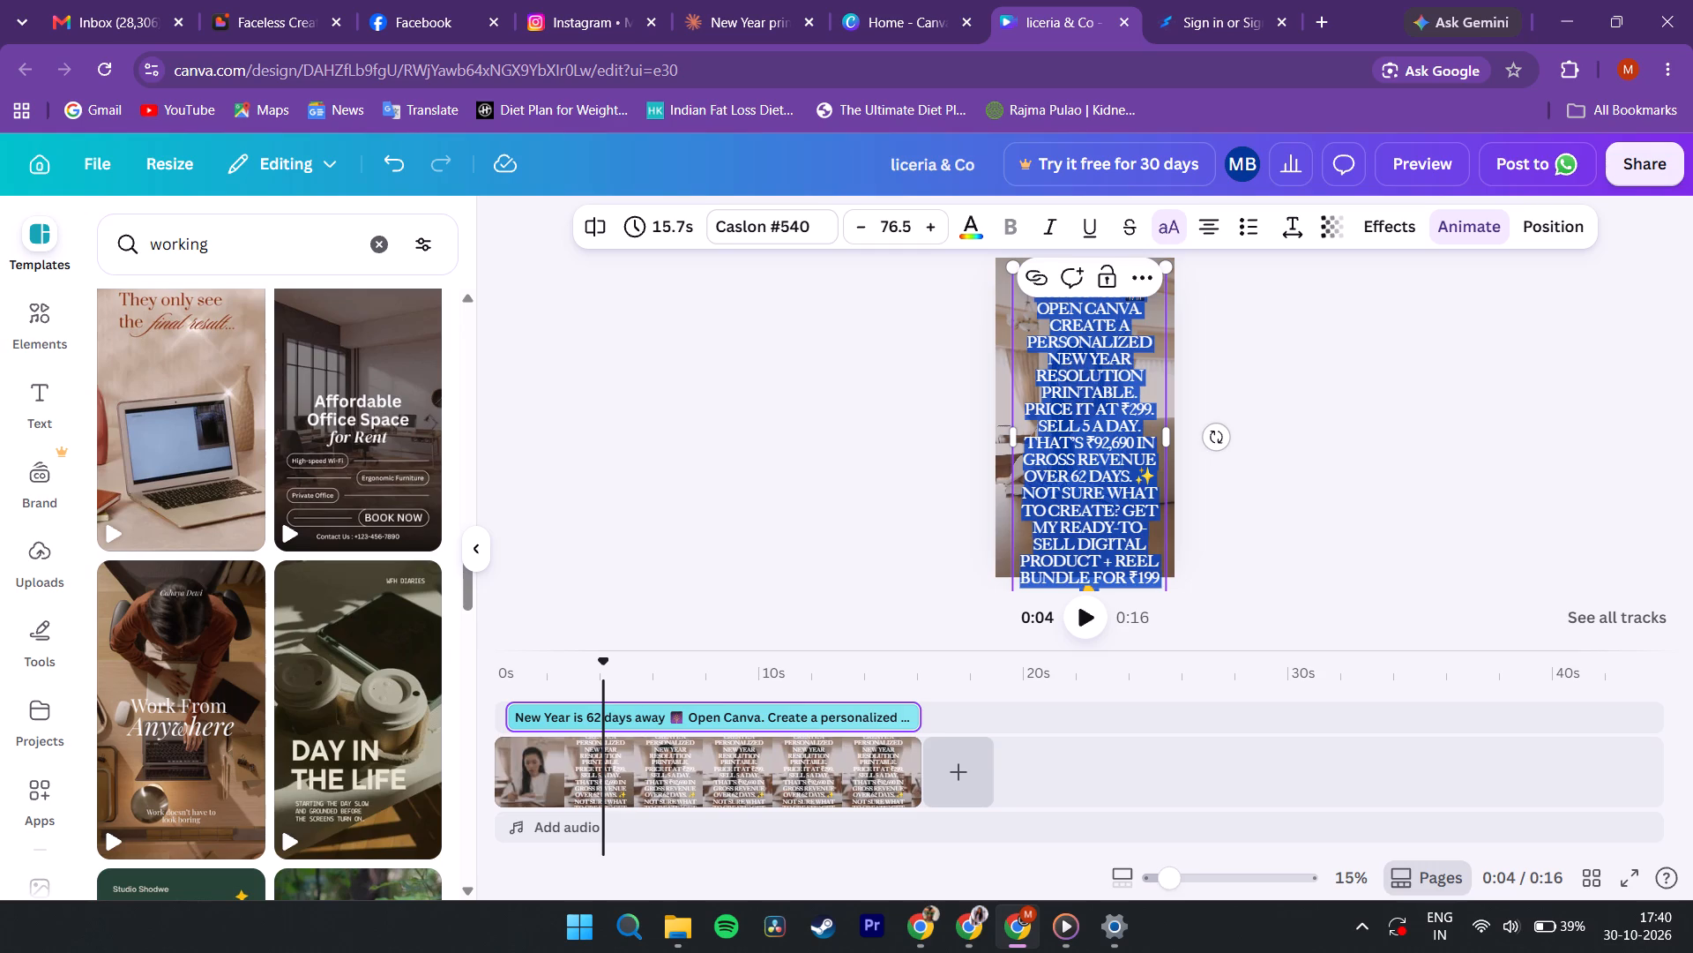
pyautogui.click(797, 219)
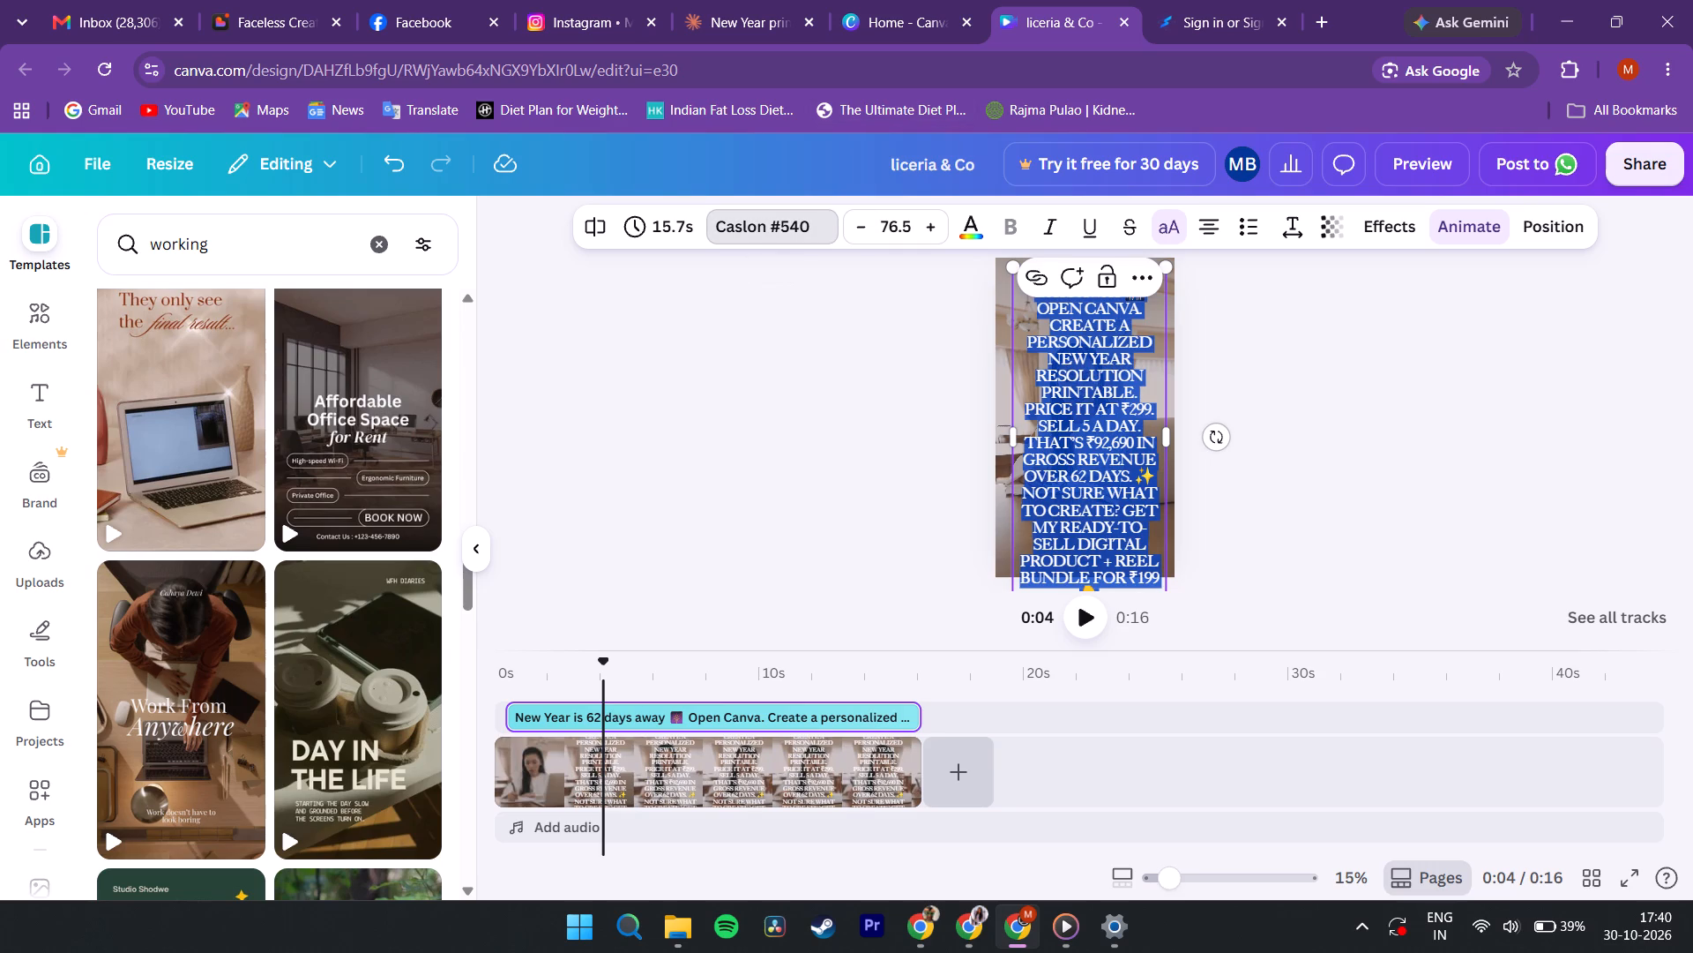
pyautogui.scroll(2, 228, 637)
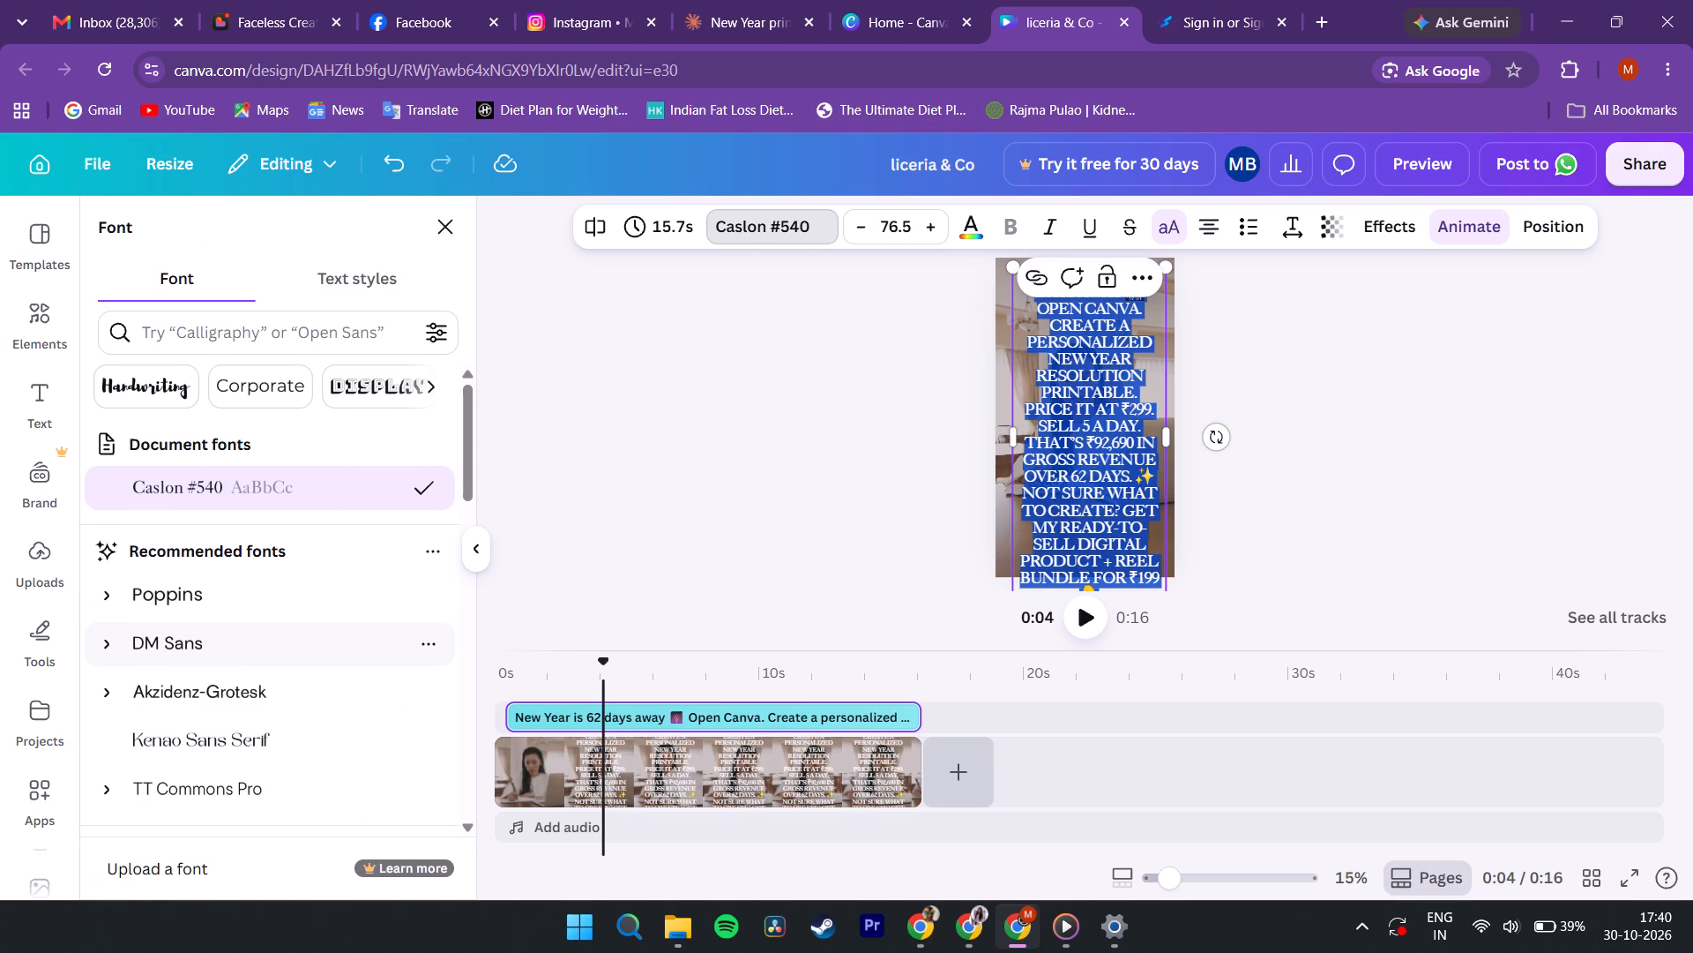
pyautogui.scroll(-3, 228, 637)
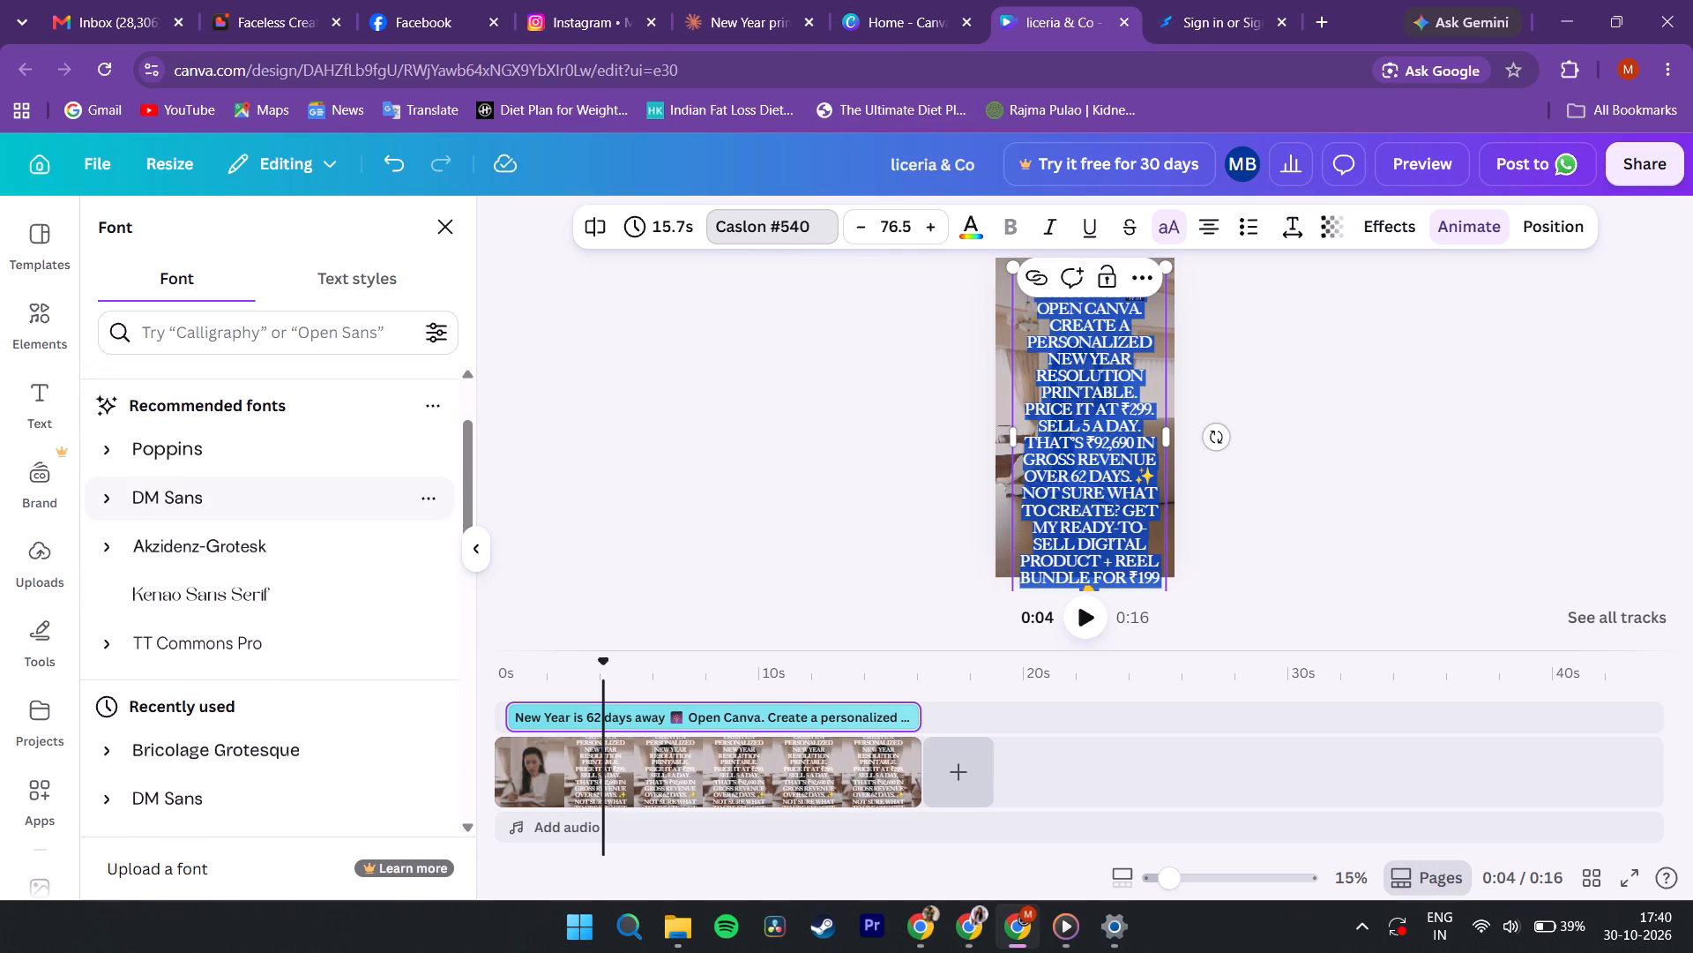
pyautogui.click(205, 513)
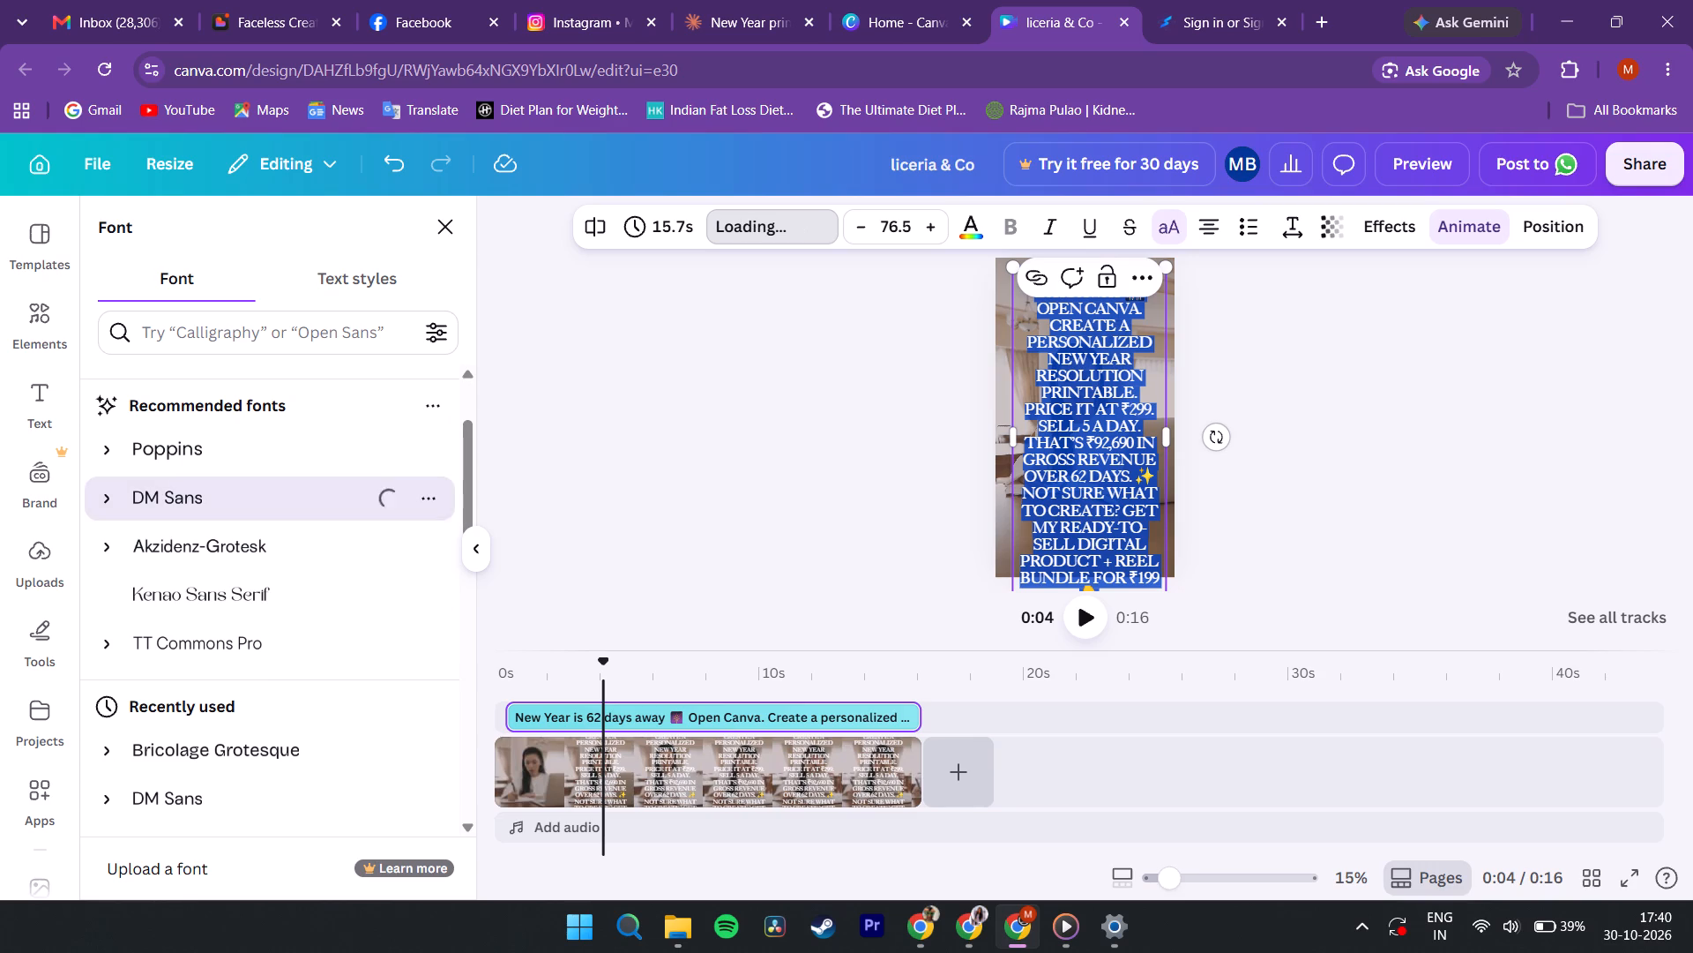
# Set the font size of the entire hook text to 52 and deselect the text box.
pyautogui.tripleClick(857, 232)
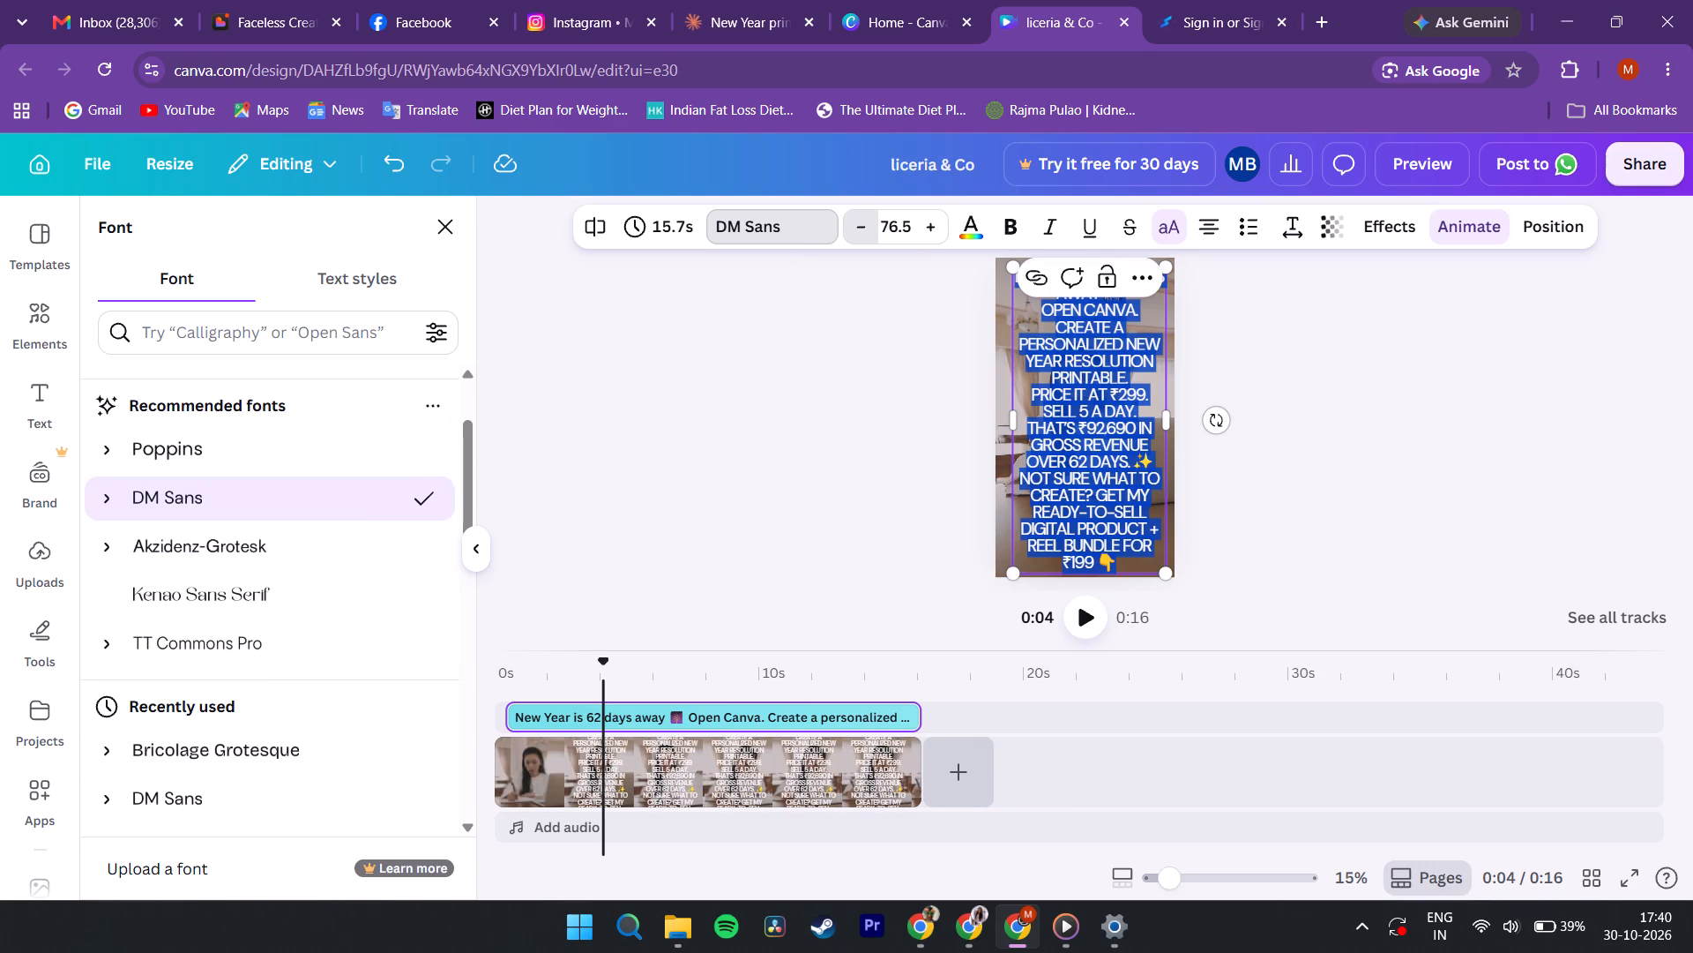
pyautogui.tripleClick(857, 232)
pyautogui.click(857, 232)
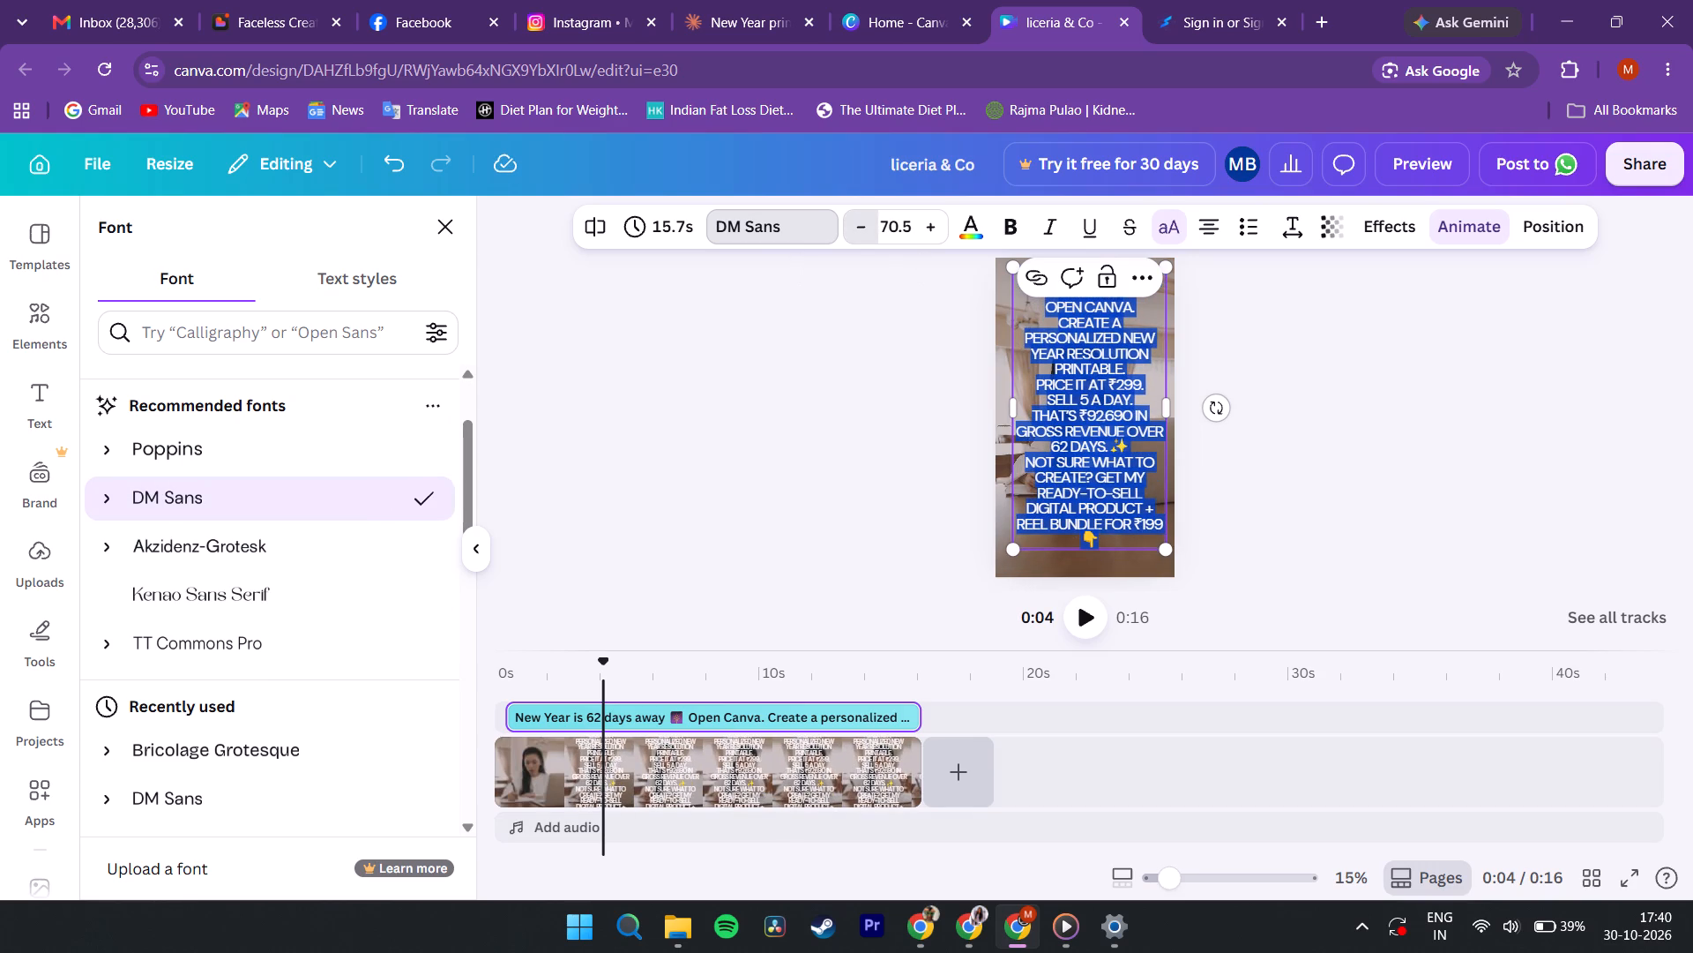
pyautogui.click(914, 221)
pyautogui.click(893, 236)
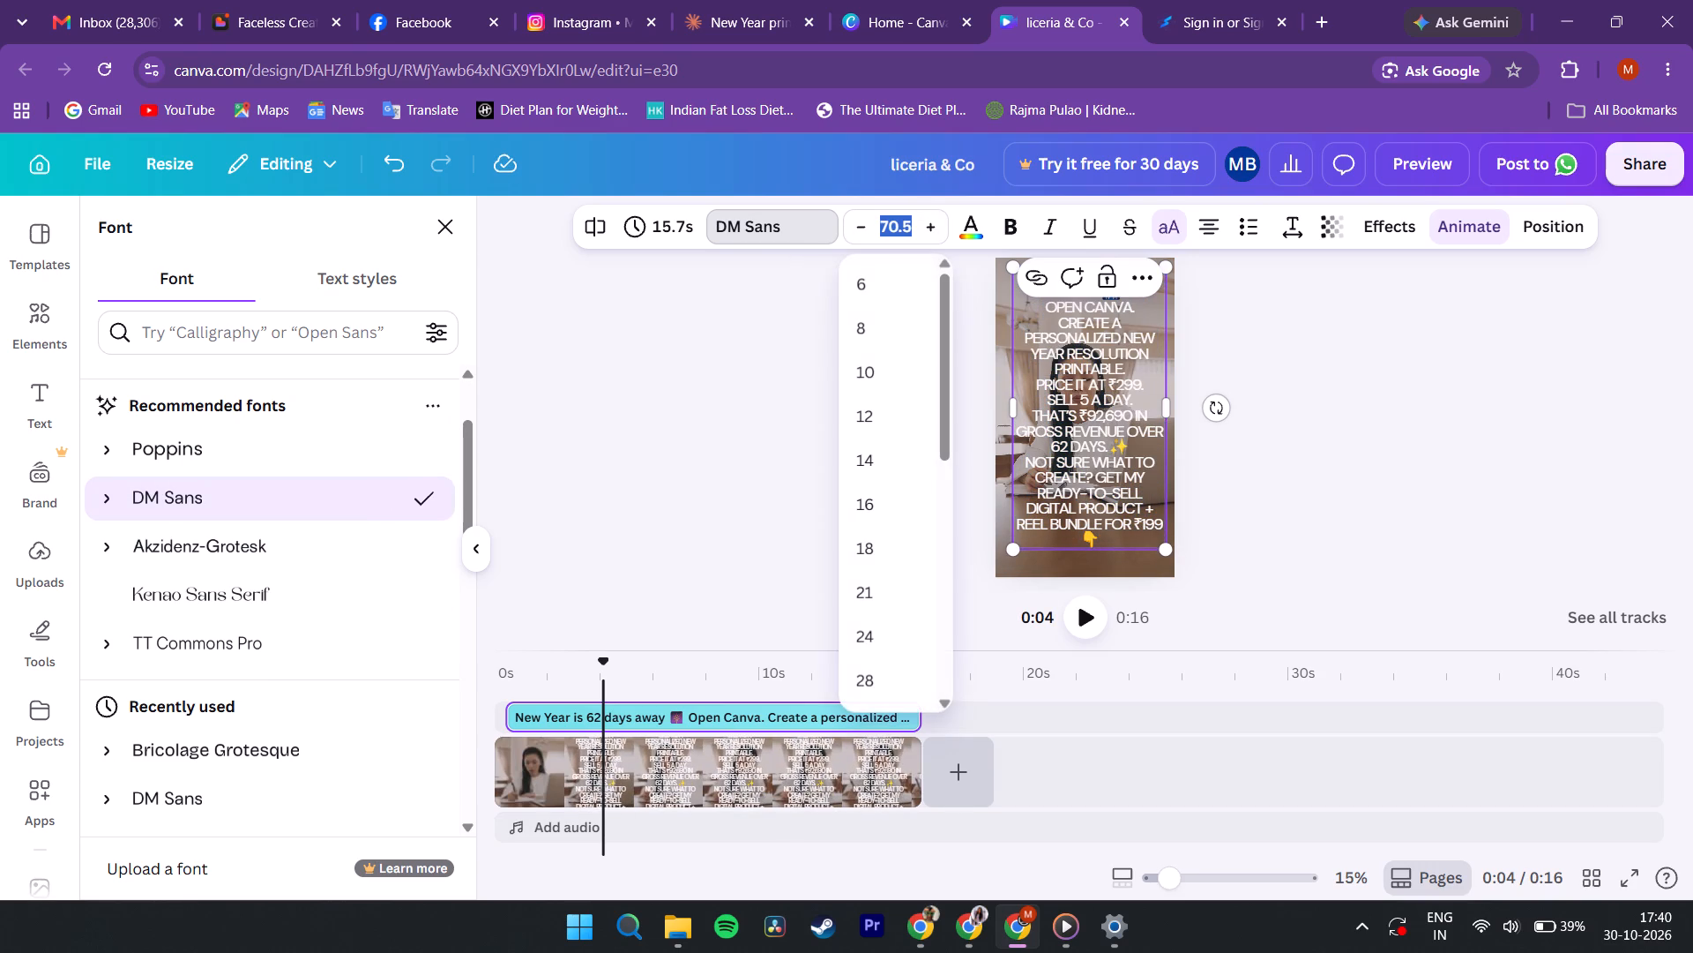
pyautogui.click(877, 508)
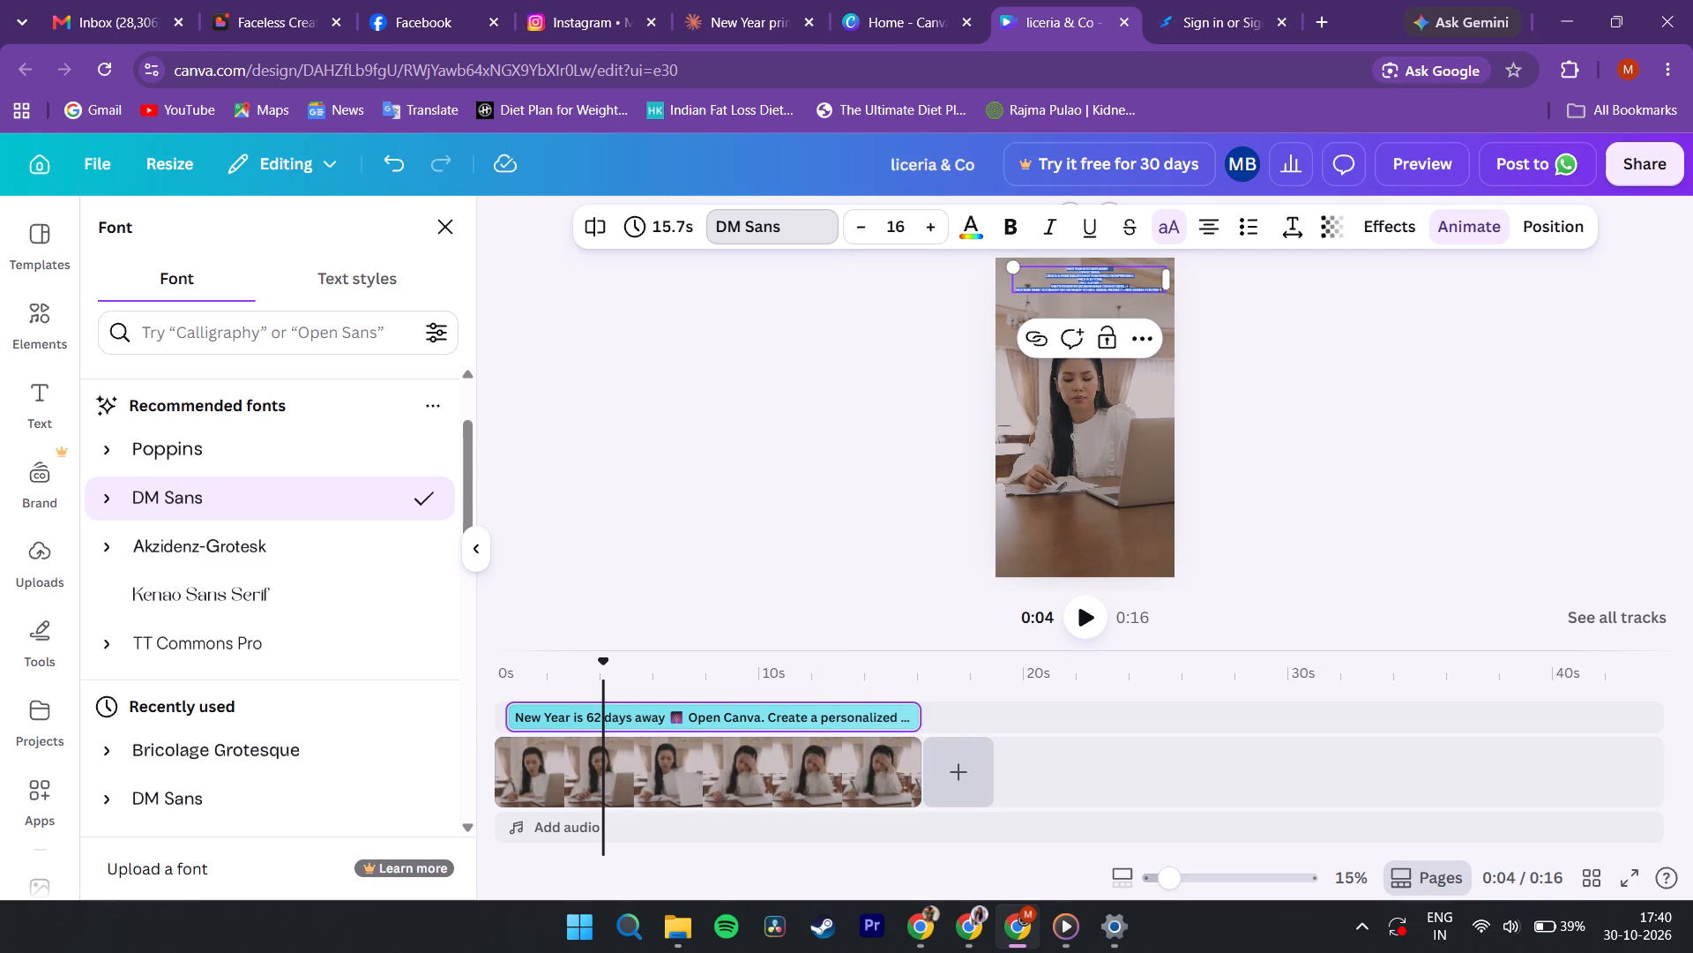
pyautogui.tripleClick(929, 226)
pyautogui.tripleClick(929, 226)
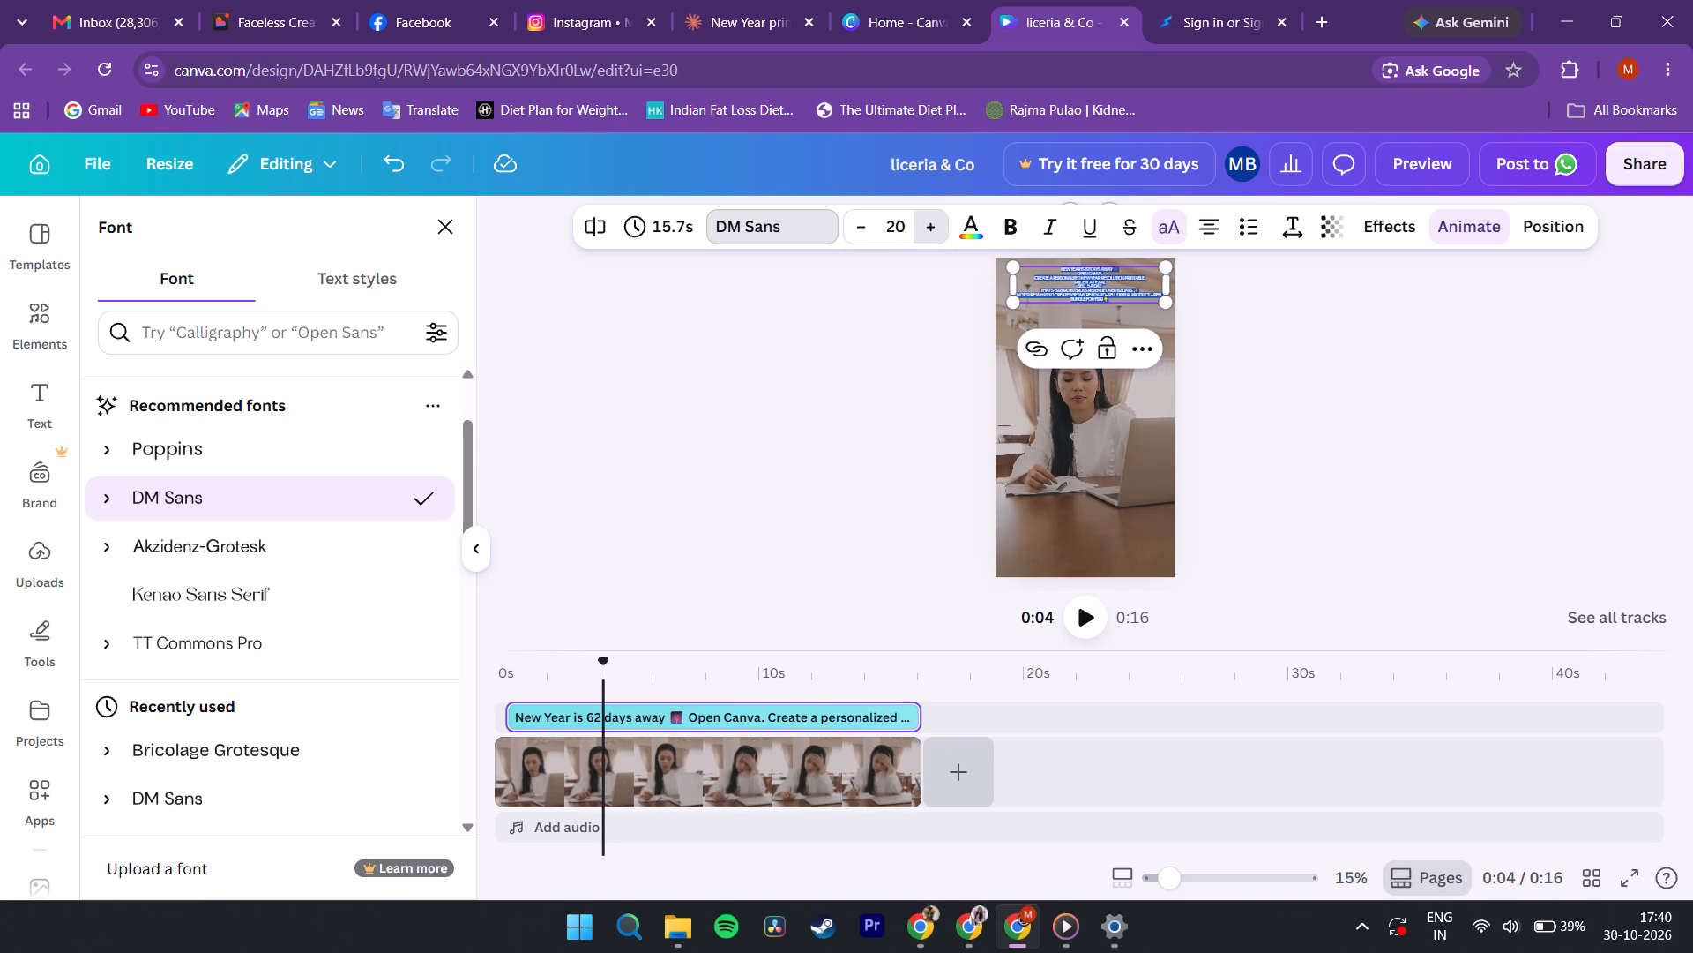
pyautogui.tripleClick(929, 226)
pyautogui.tripleClick(929, 226)
pyautogui.tripleClick(929, 226)
pyautogui.tripleClick(929, 226)
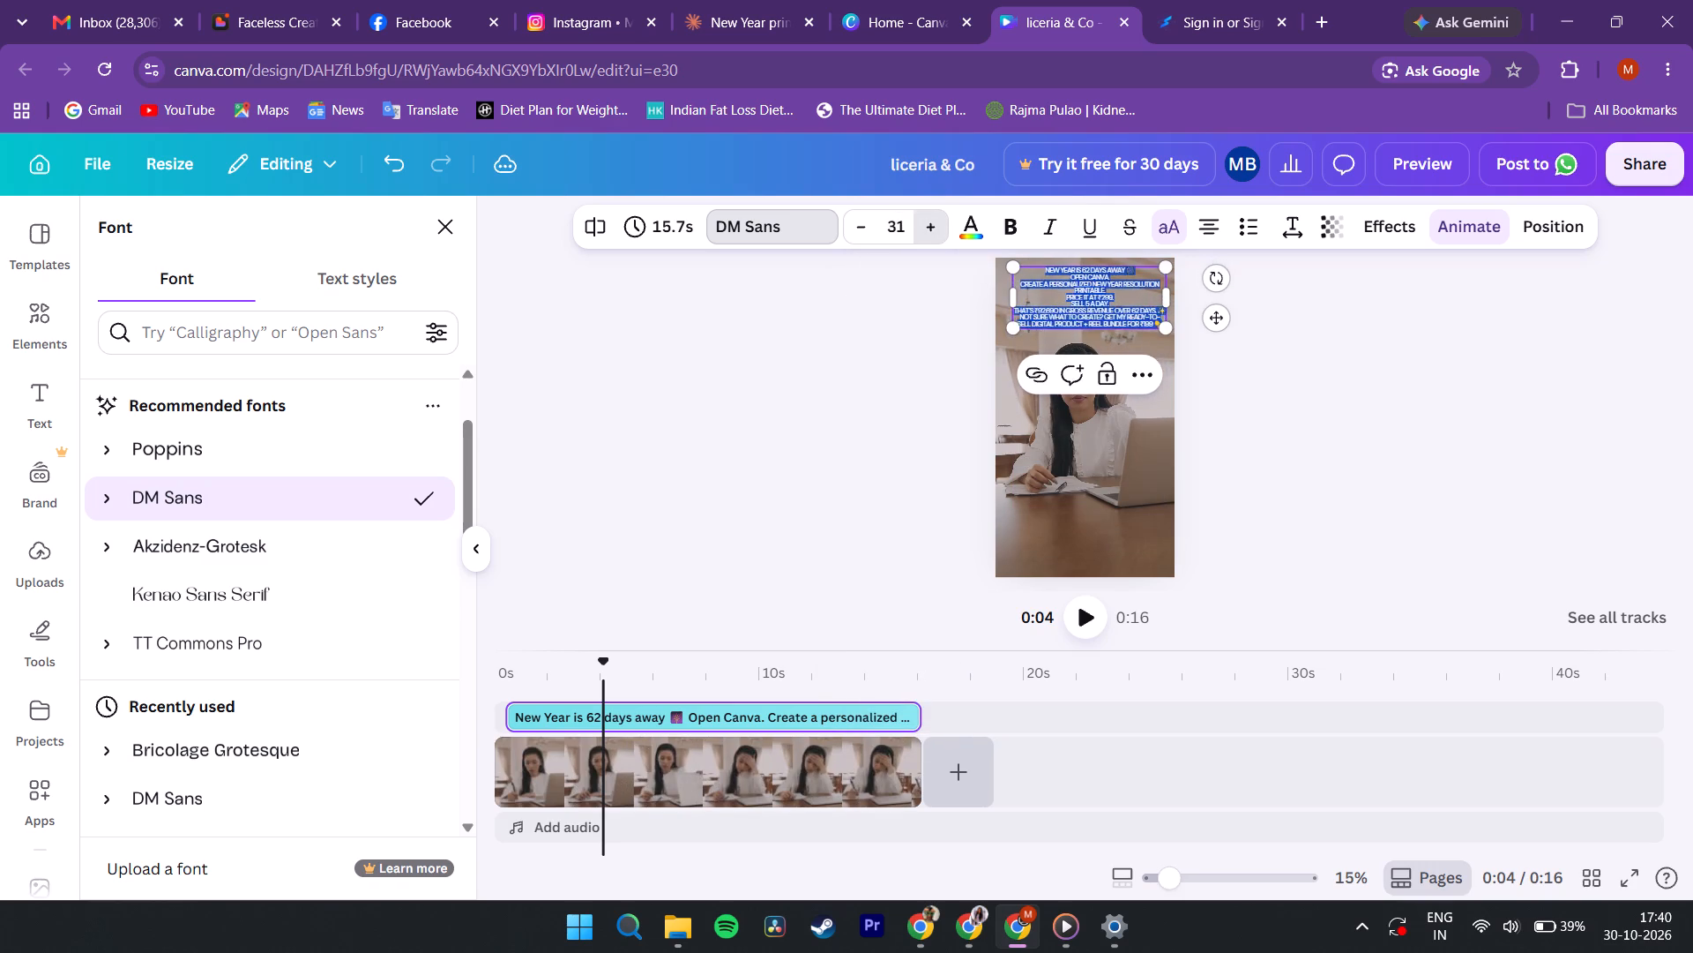
pyautogui.tripleClick(929, 226)
pyautogui.tripleClick(929, 226)
pyautogui.tripleClick(929, 226)
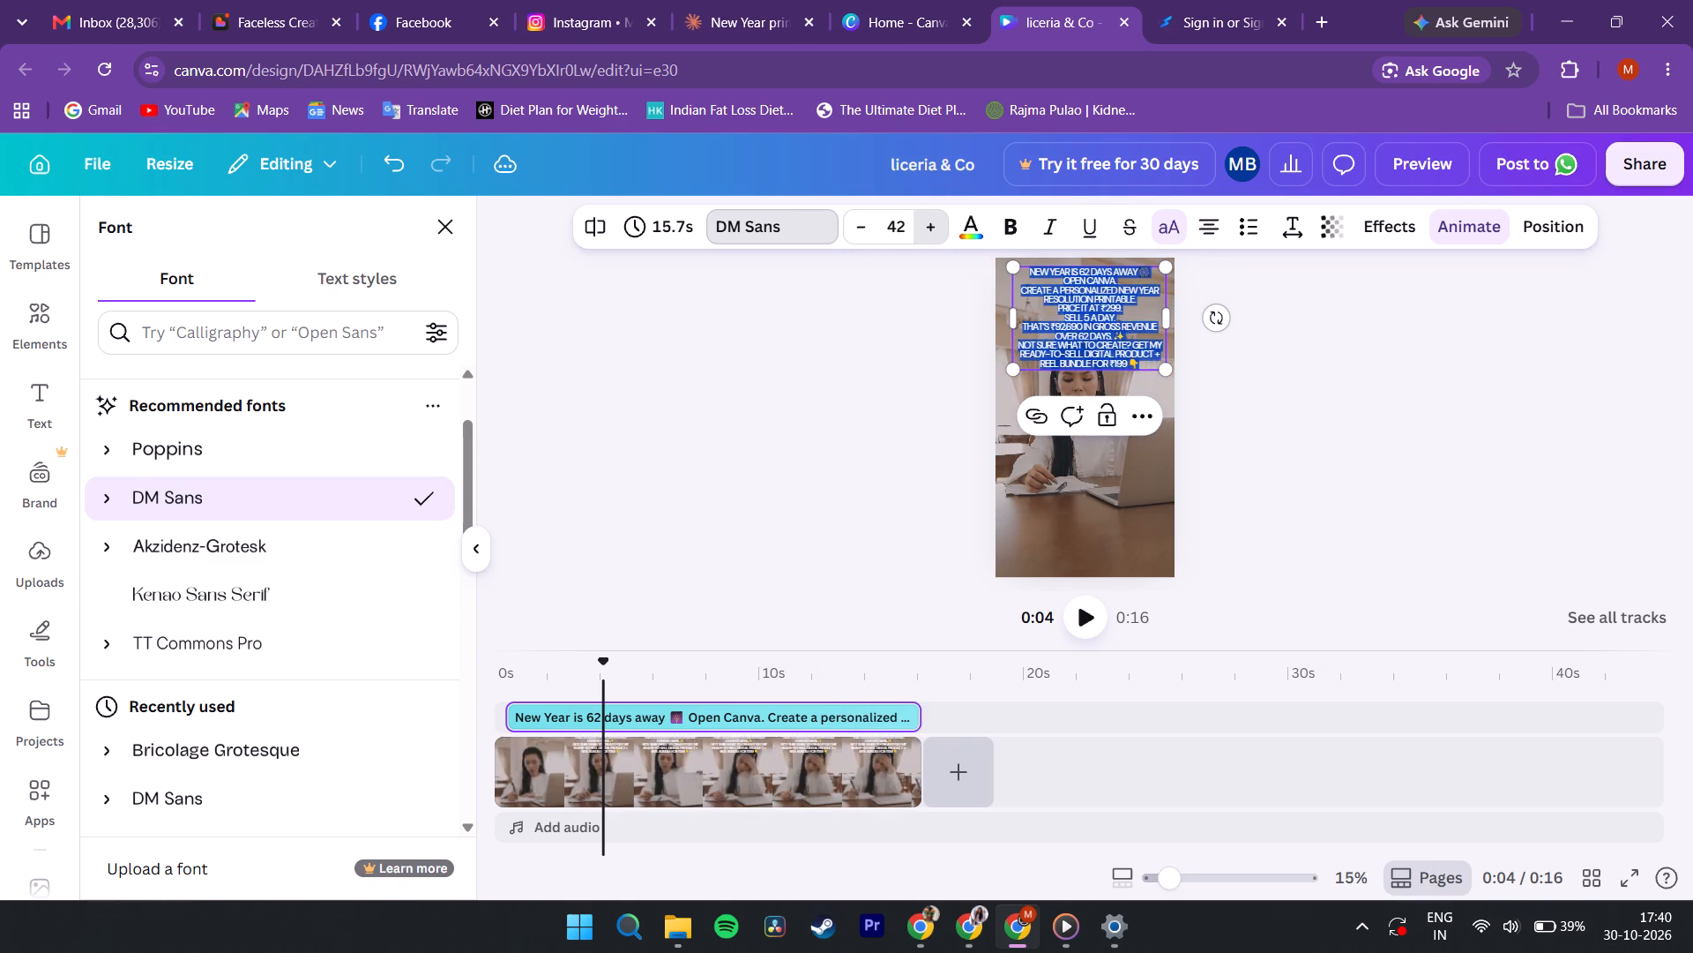
pyautogui.tripleClick(929, 226)
pyautogui.tripleClick(929, 226)
pyautogui.tripleClick(929, 226)
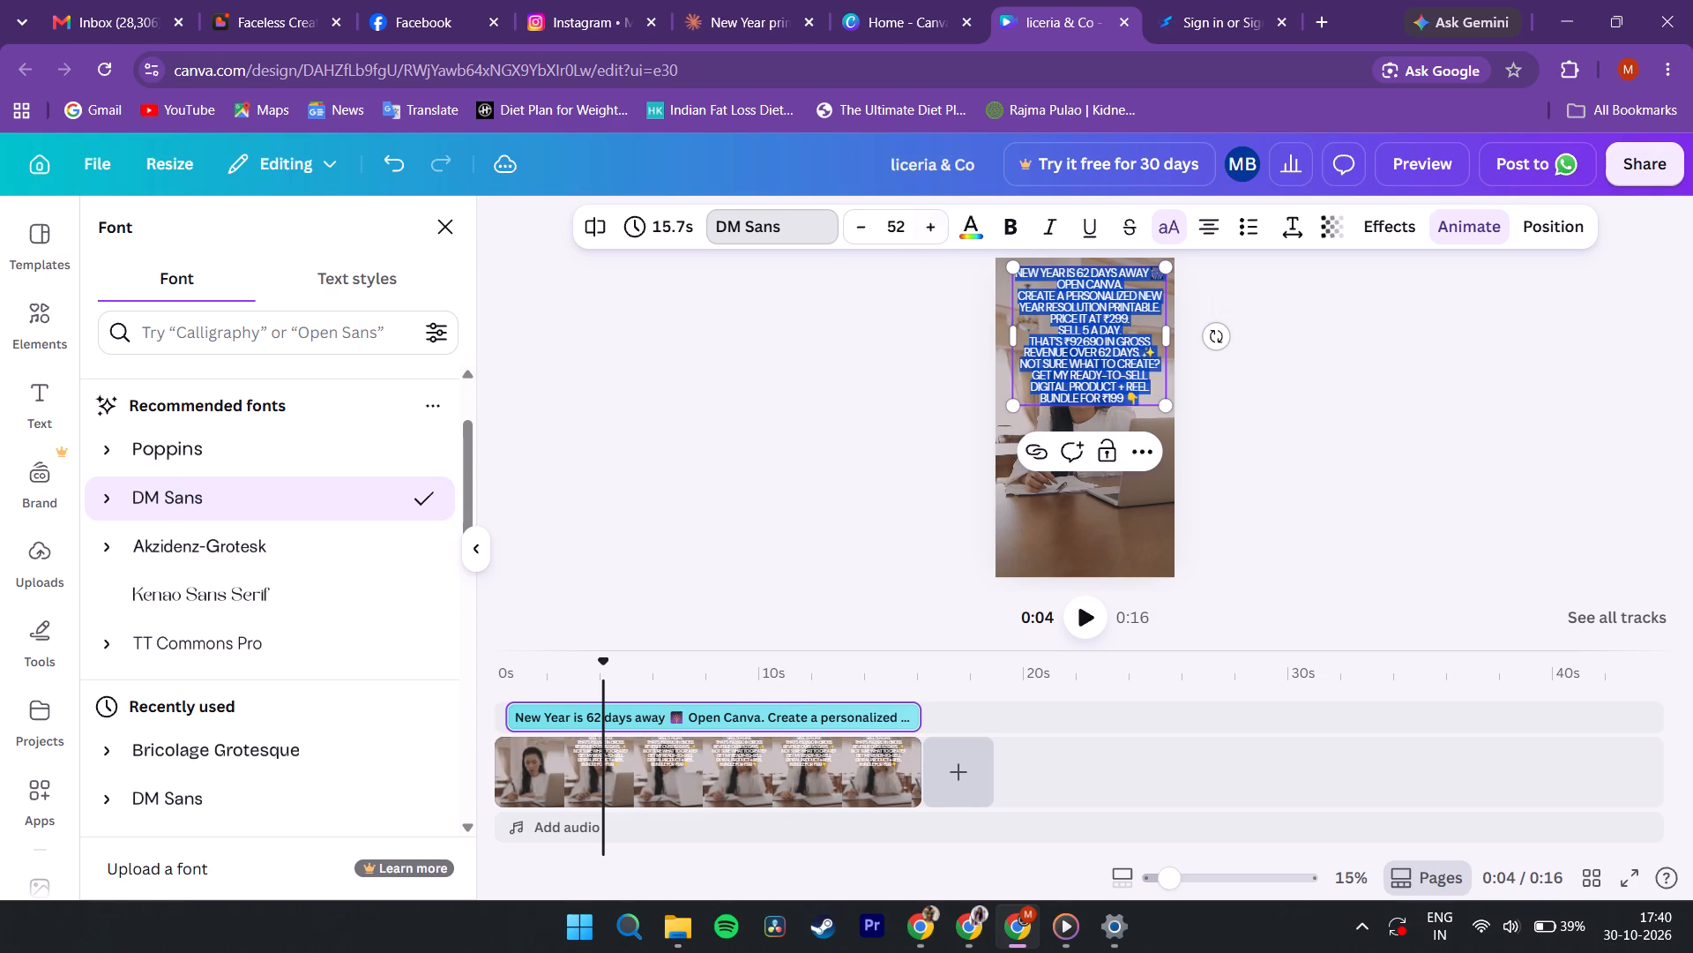
pyautogui.click(916, 395)
pyautogui.click(1238, 403)
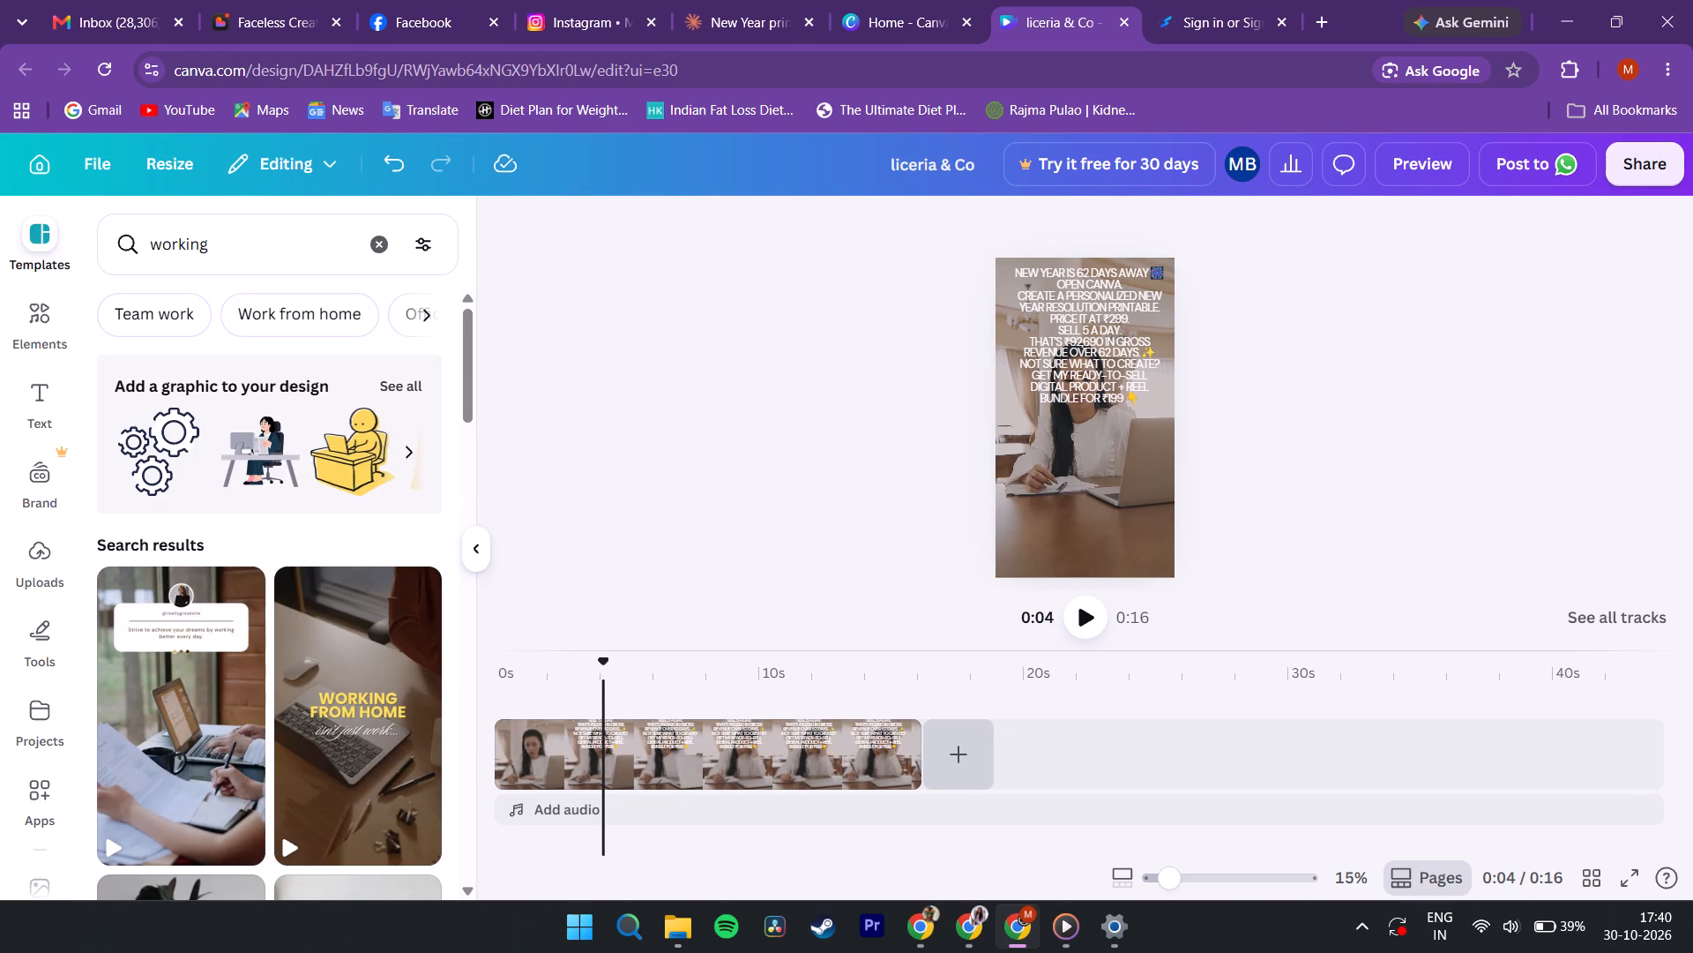
# Move the hook text block down to the vertical middle of the reel frame.
pyautogui.moveTo(1065, 359); pyautogui.dragTo(1061, 437)
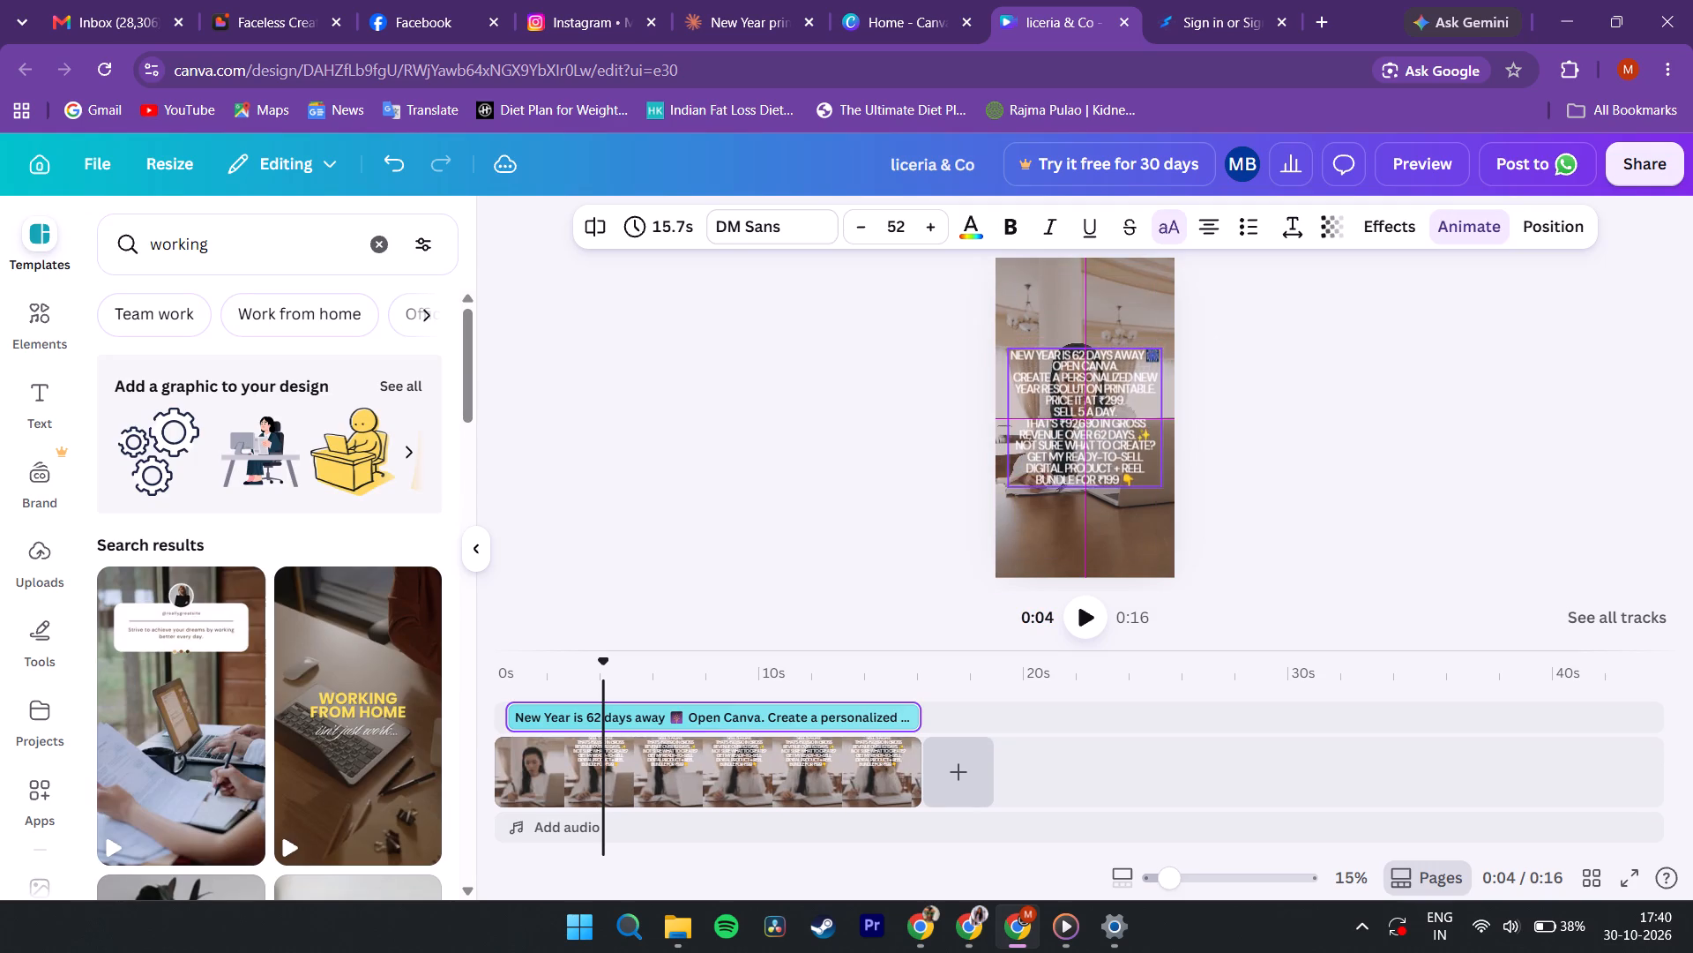
pyautogui.moveTo(1061, 437); pyautogui.dragTo(1062, 431)
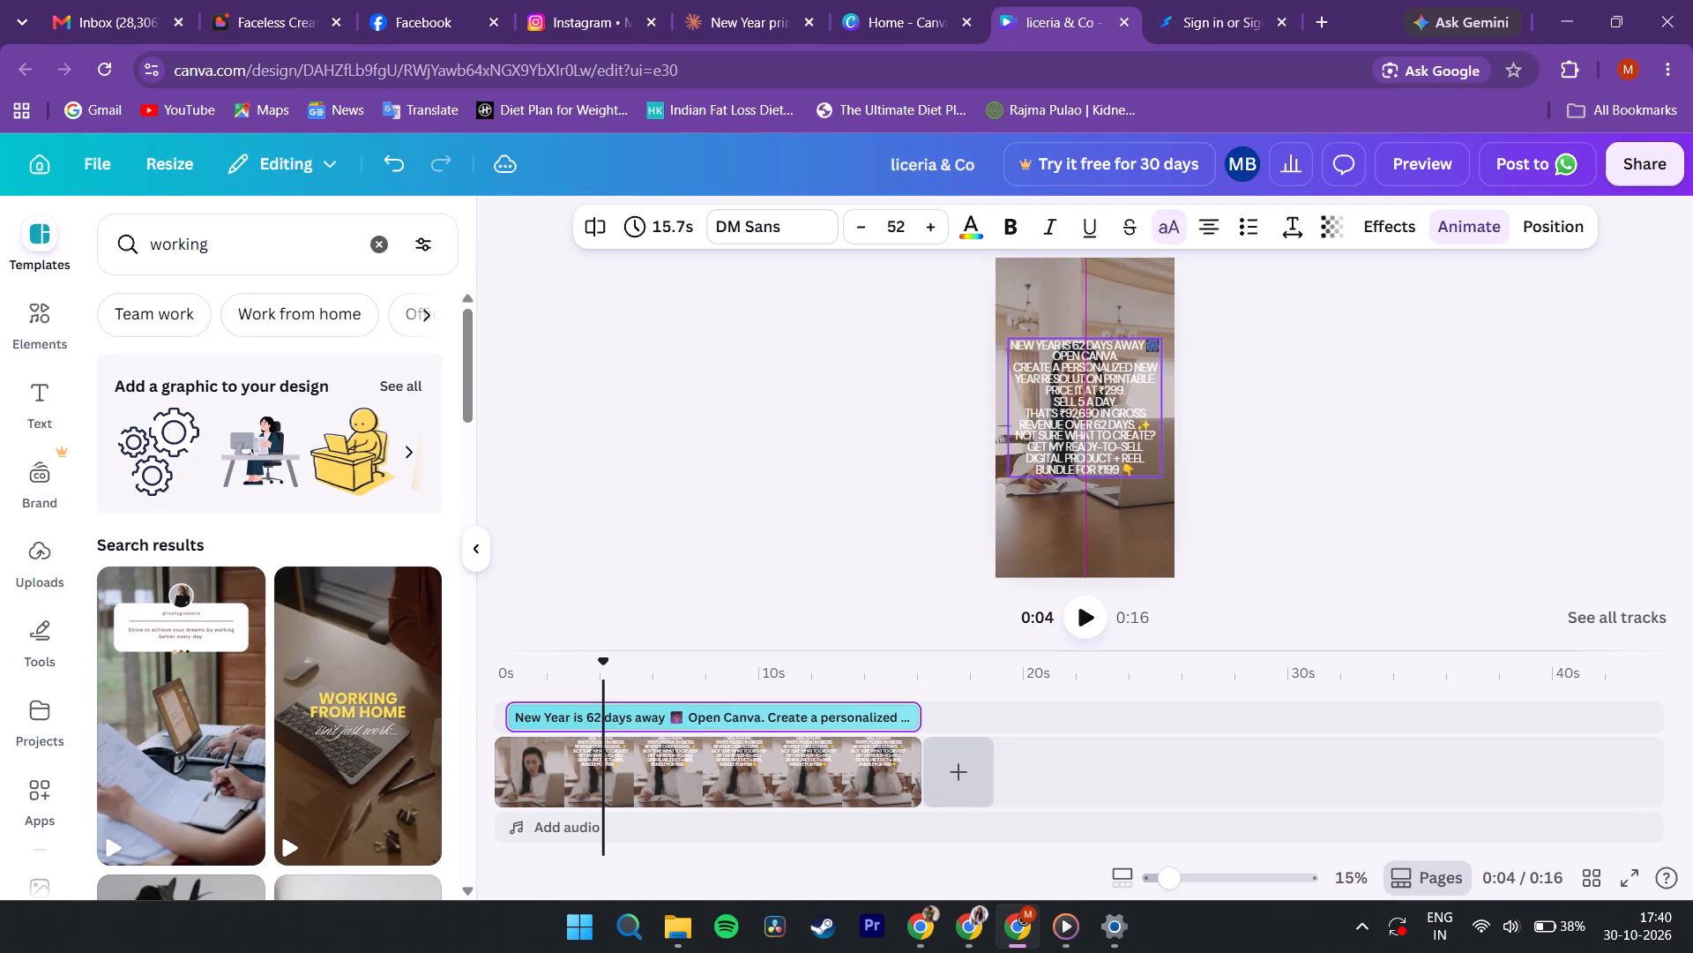
pyautogui.moveTo(1062, 431); pyautogui.dragTo(1063, 430)
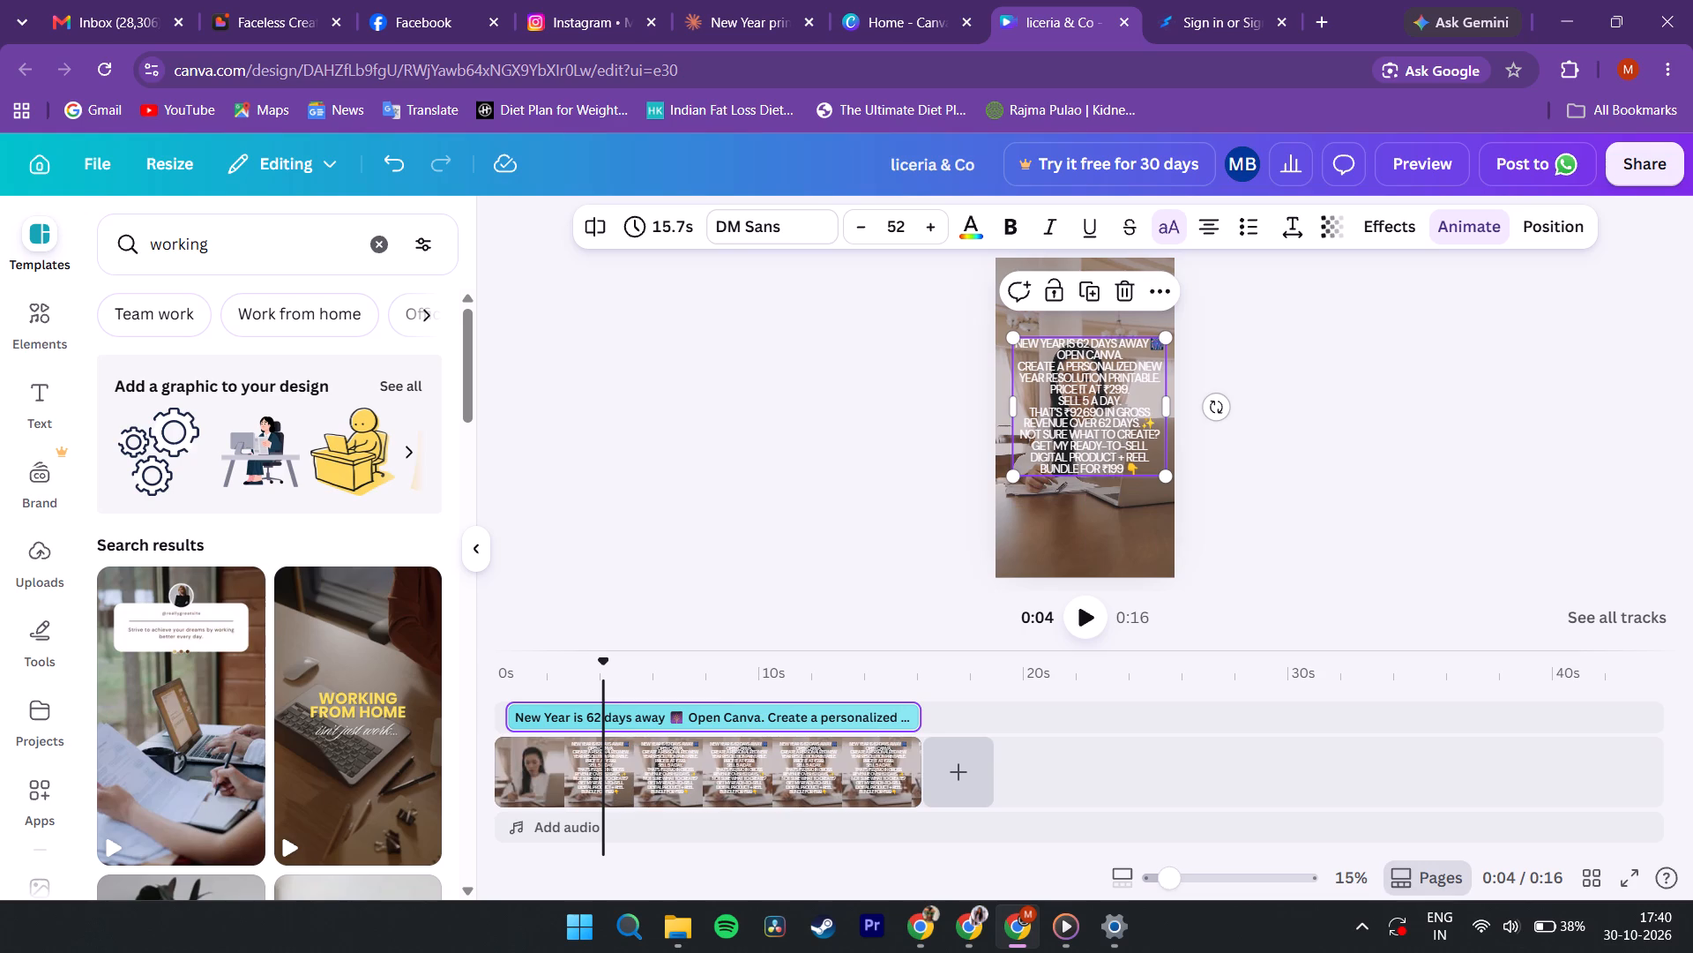
# Insert a blank line between "New Year is 62 days away" and "Open Canva." in the hook text.
pyautogui.scroll(1, 1178, 492)
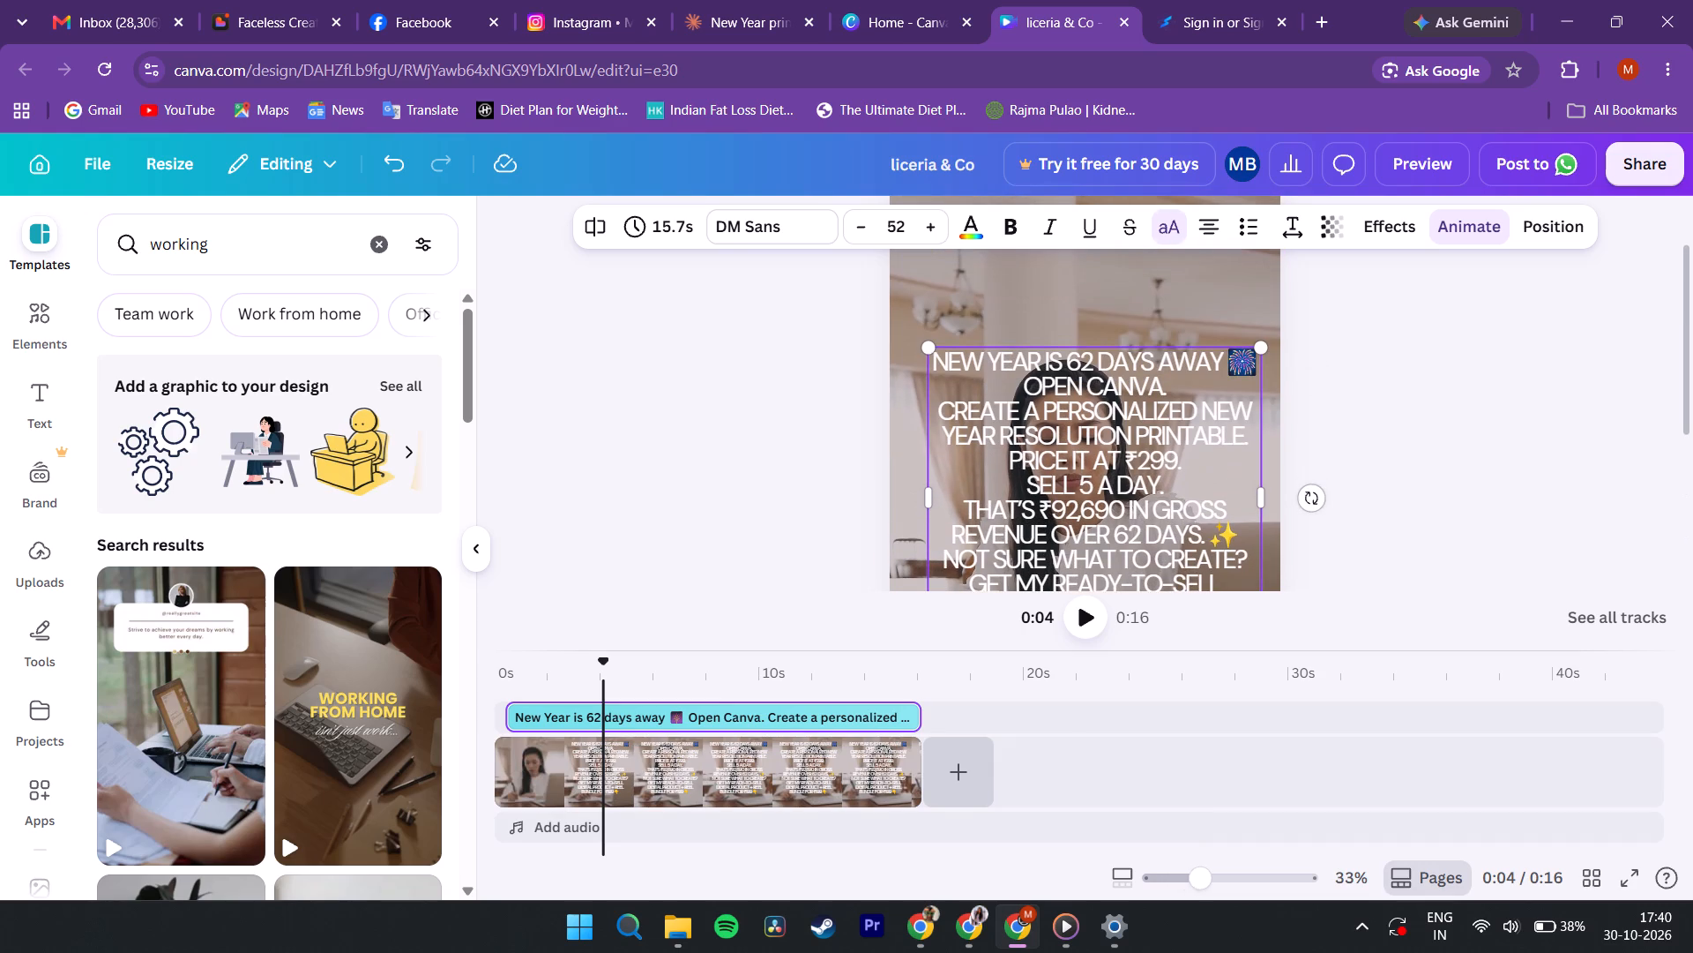
pyautogui.doubleClick(1190, 387)
pyautogui.click(1028, 390)
pyautogui.hotkey('shift', 'Return')
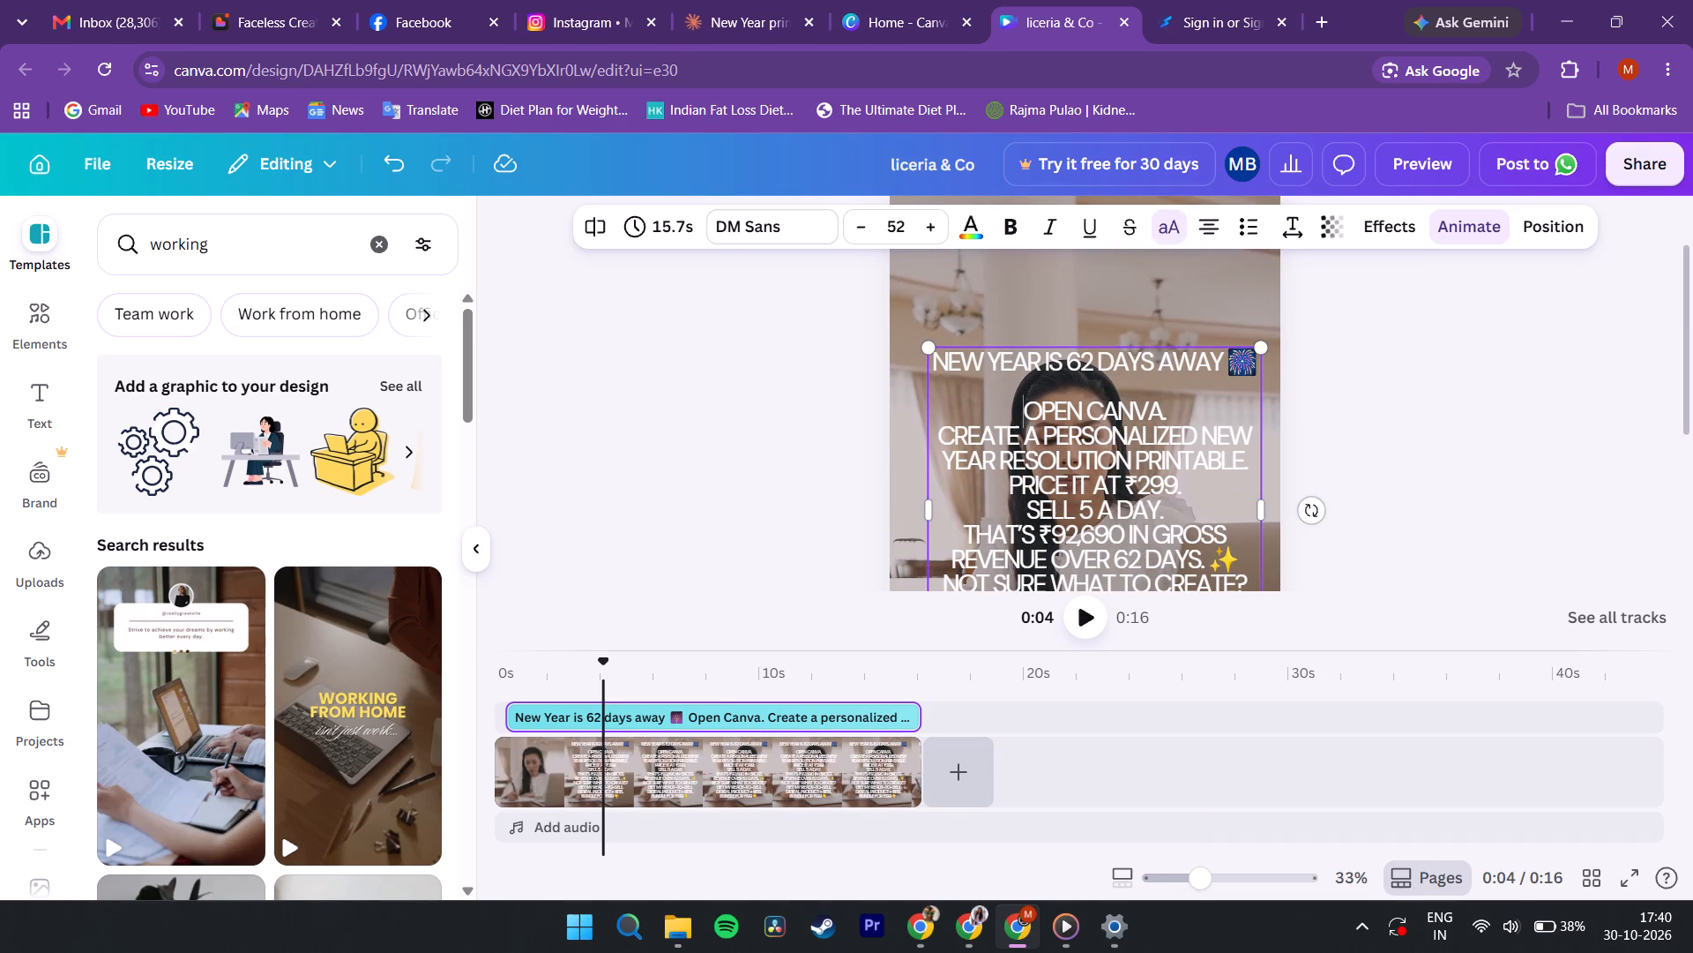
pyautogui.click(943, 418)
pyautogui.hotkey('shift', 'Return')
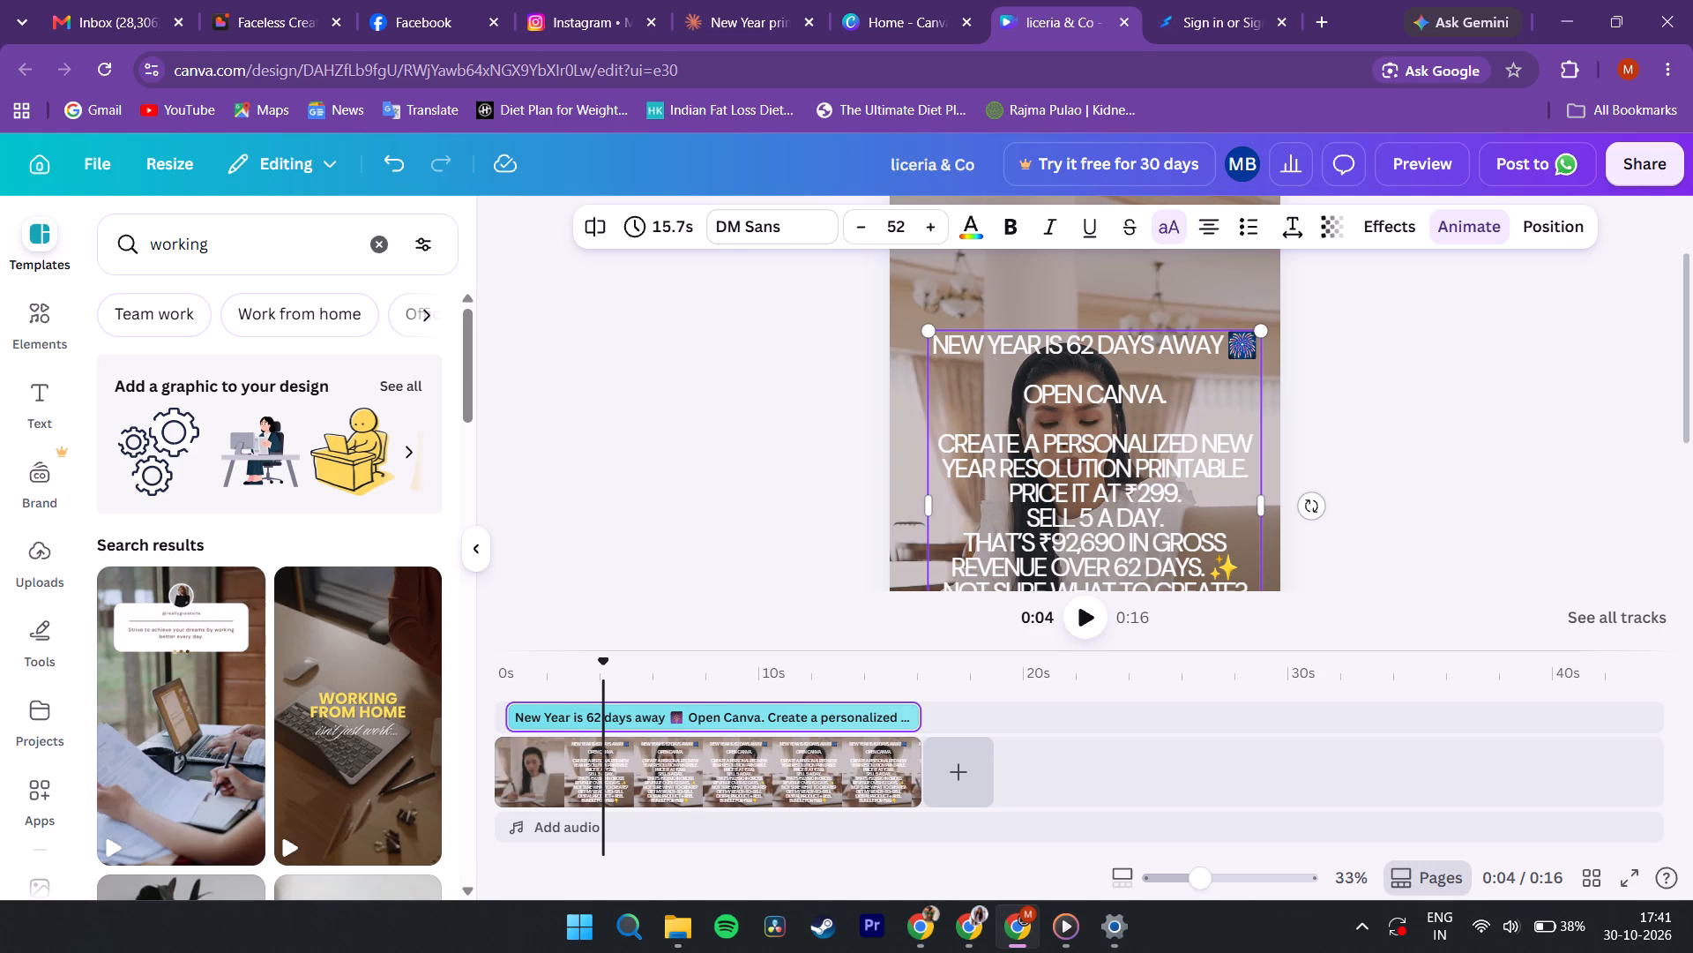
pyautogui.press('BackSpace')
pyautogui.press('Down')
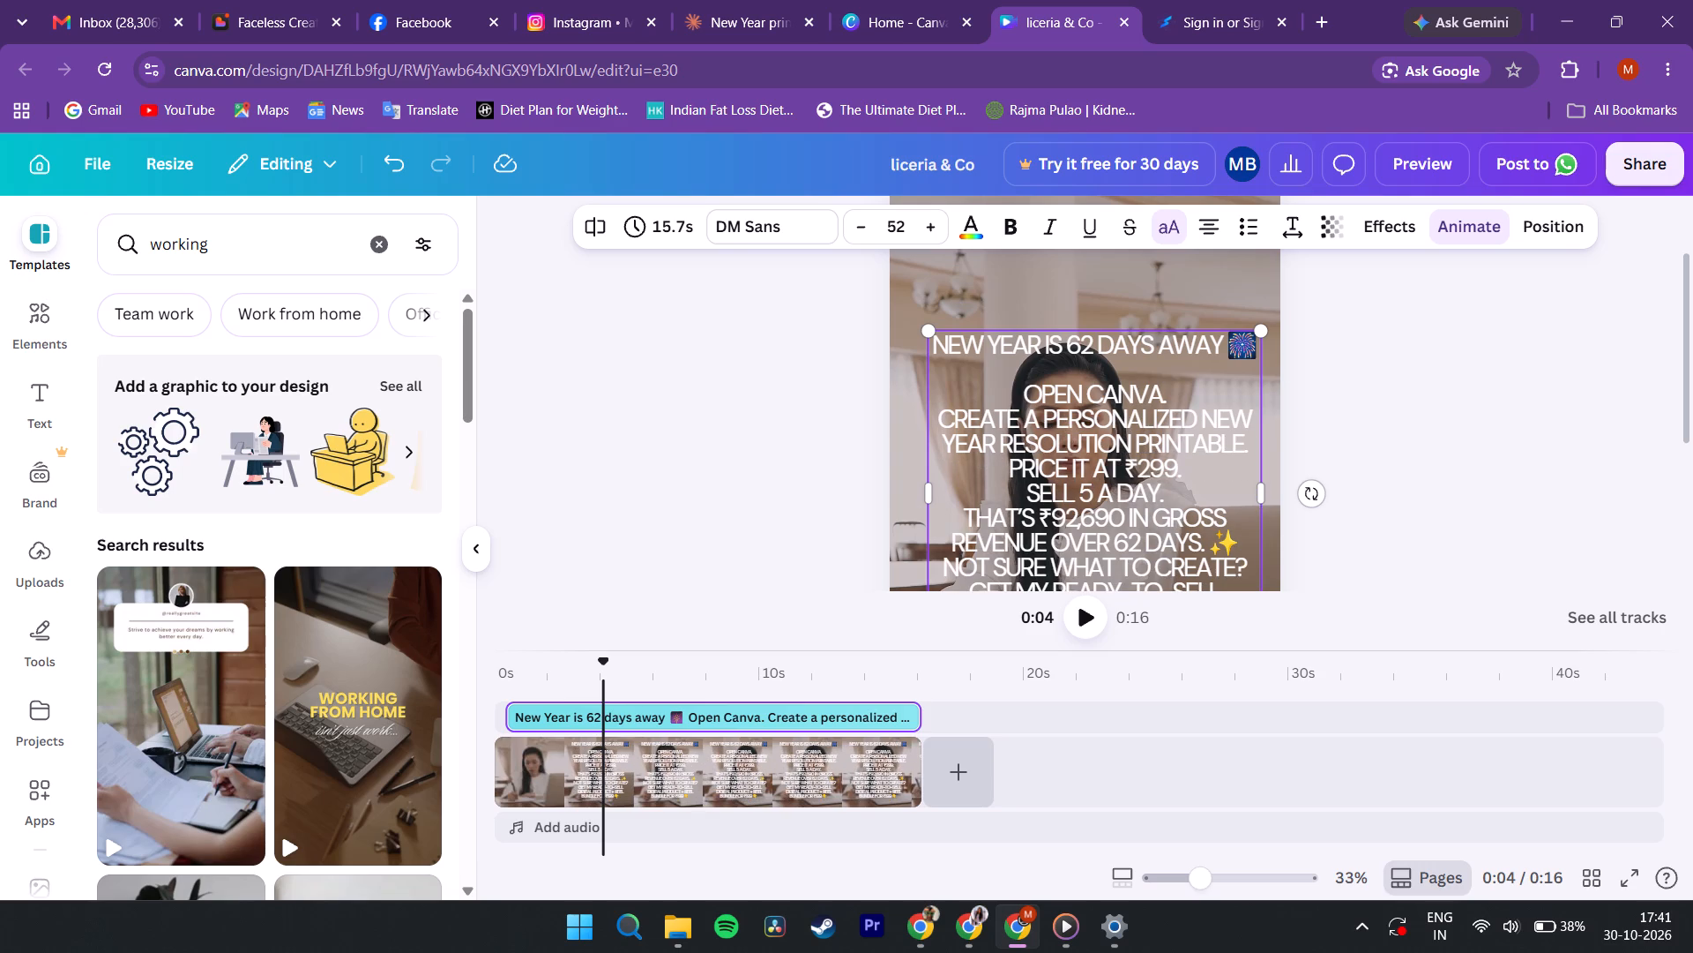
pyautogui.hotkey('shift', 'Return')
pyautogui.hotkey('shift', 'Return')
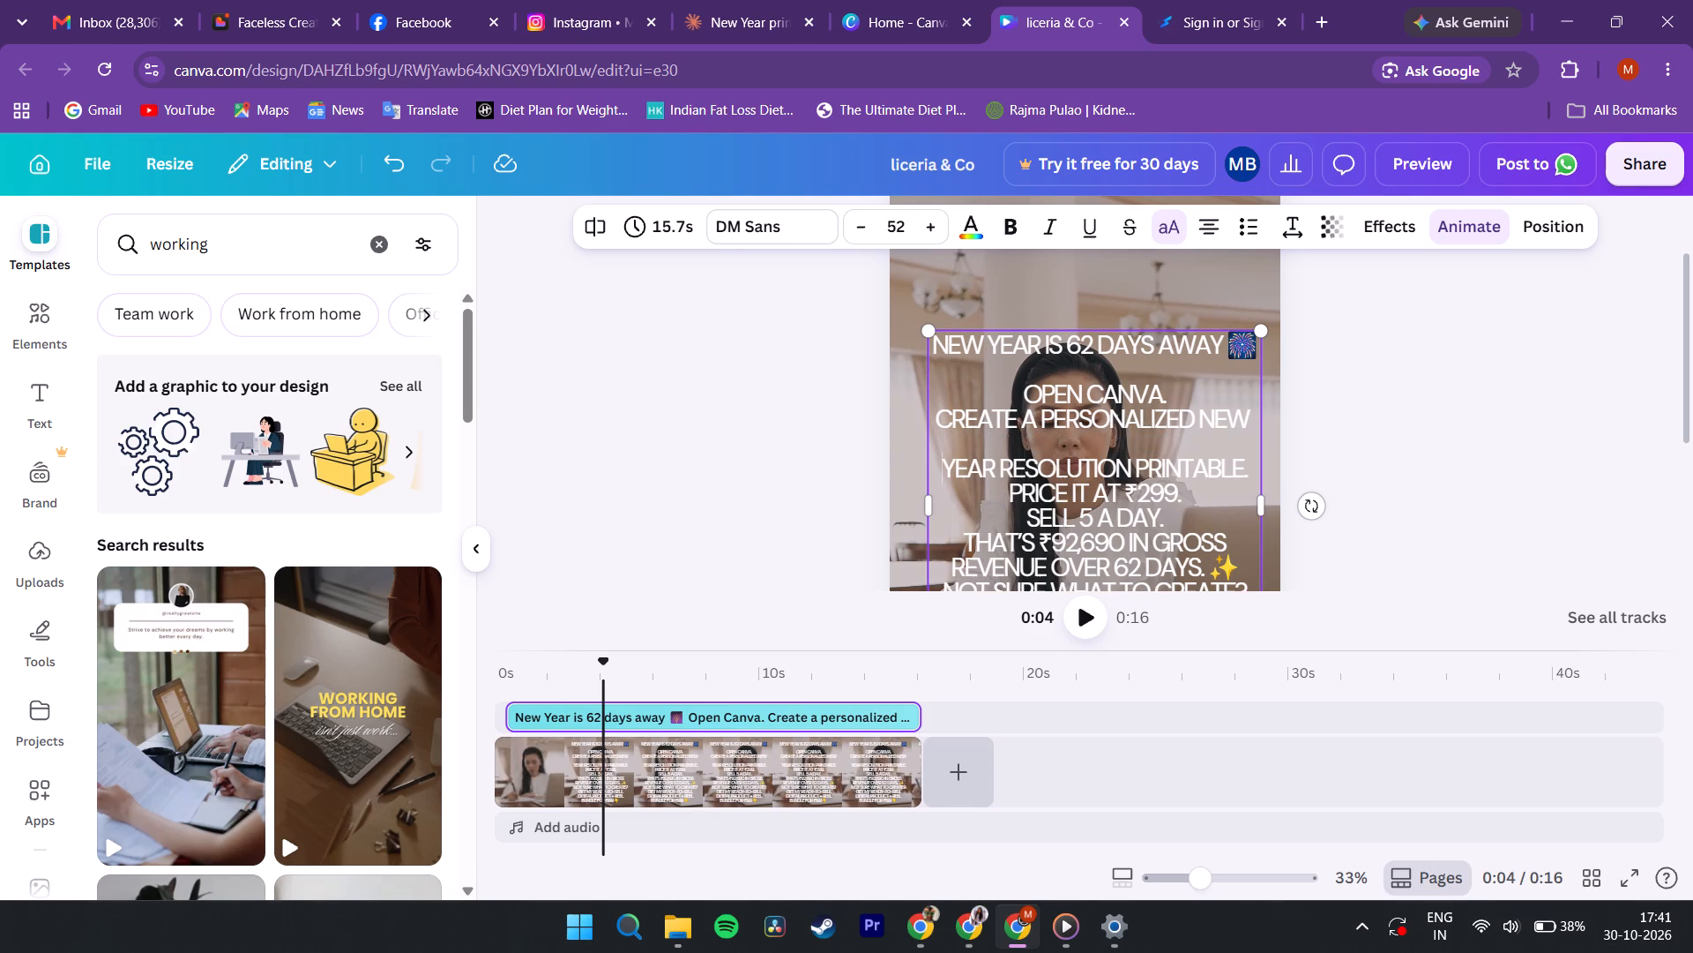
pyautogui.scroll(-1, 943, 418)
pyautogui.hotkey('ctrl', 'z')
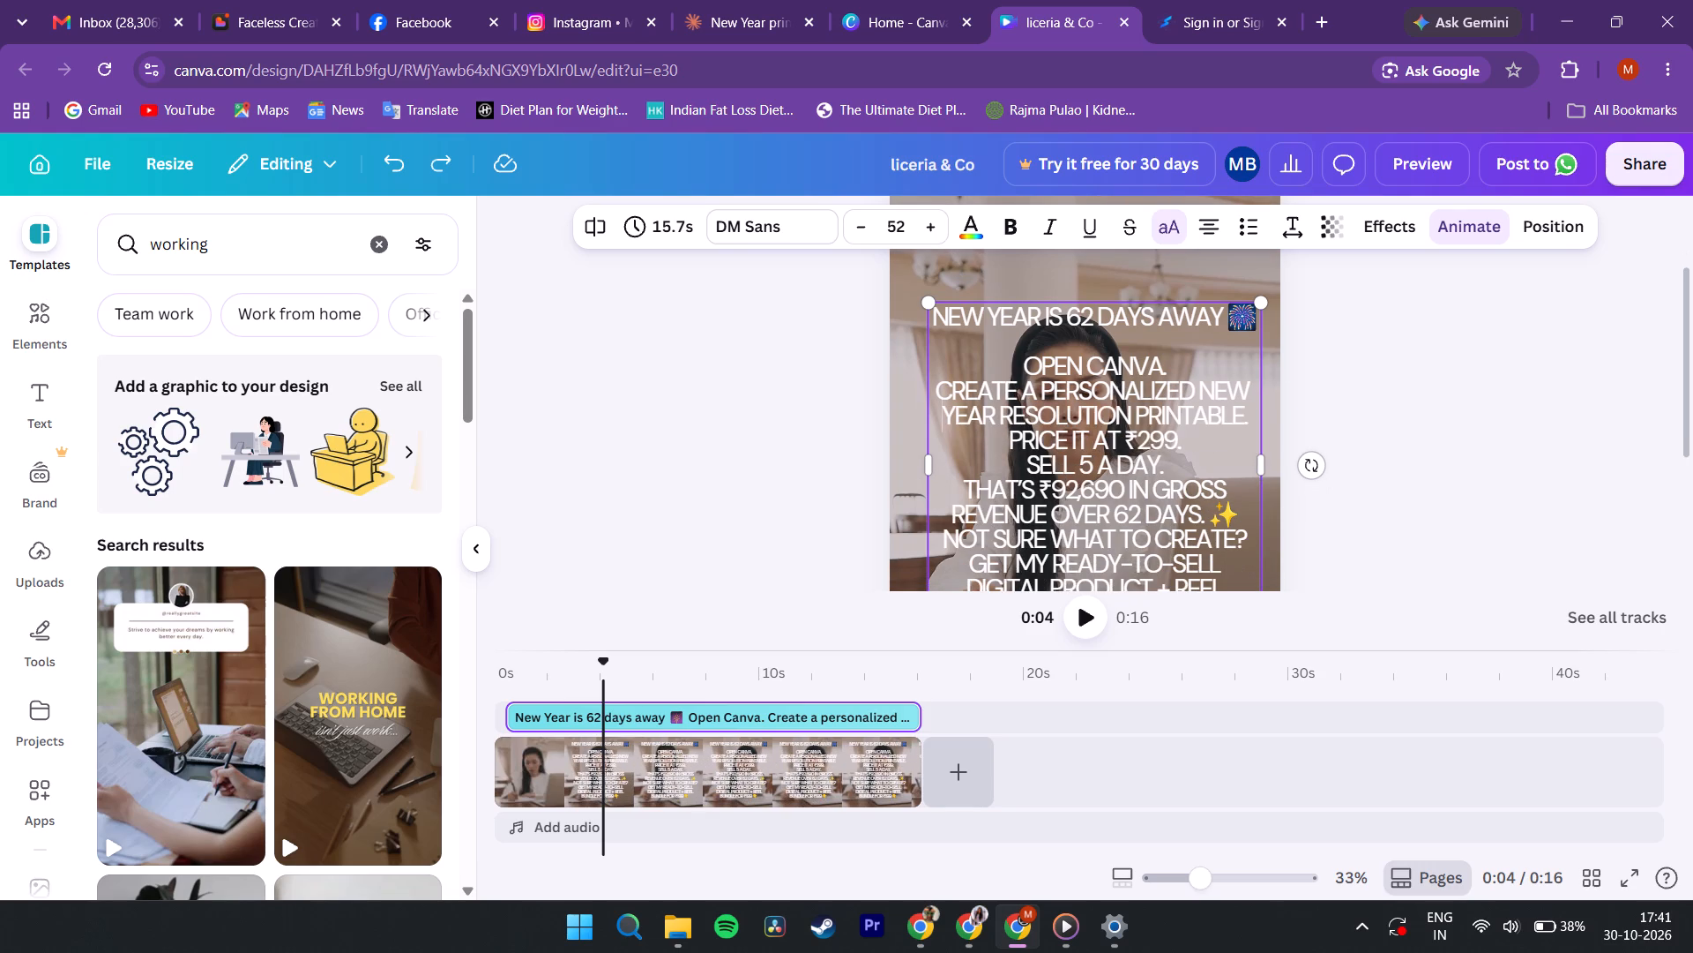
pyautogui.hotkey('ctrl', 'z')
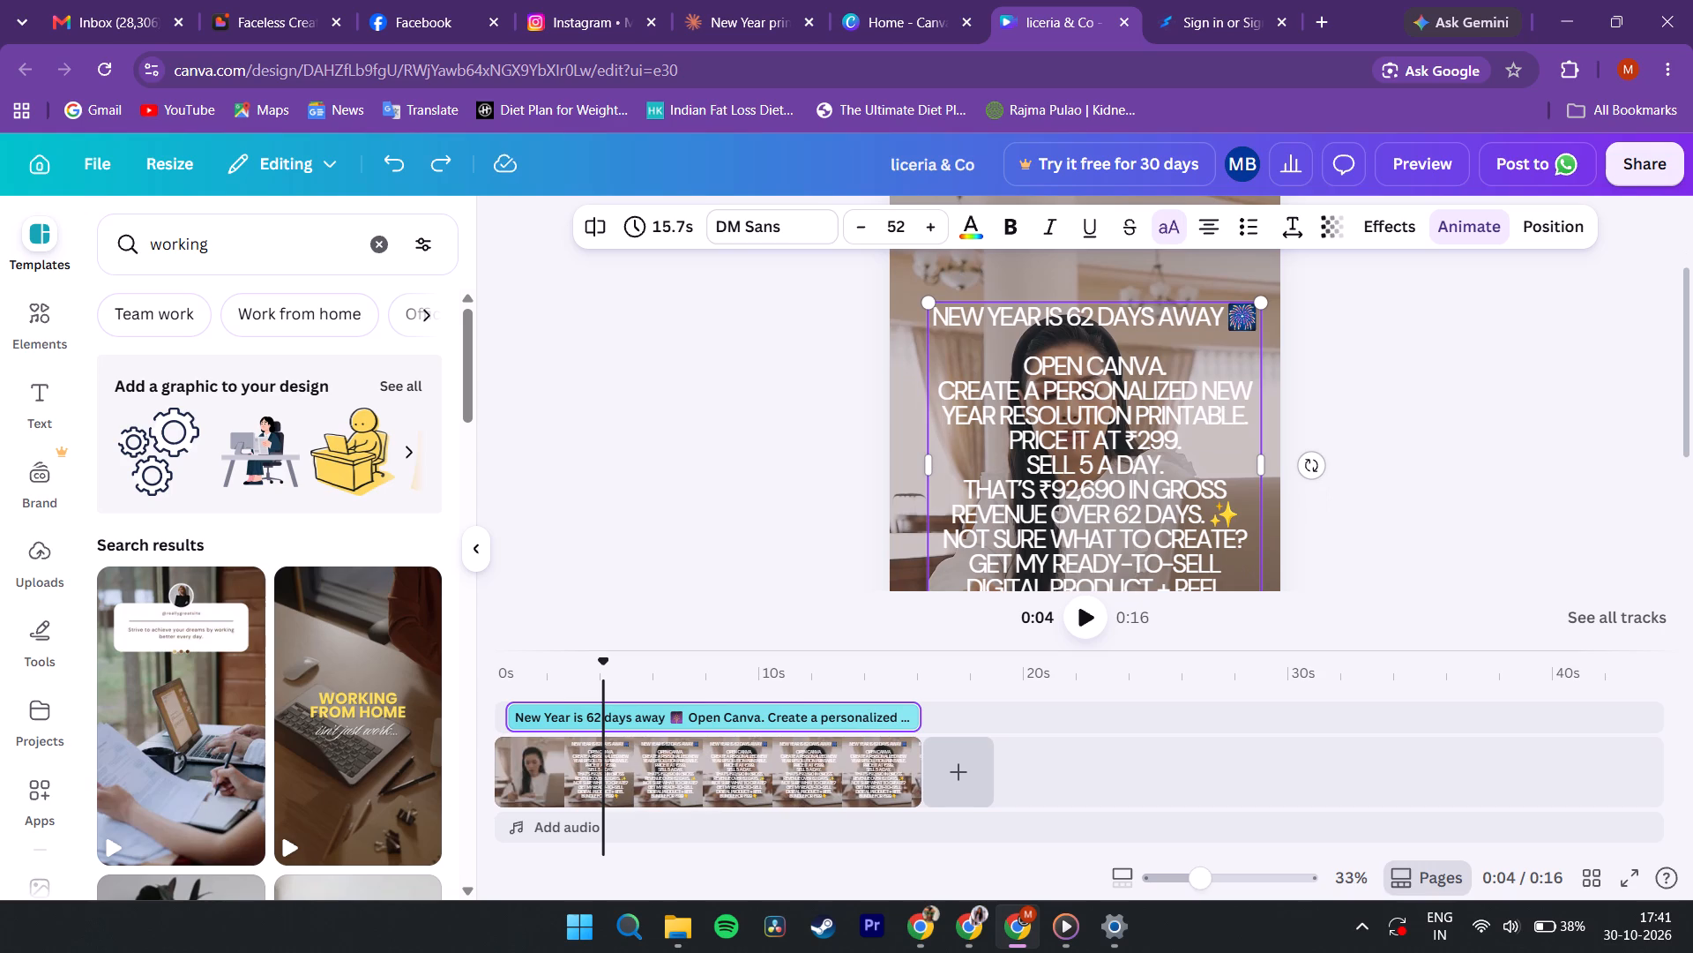
# Insert blank lines before and after the "Create a personalized New" line of the hook text.
pyautogui.press('Up')
pyautogui.hotkey('shift', 'Return')
pyautogui.press('Down')
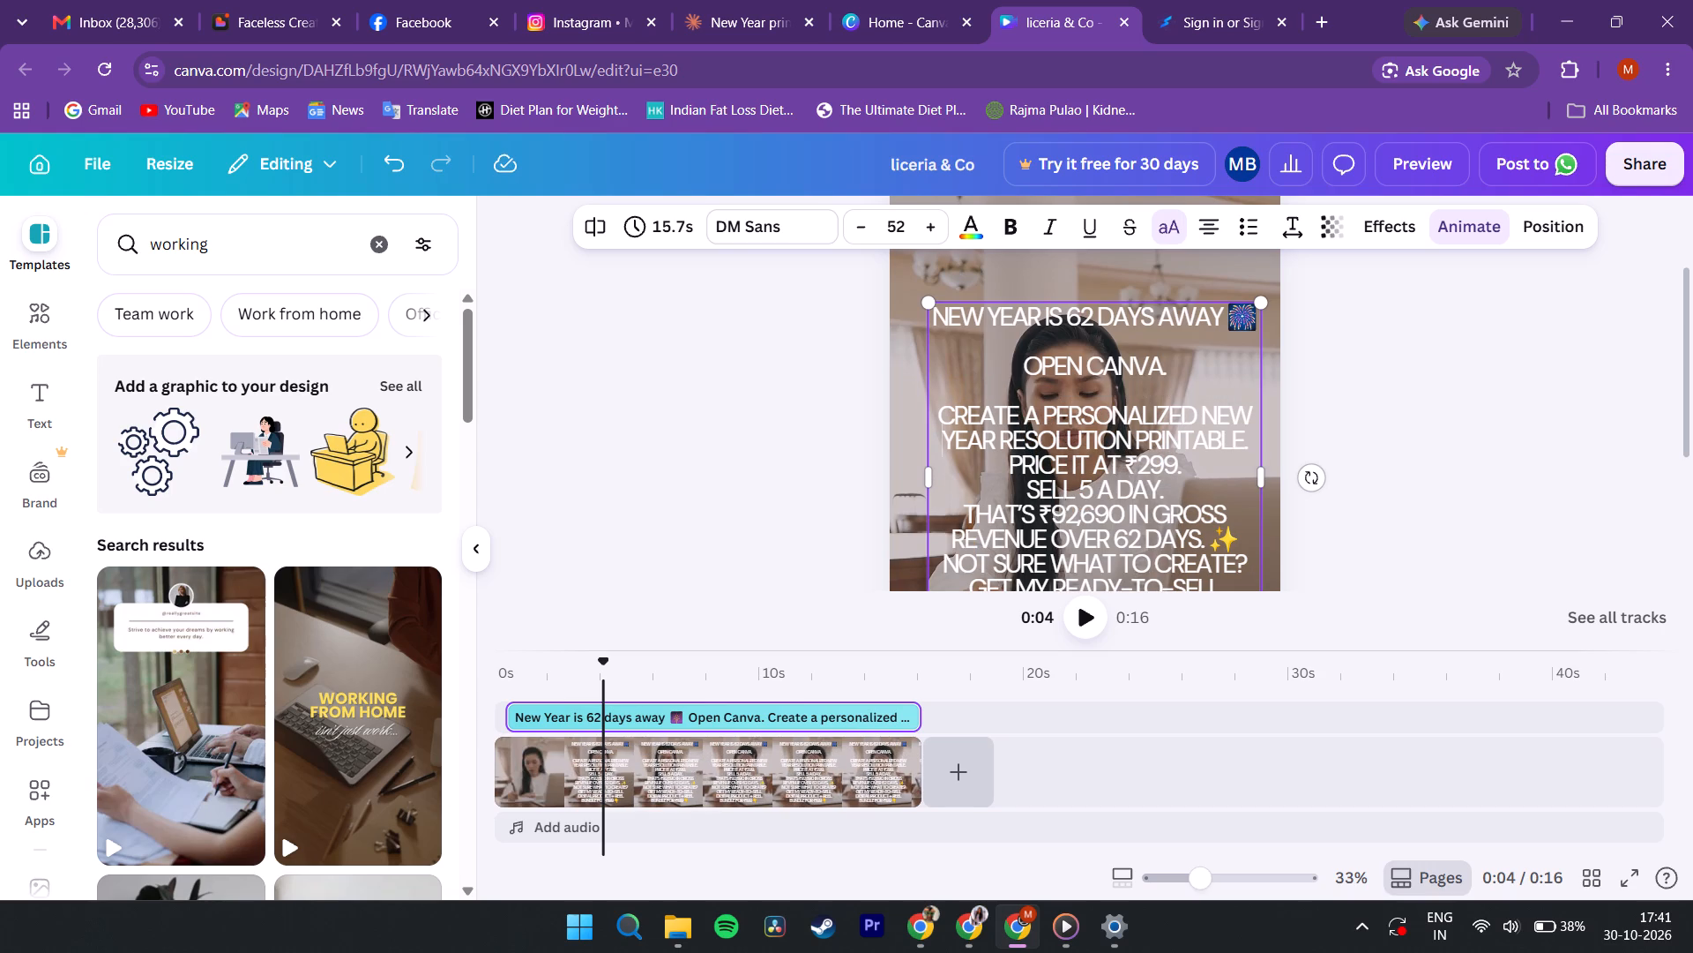
pyautogui.hotkey('shift', 'Return')
pyautogui.hotkey('shift', 'Return')
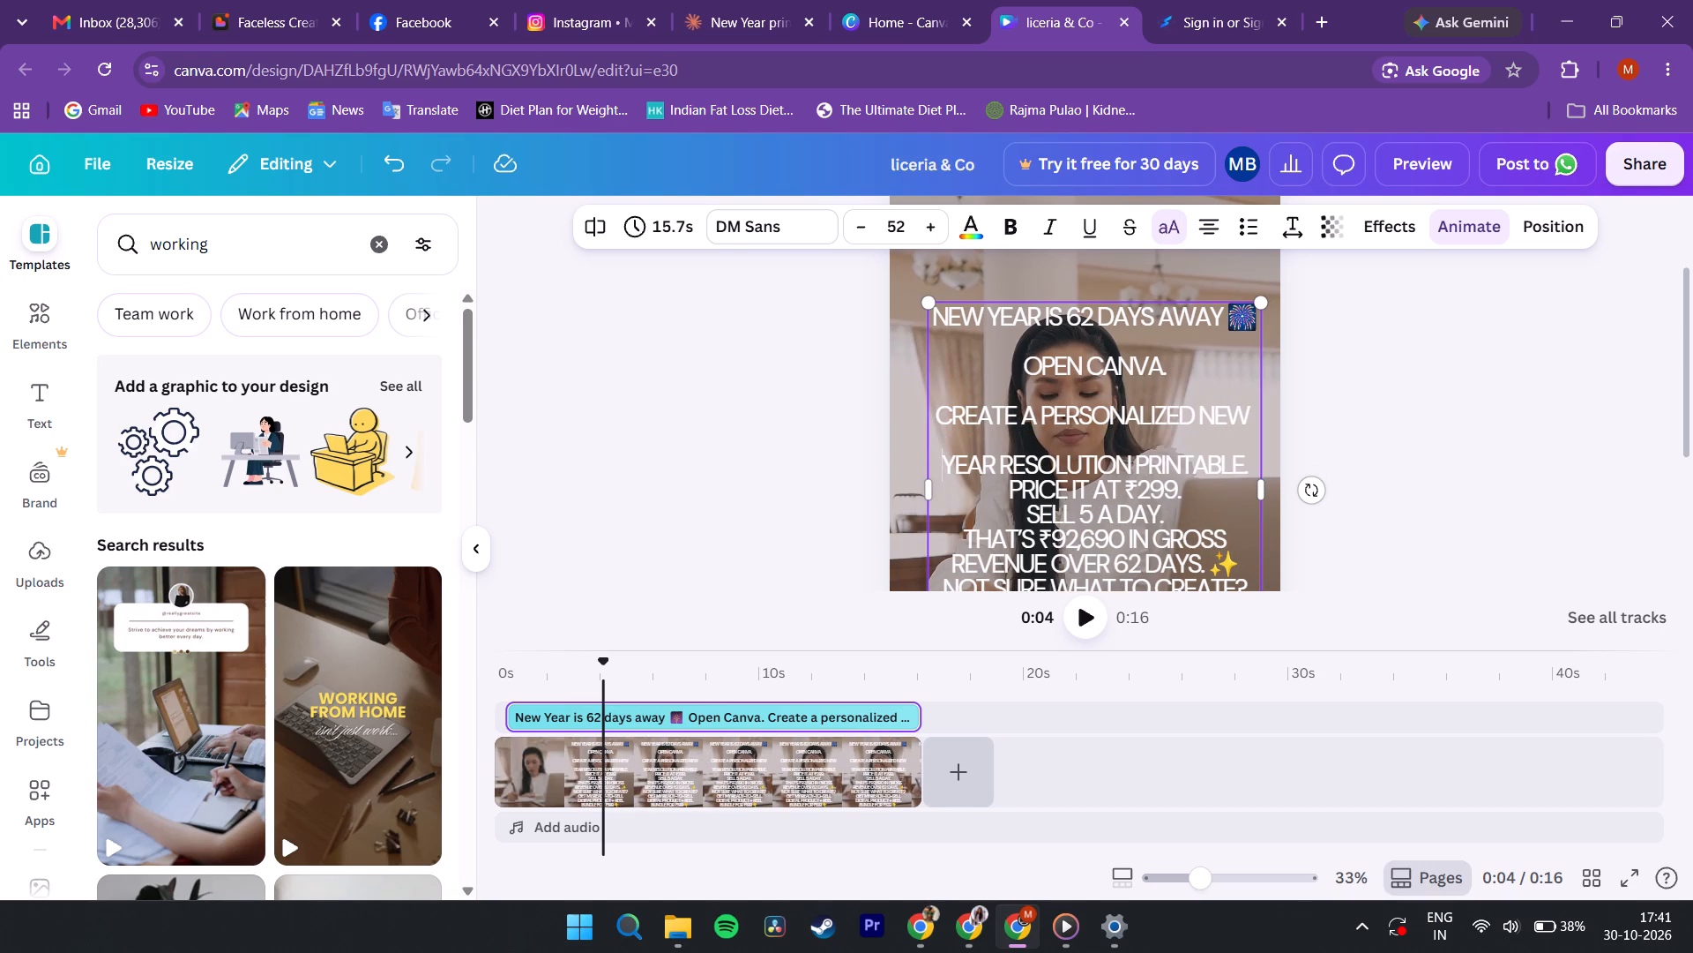
# Insert blank lines before "Price it at ₹299.", "Sell 5 a day." and "That's ₹92,690 in gross".
pyautogui.scroll(-1, 1046, 460)
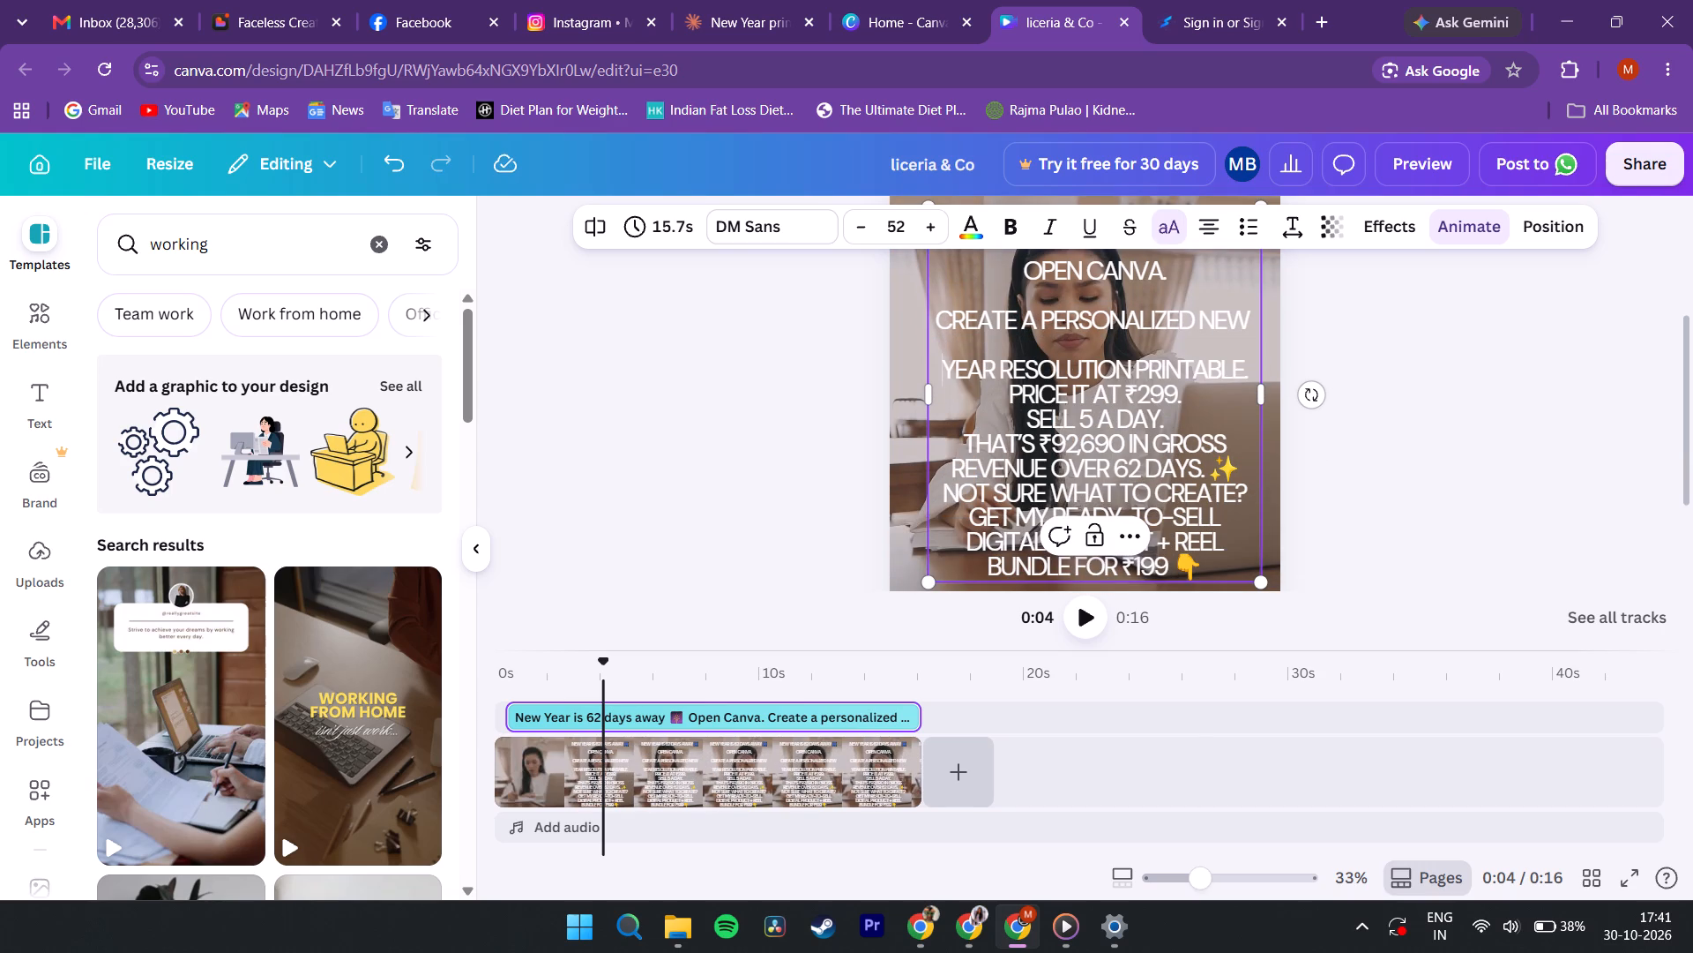
pyautogui.click(1017, 401)
pyautogui.press('Left')
pyautogui.hotkey('shift', 'Return')
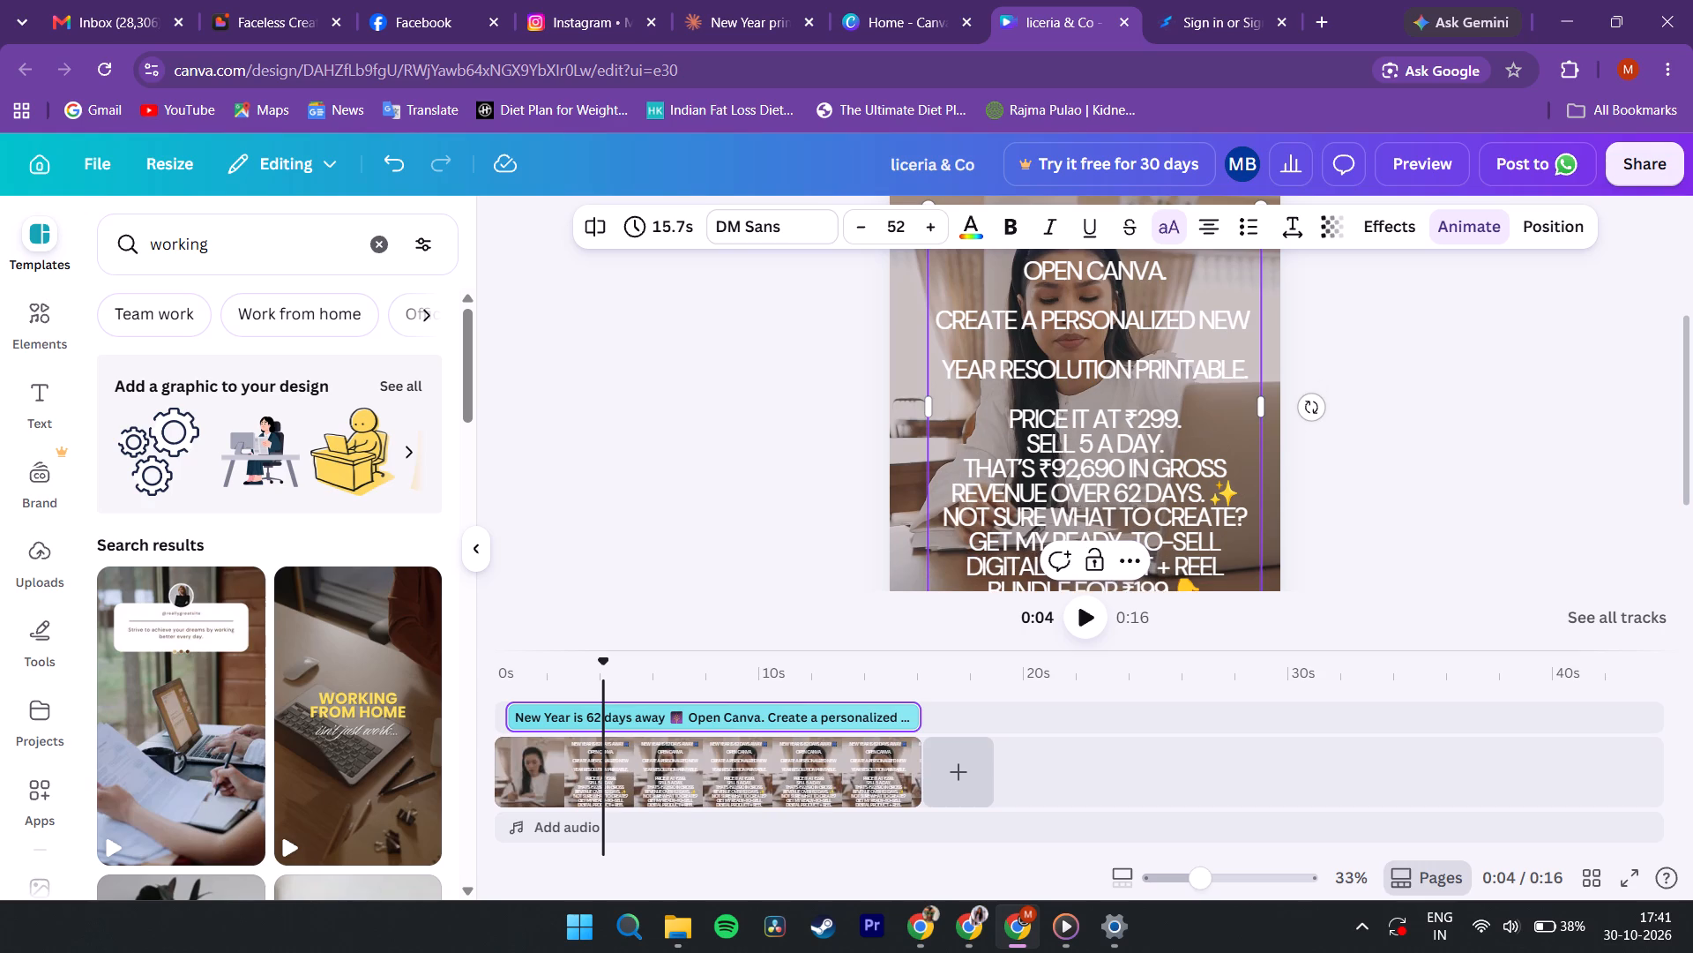
pyautogui.press('Down')
pyautogui.hotkey('shift', 'Return')
pyautogui.scroll(-1, 1017, 401)
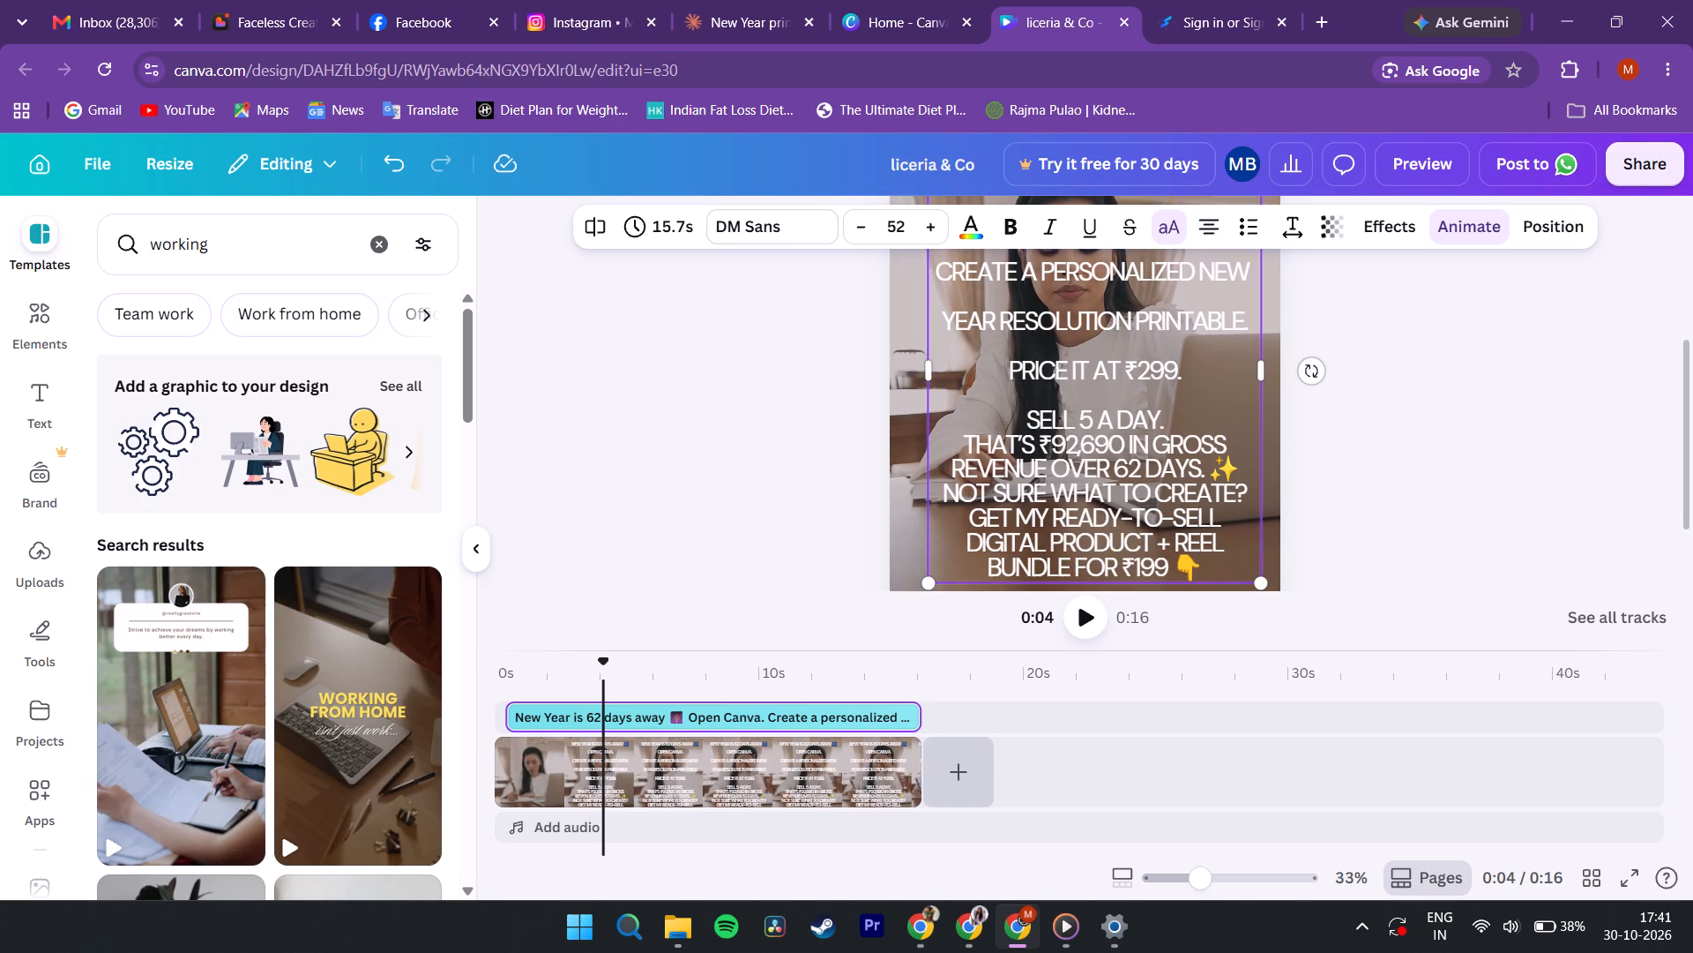
pyautogui.press('Down')
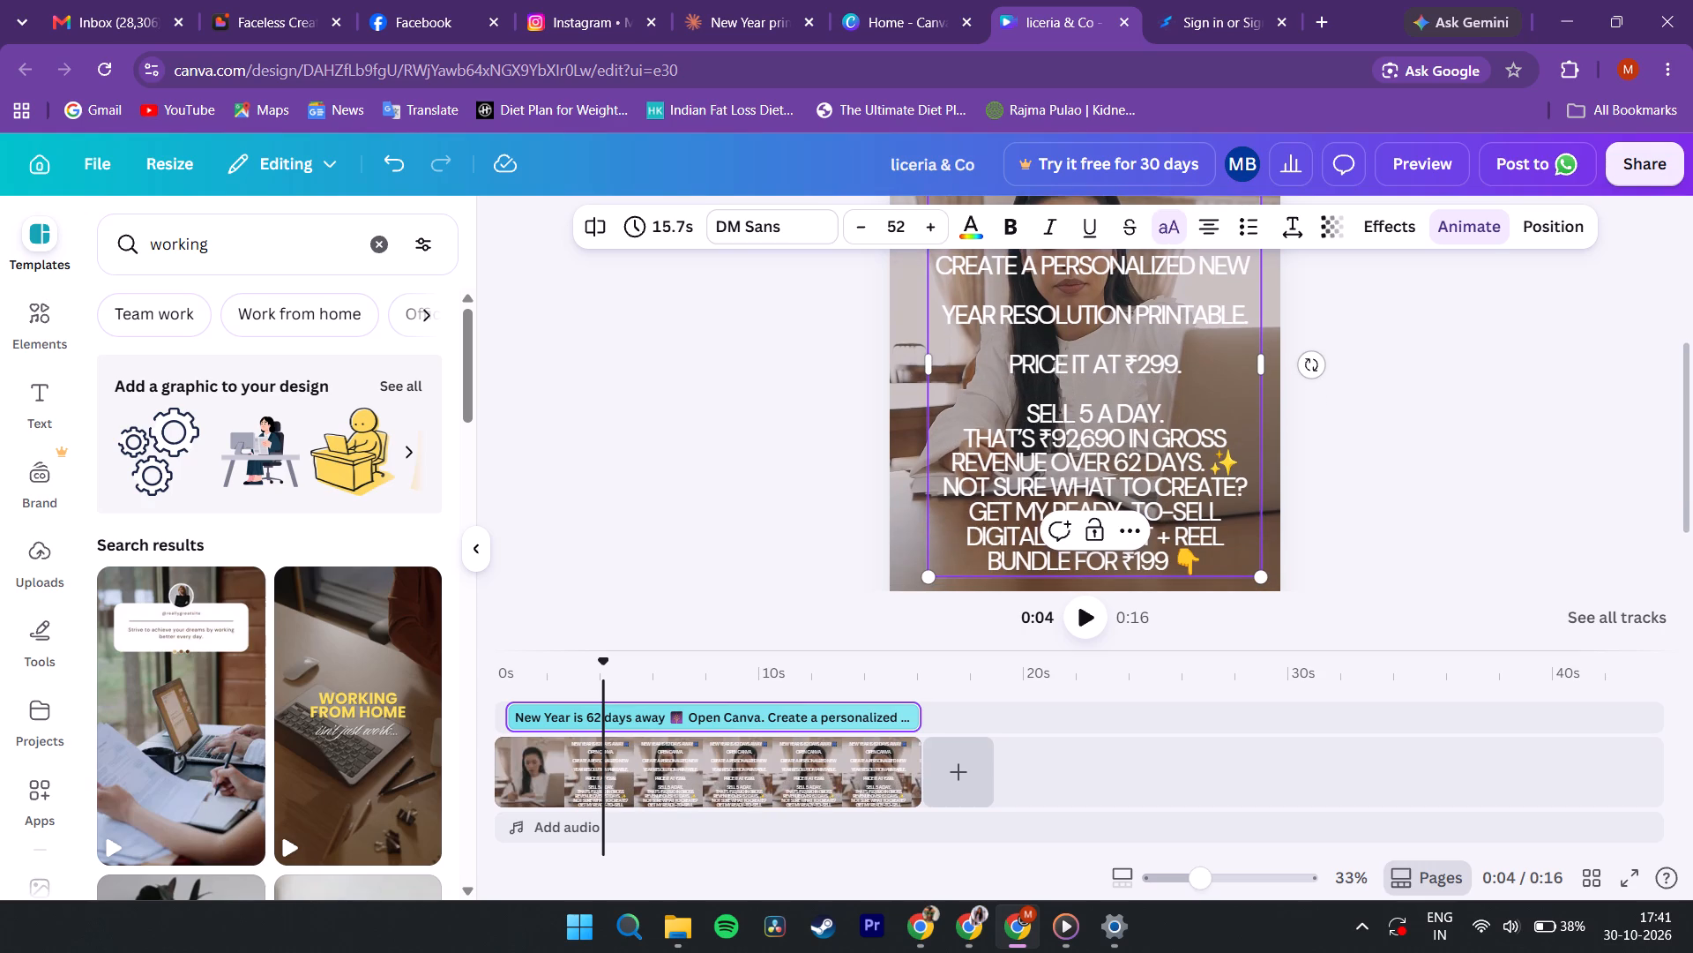
pyautogui.click(968, 436)
pyautogui.hotkey('shift', 'Return')
# Insert blank lines before "revenue over 62 days." and "Not sure what to create?".
pyautogui.scroll(-1, 968, 436)
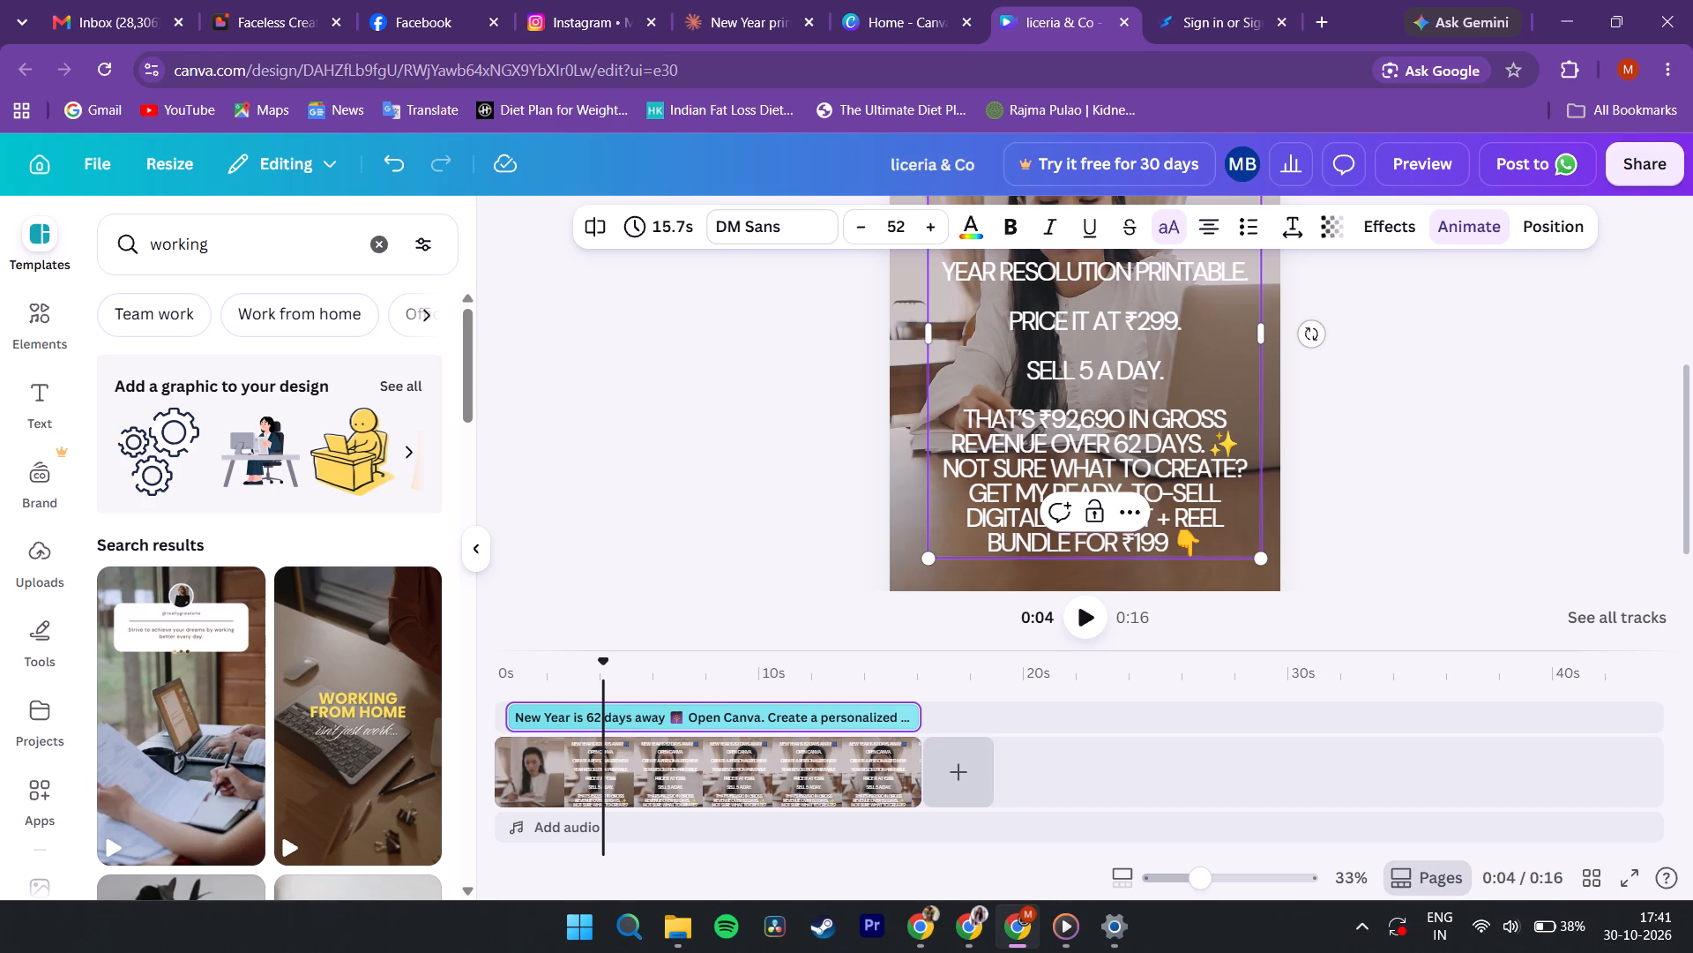
pyautogui.click(954, 442)
pyautogui.hotkey('shift', 'Return')
pyautogui.hotkey('shift', 'Return')
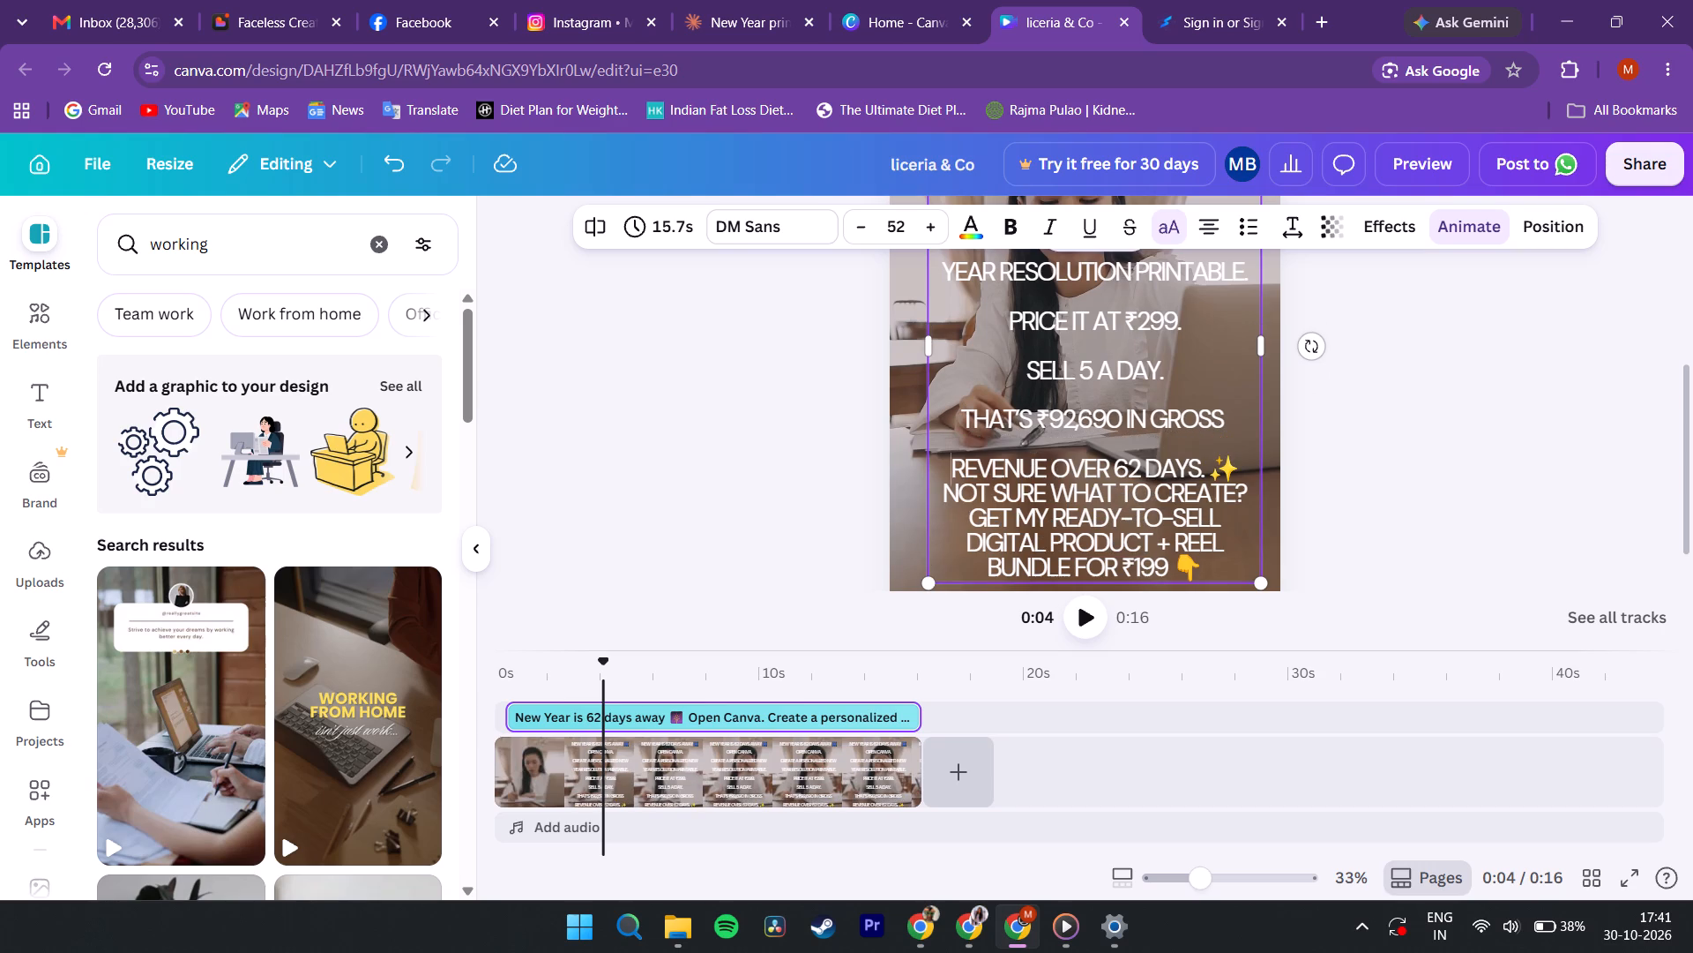
pyautogui.scroll(-1, 954, 442)
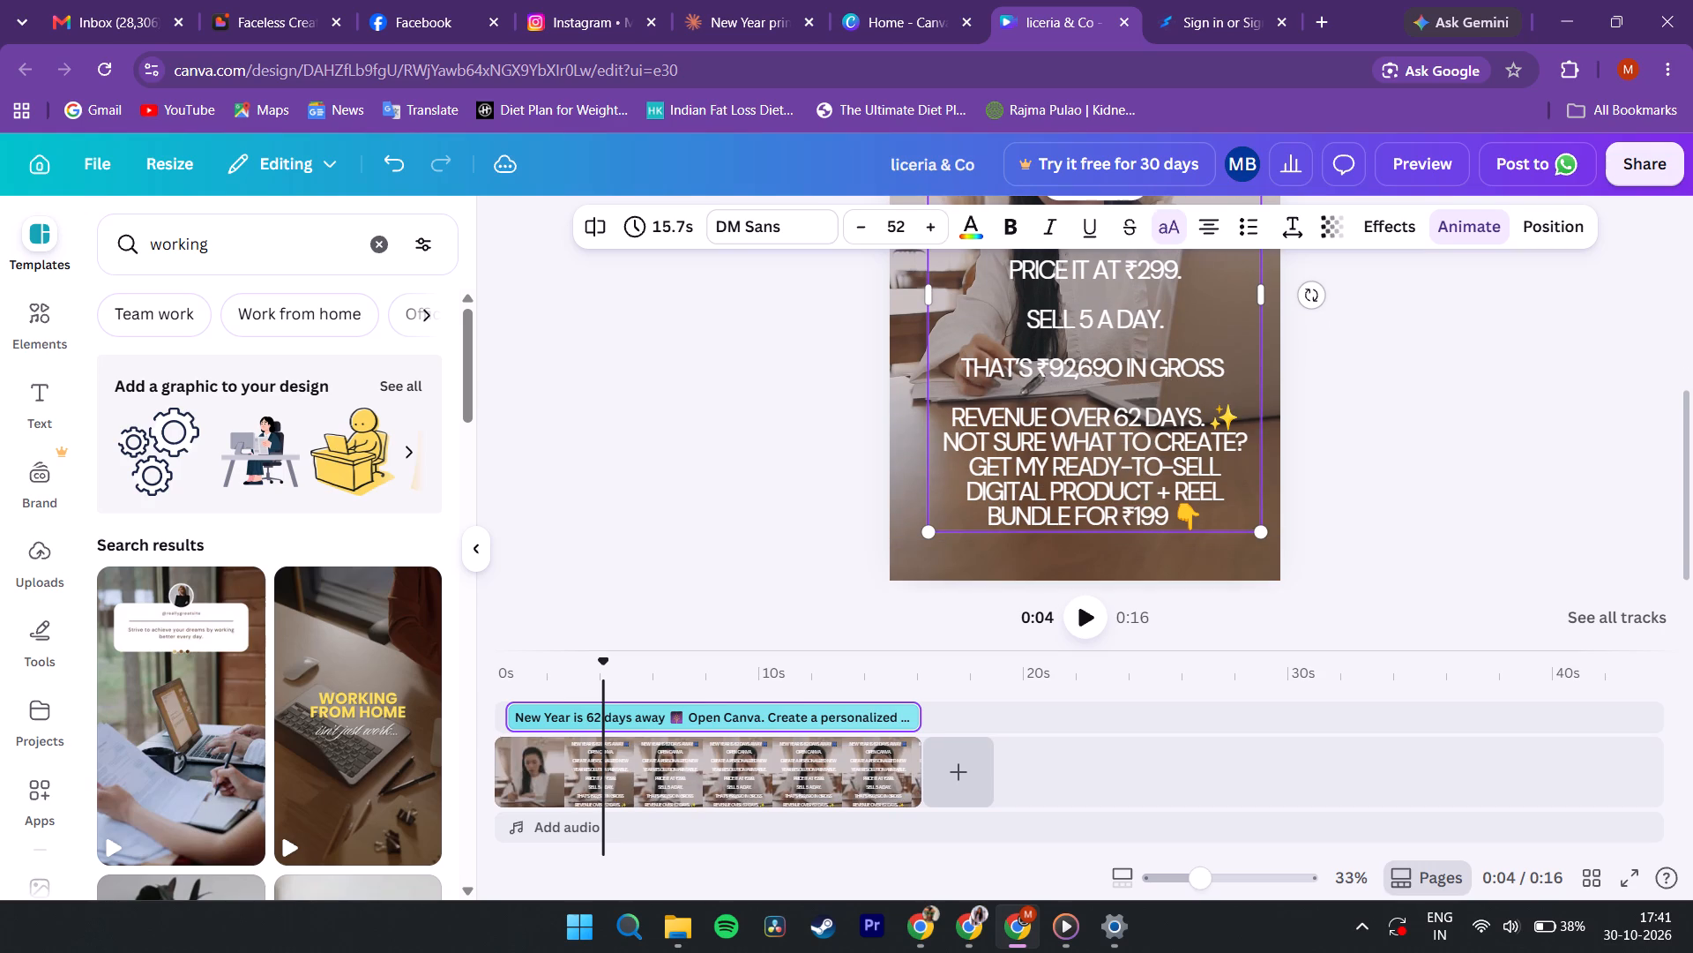
pyautogui.click(948, 450)
pyautogui.hotkey('shift', 'Return')
# Insert blank lines before "Get my ready-to-sell" and "digital product + reel".
pyautogui.press('Down')
pyautogui.hotkey('shift', 'Return')
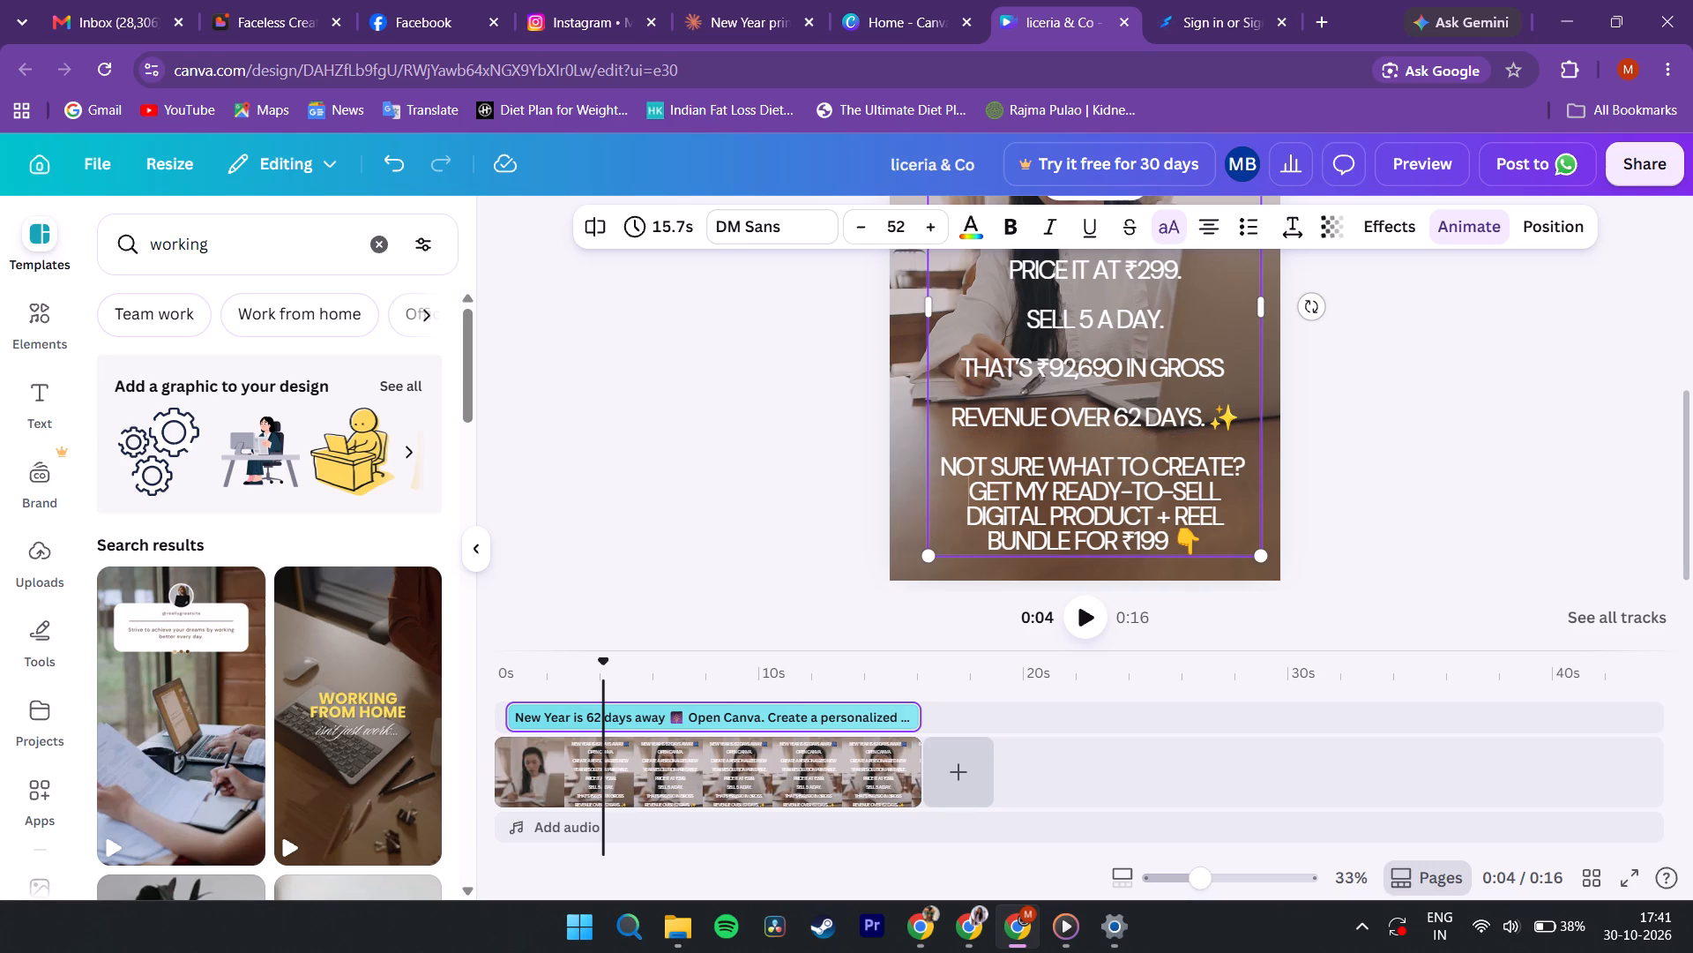
pyautogui.hotkey('shift', 'Return')
pyautogui.press('Down')
pyautogui.hotkey('shift', 'Return')
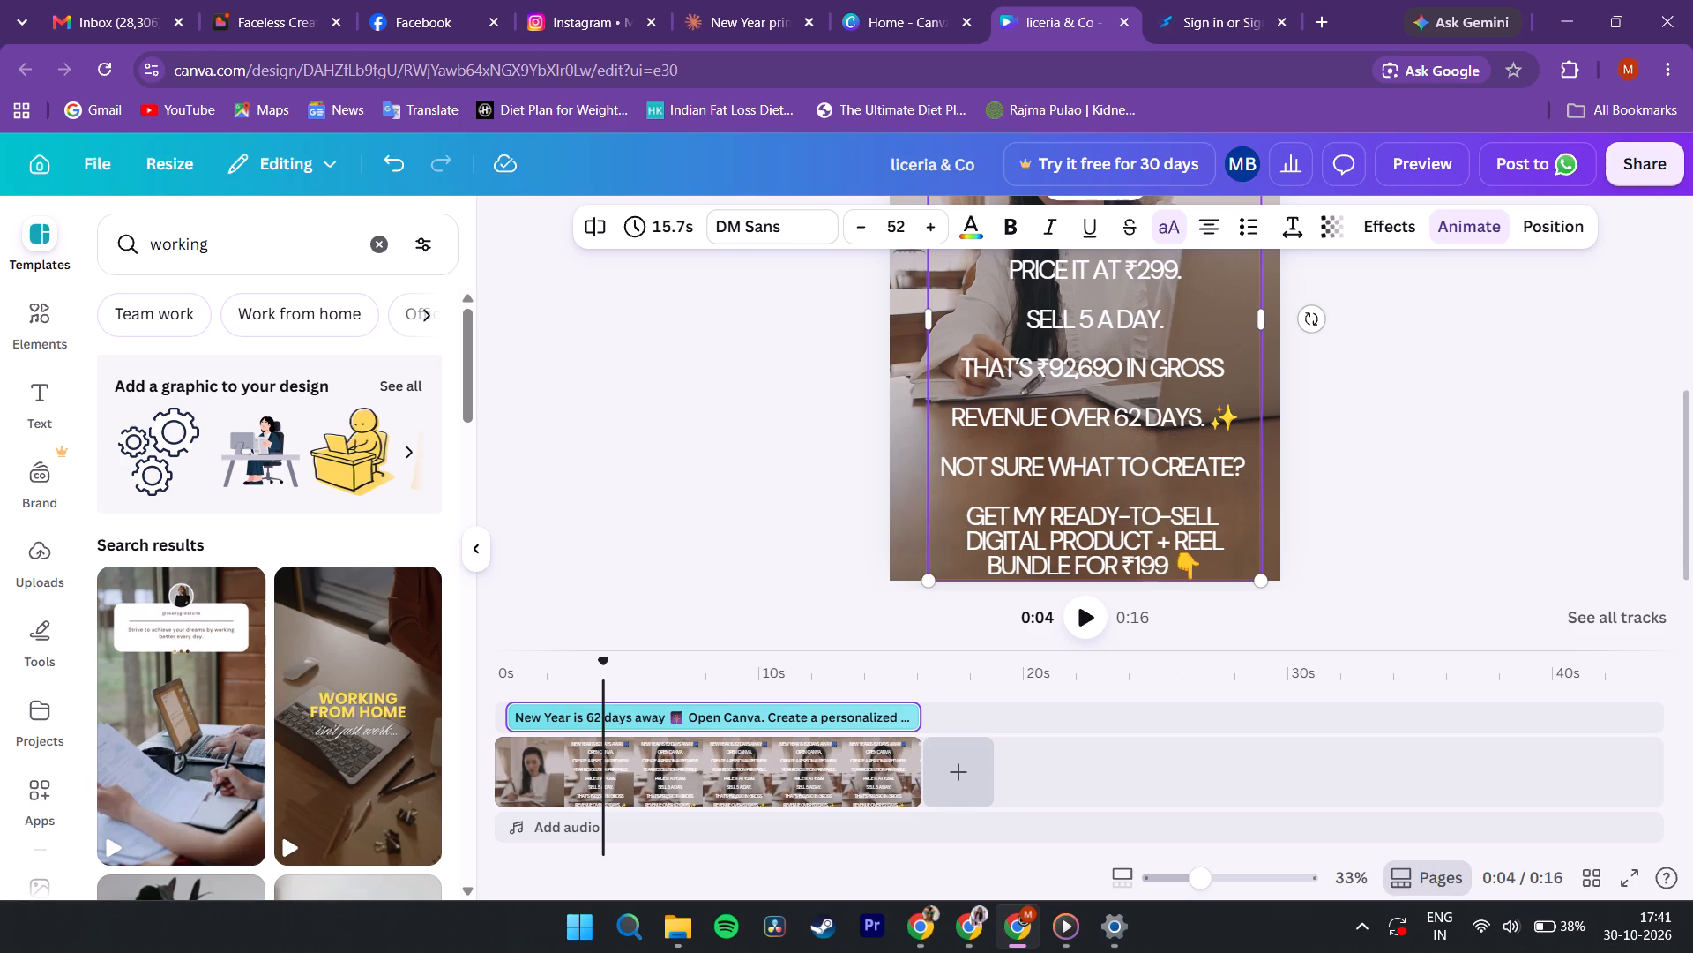
pyautogui.hotkey('shift', 'Return')
# Move the spaced-out hook text block up so all of its lines fit inside the reel frame.
pyautogui.scroll(-2, 948, 450)
pyautogui.scroll(-1, 1087, 413)
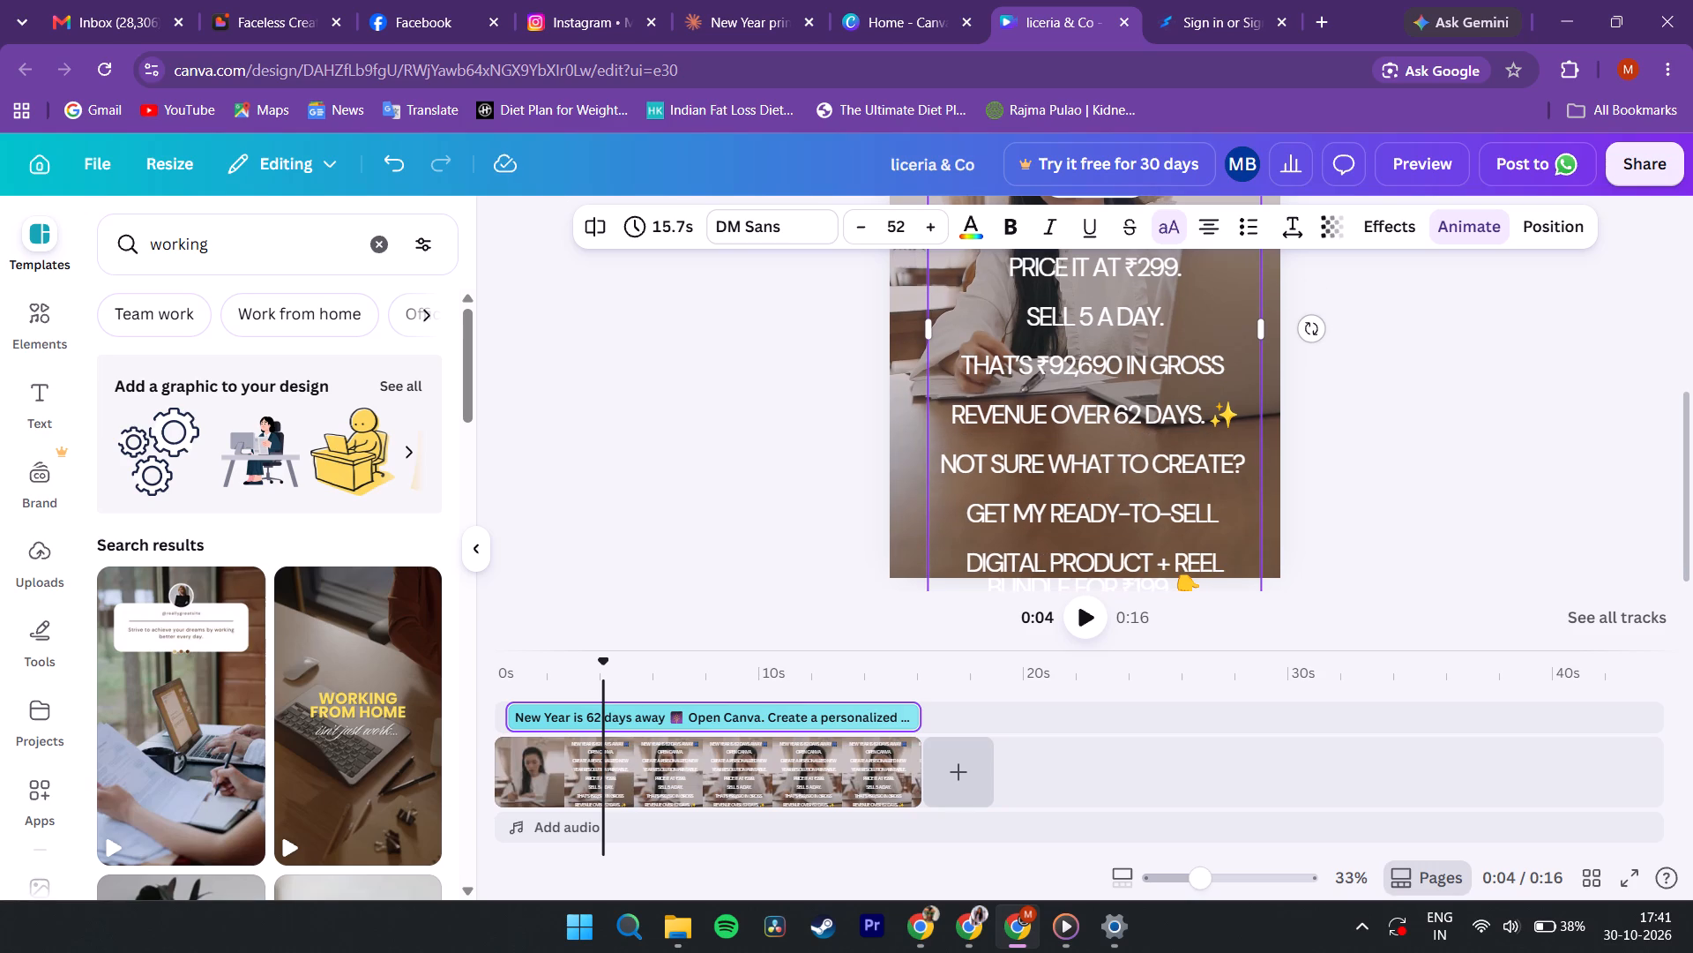
pyautogui.scroll(-1, 1087, 413)
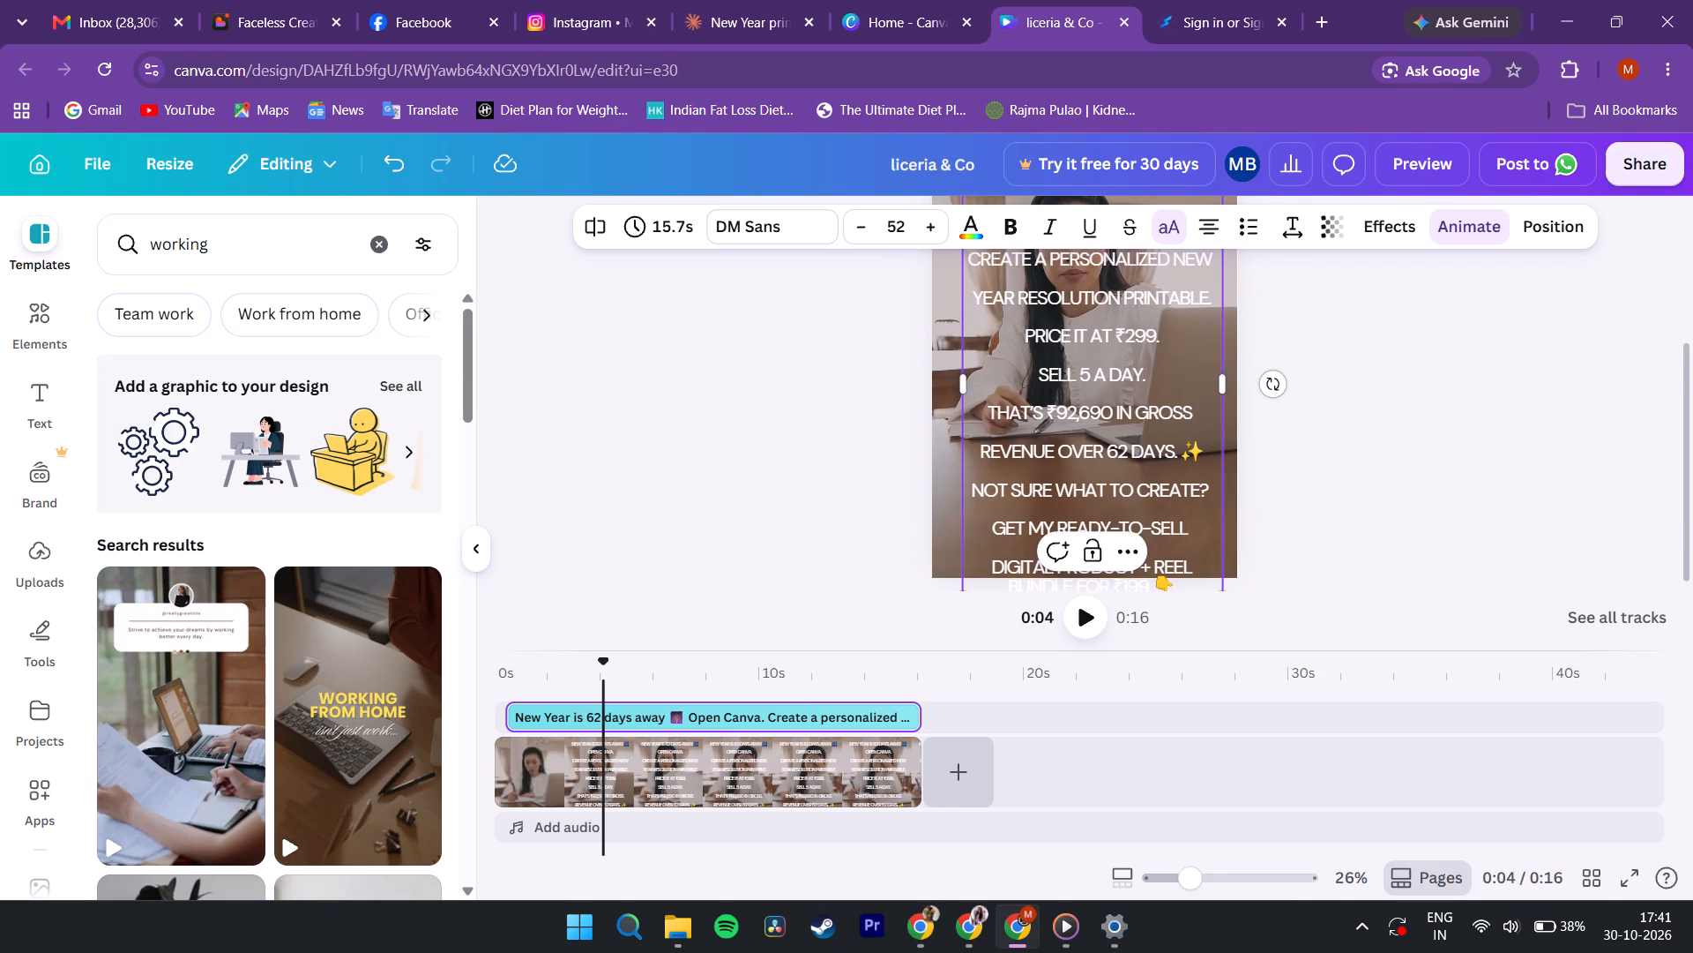
pyautogui.moveTo(1099, 472); pyautogui.dragTo(1098, 446)
pyautogui.moveTo(1115, 332); pyautogui.dragTo(1114, 308)
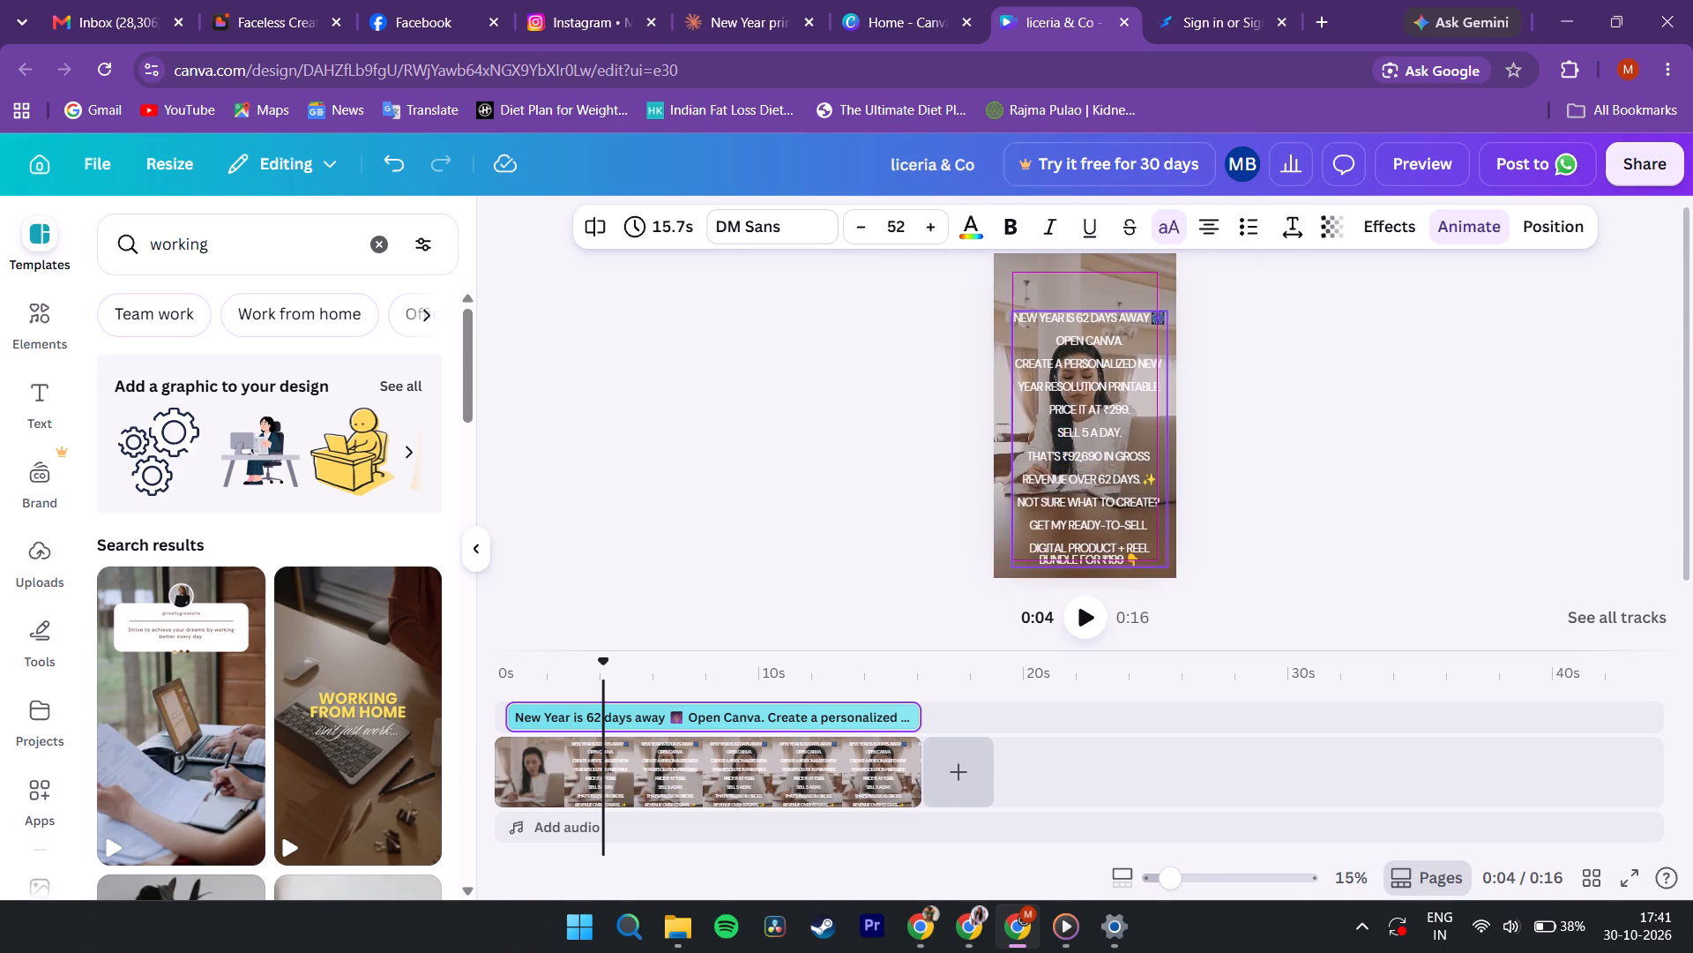
pyautogui.moveTo(1114, 308); pyautogui.dragTo(1112, 281)
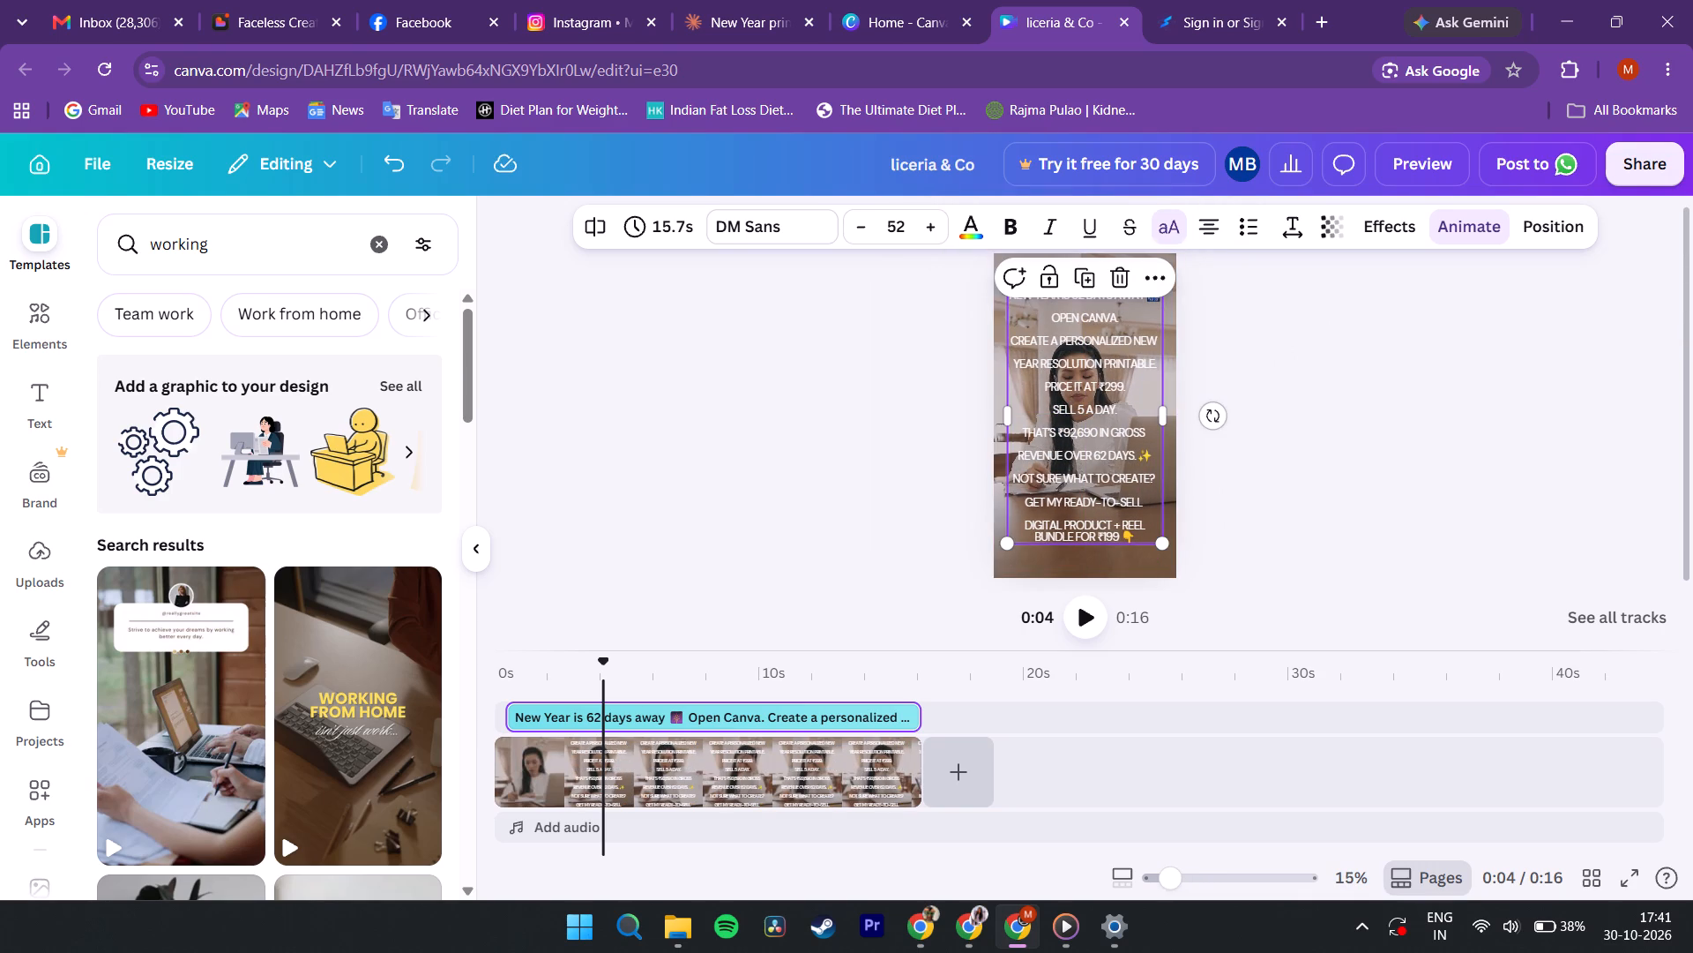
# Insert a blank line before the final "bundle for ₹199" line of the hook text.
pyautogui.scroll(-2, 1028, 444)
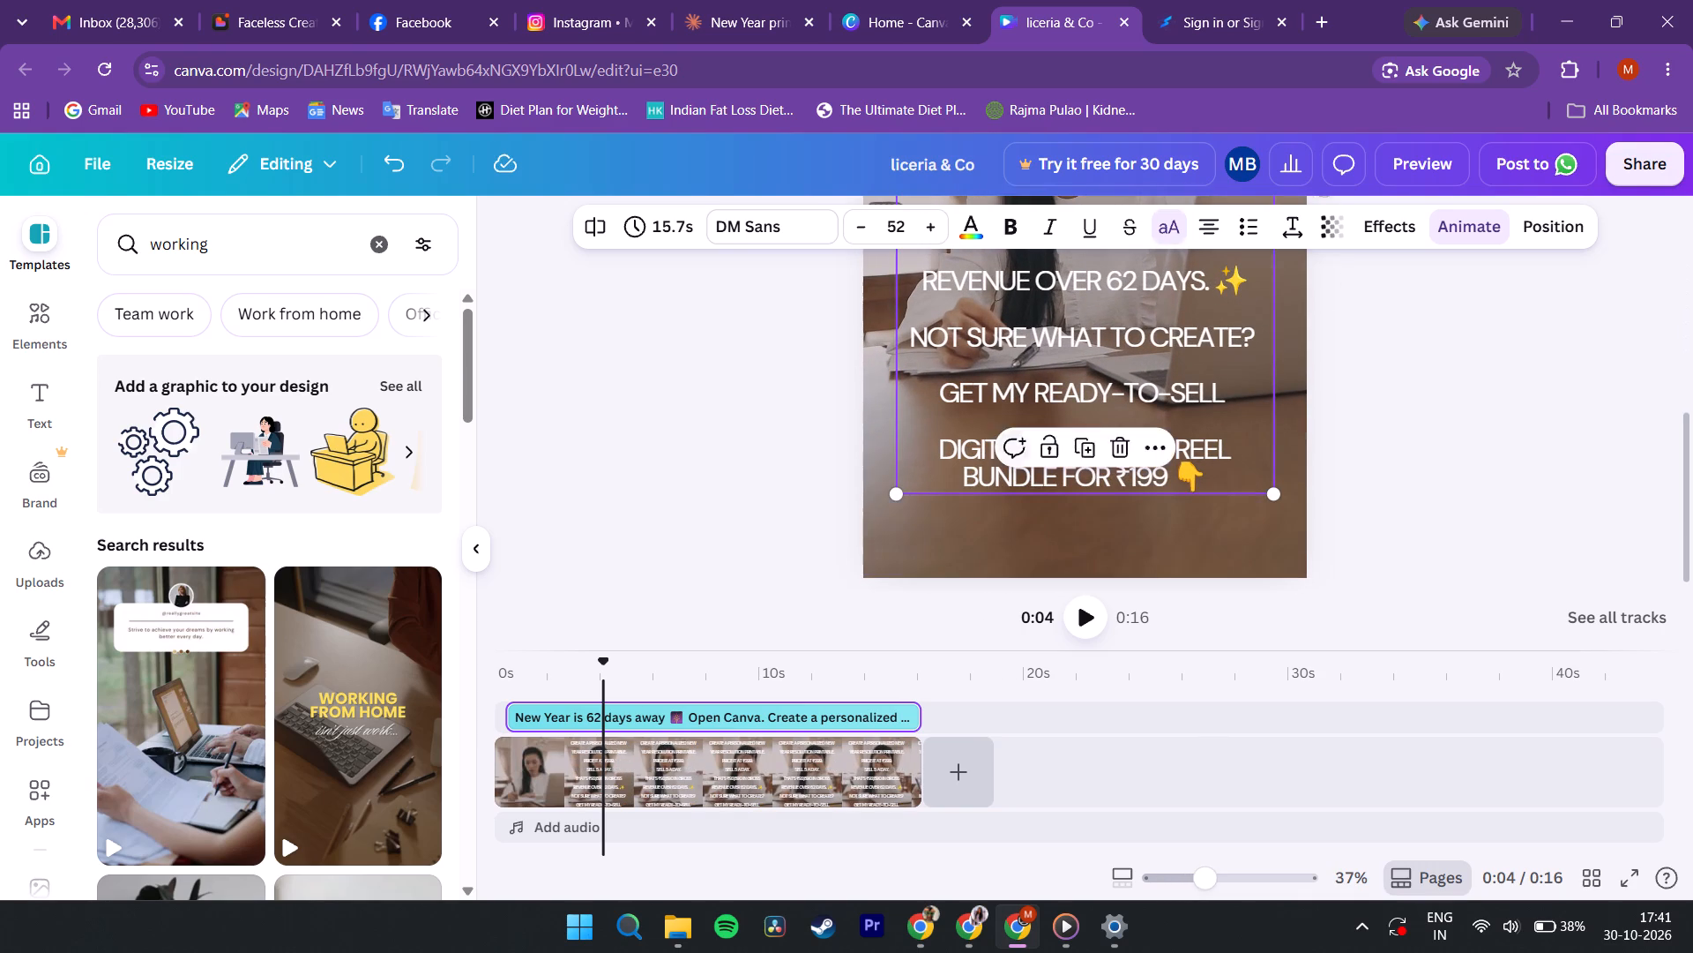
pyautogui.doubleClick(966, 479)
pyautogui.scroll(-2, 966, 479)
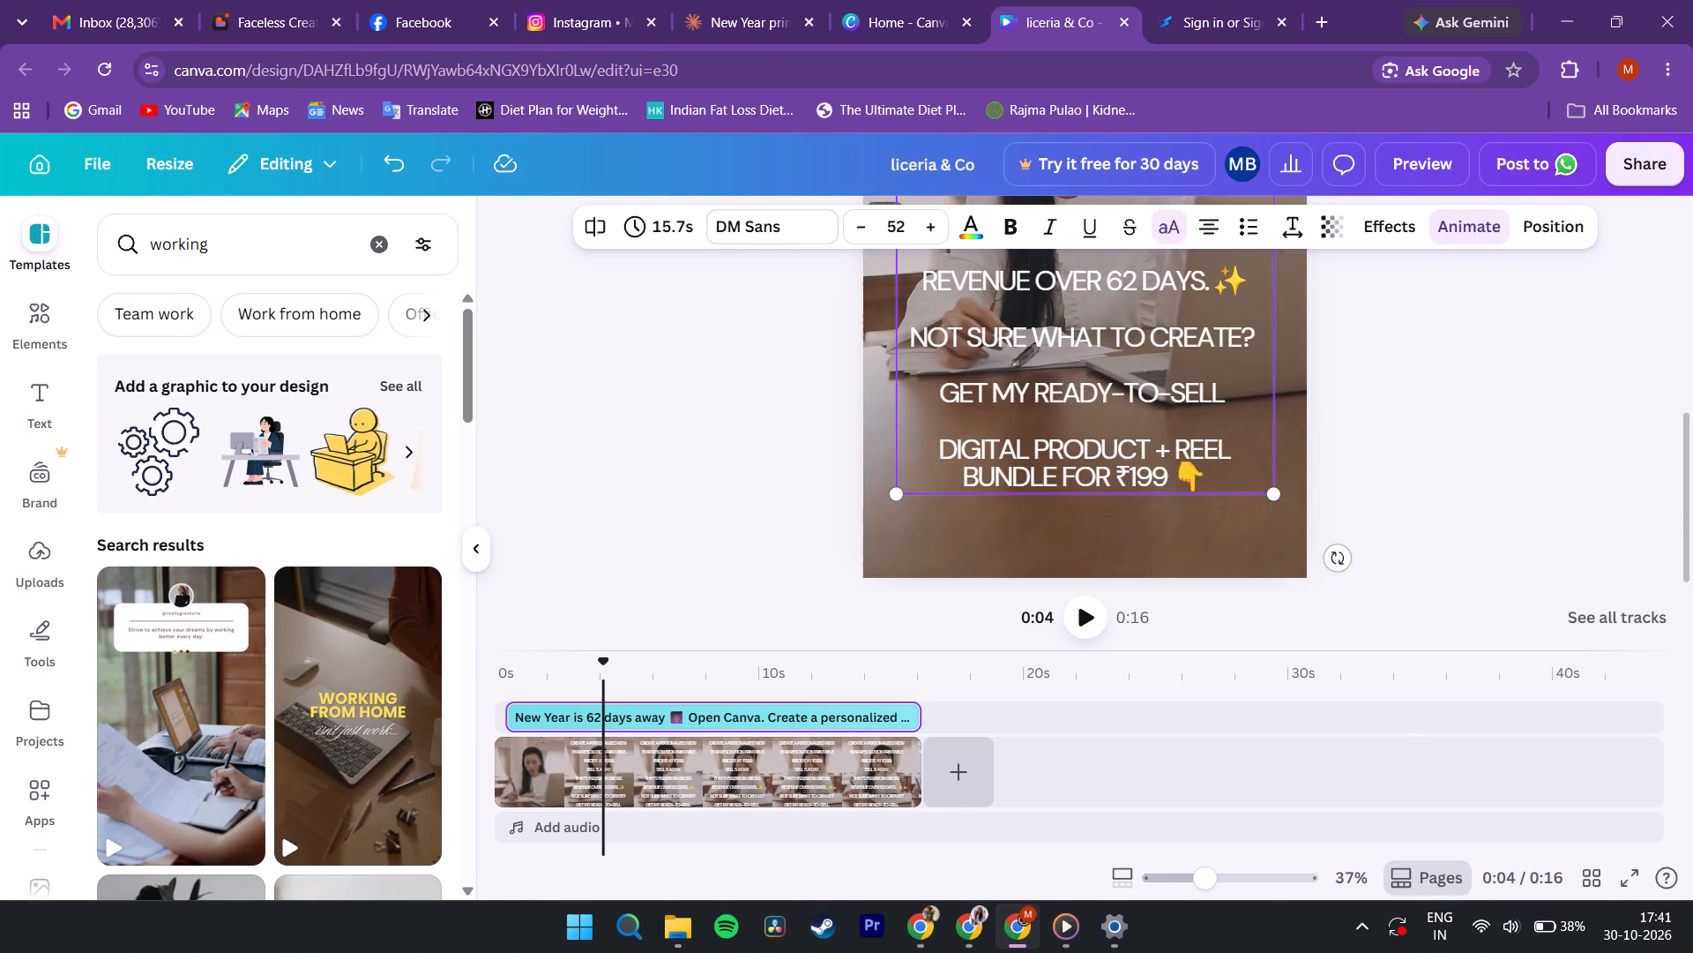
pyautogui.scroll(-1, 966, 479)
pyautogui.click(968, 477)
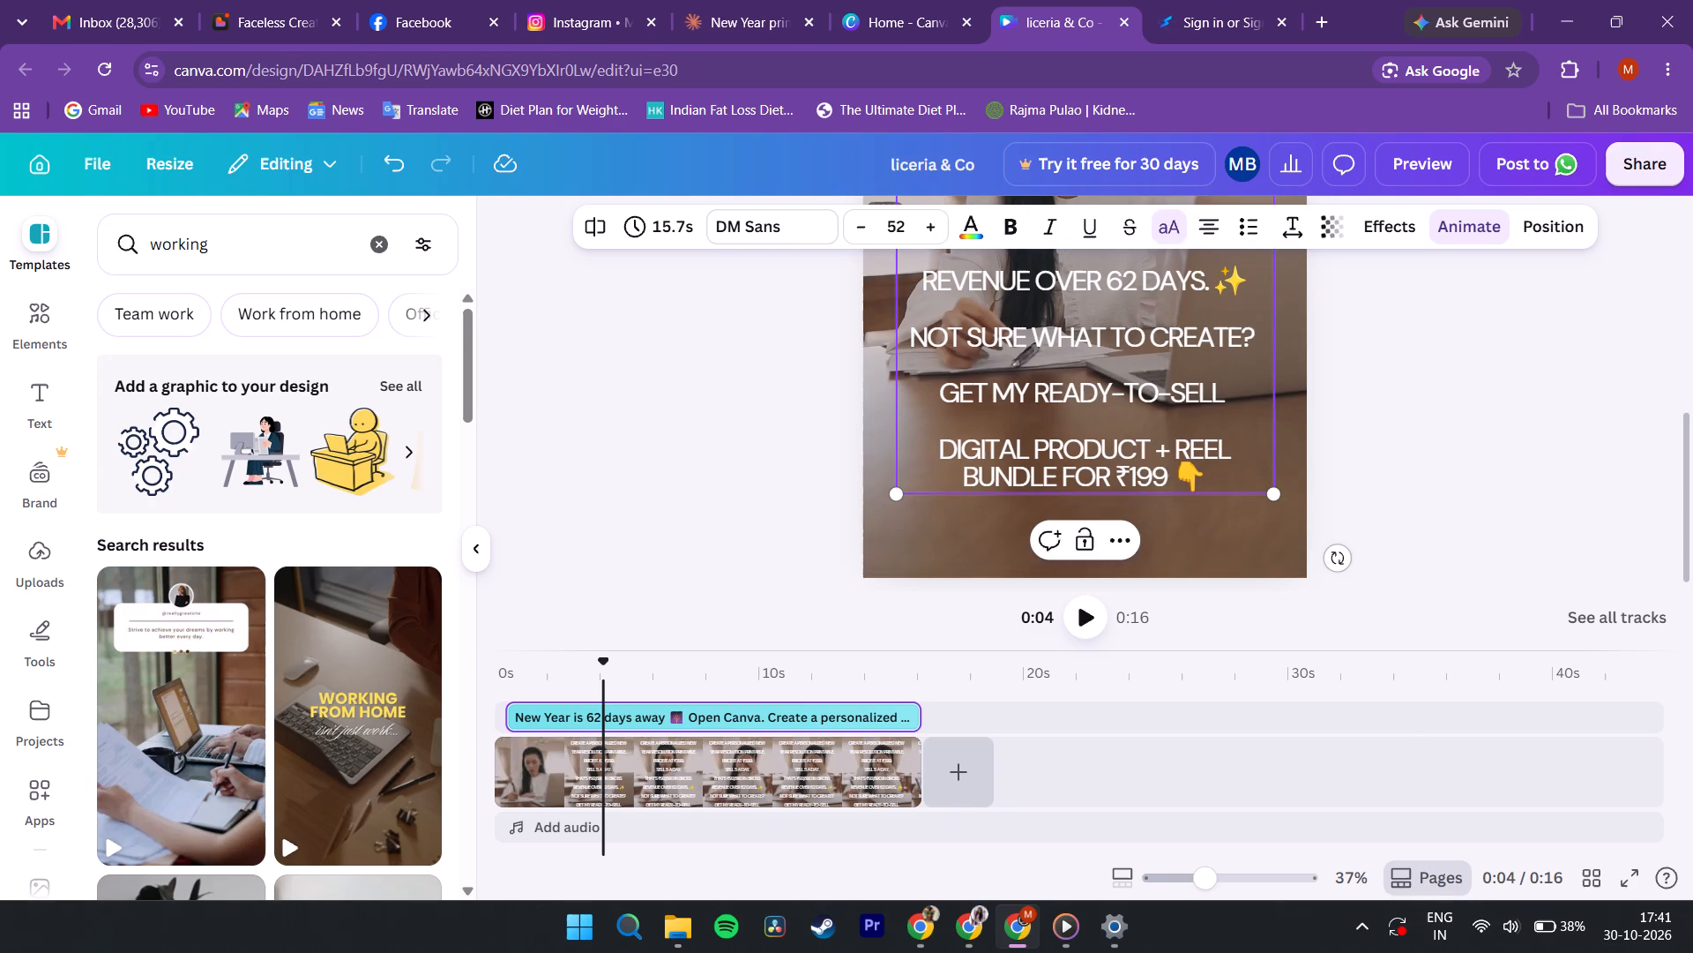
pyautogui.hotkey('shift', 'Return')
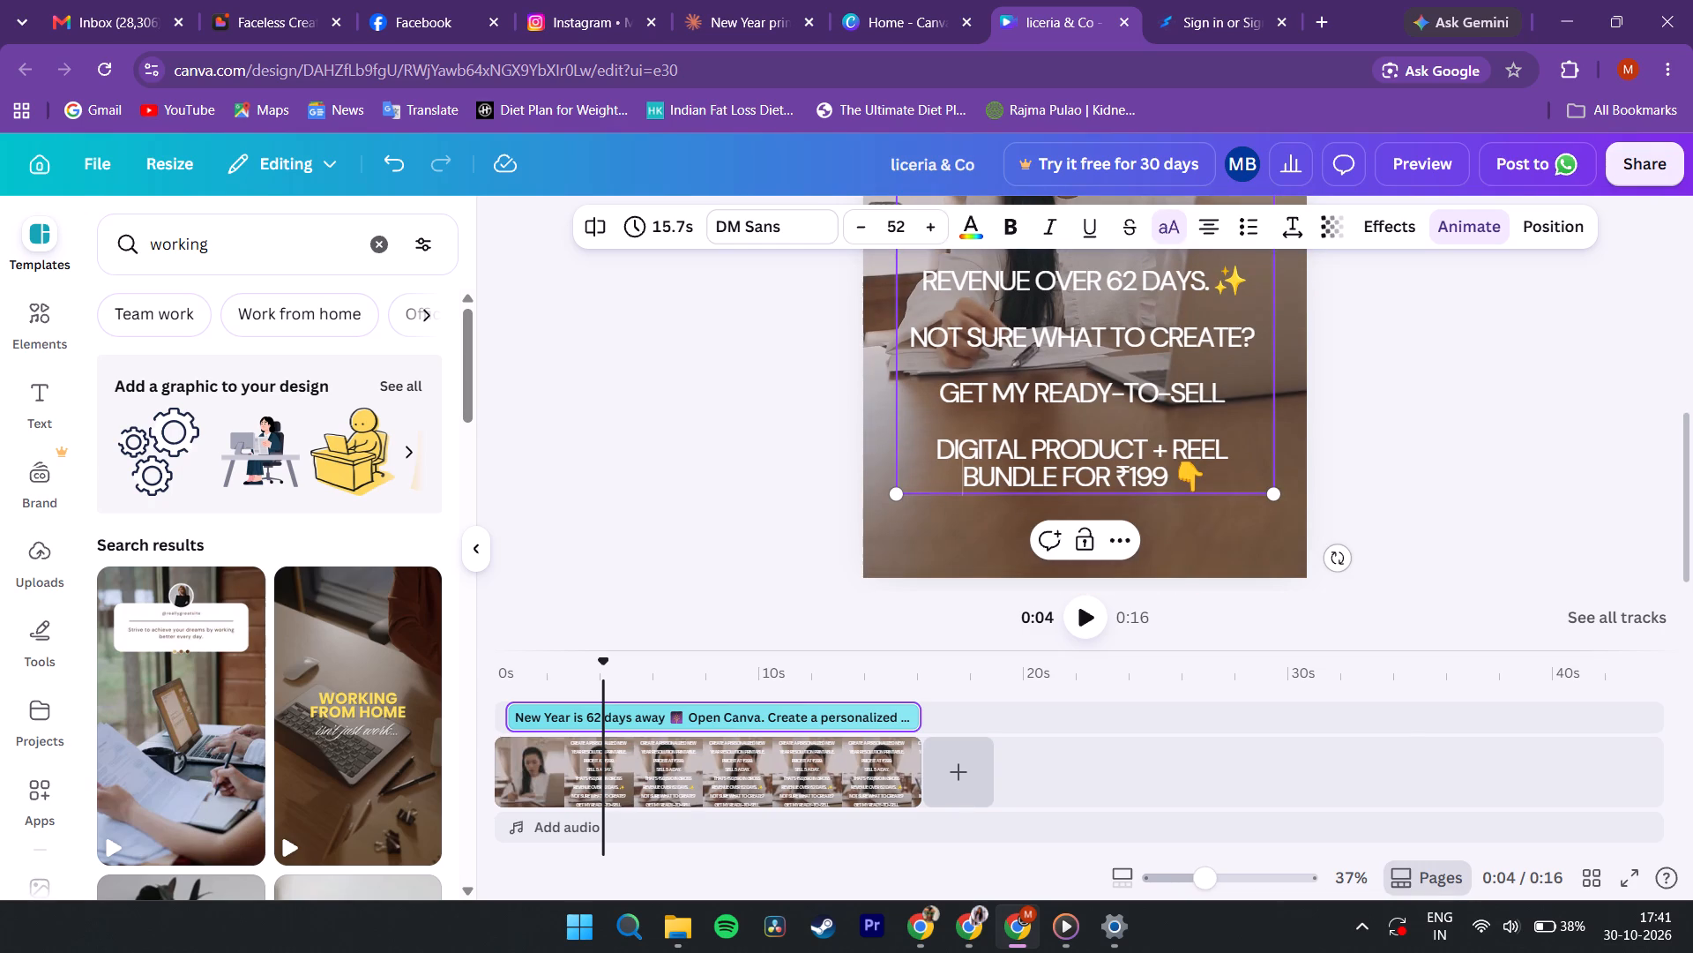
pyautogui.hotkey('shift', 'Return')
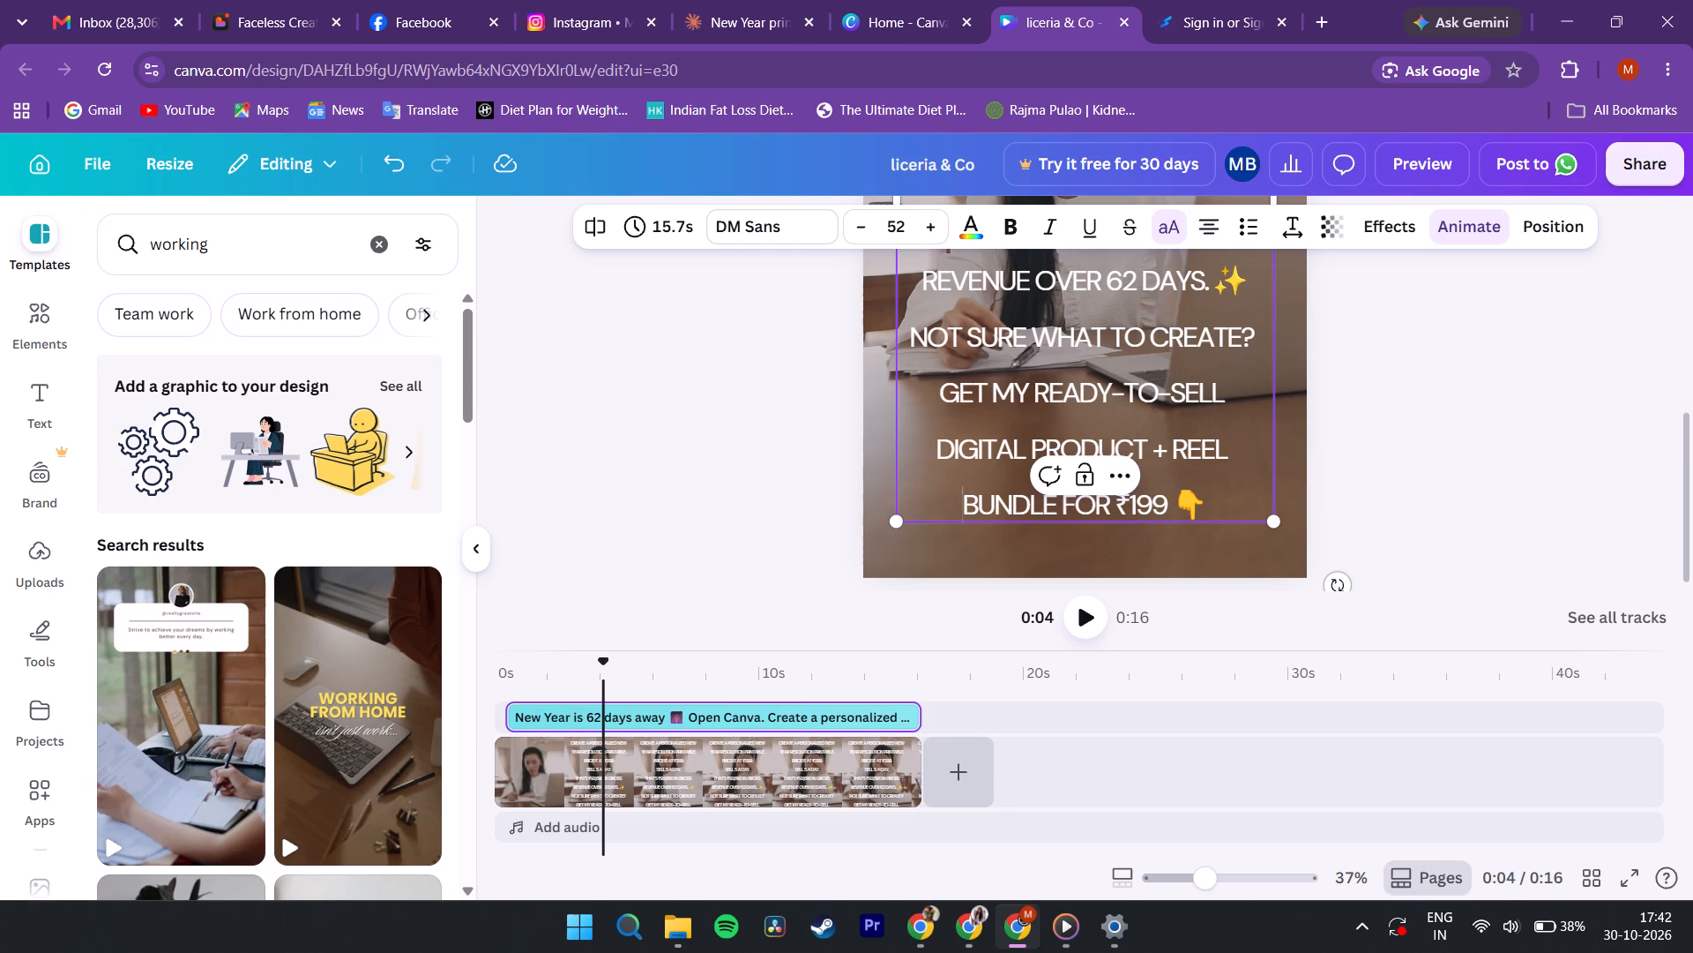
# Add the word "free" before "ready-to-sell" in the hook text.
pyautogui.click(1037, 397)
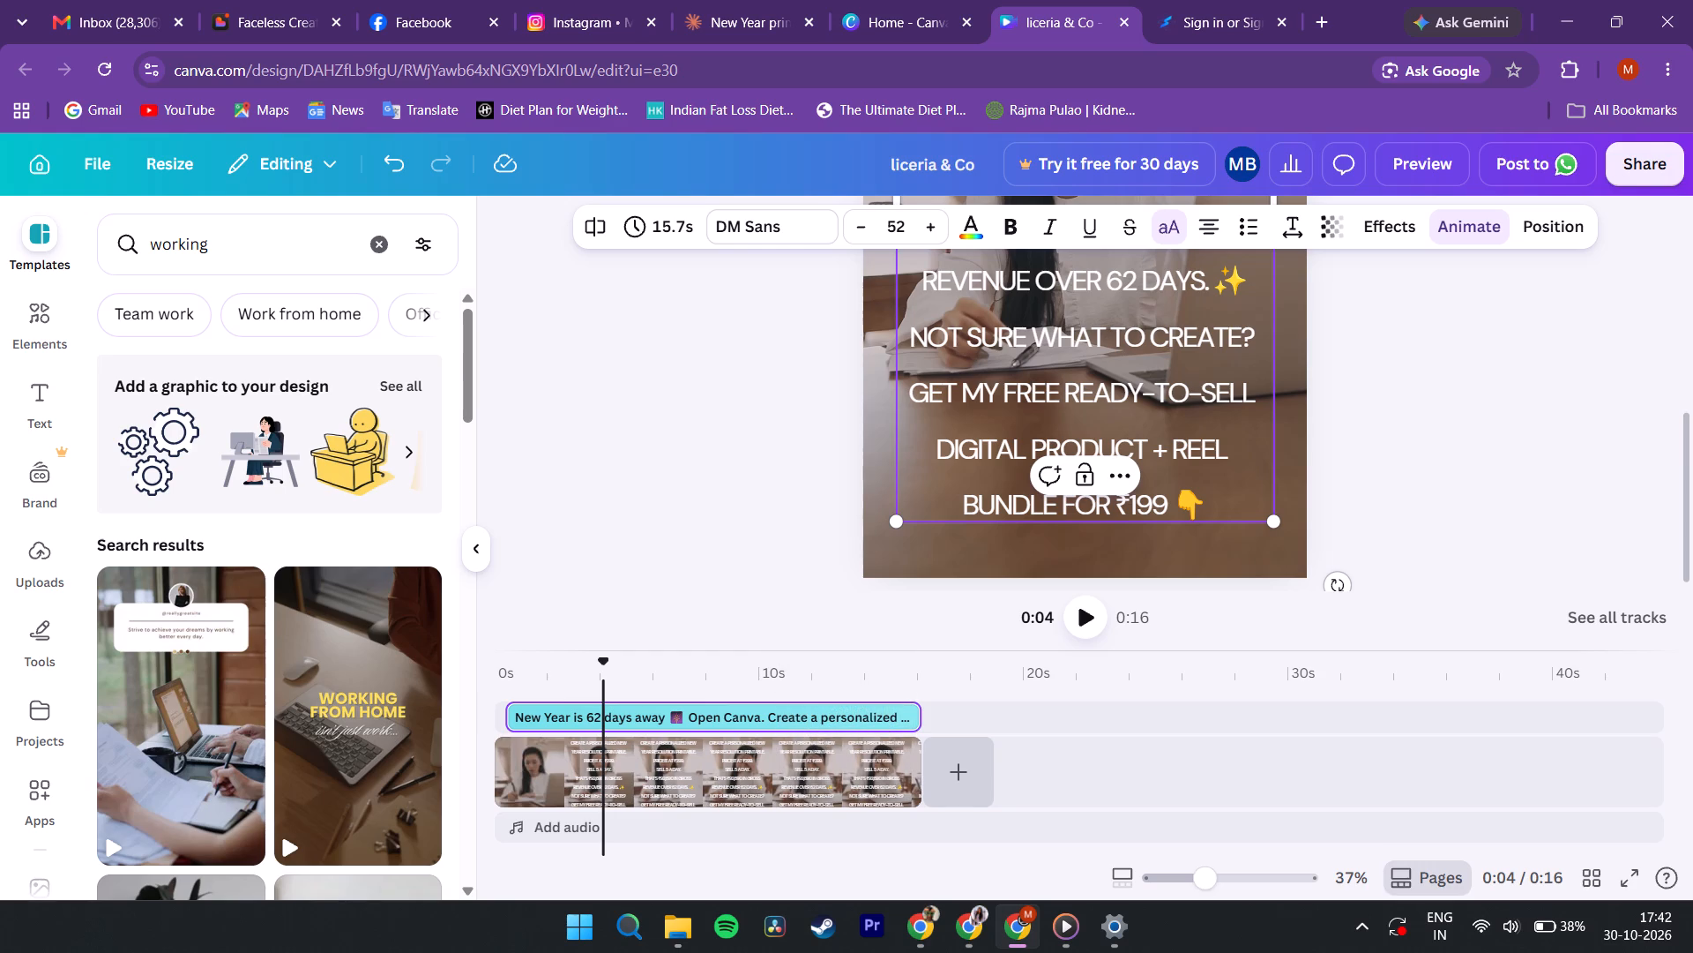
# Split the "digital product + reel" line so "digital product", "+" and "reel" each sit on their own line.
pyautogui.click(1154, 457)
pyautogui.hotkey('shift', 'Return')
pyautogui.press('Right')
pyautogui.press('Right')
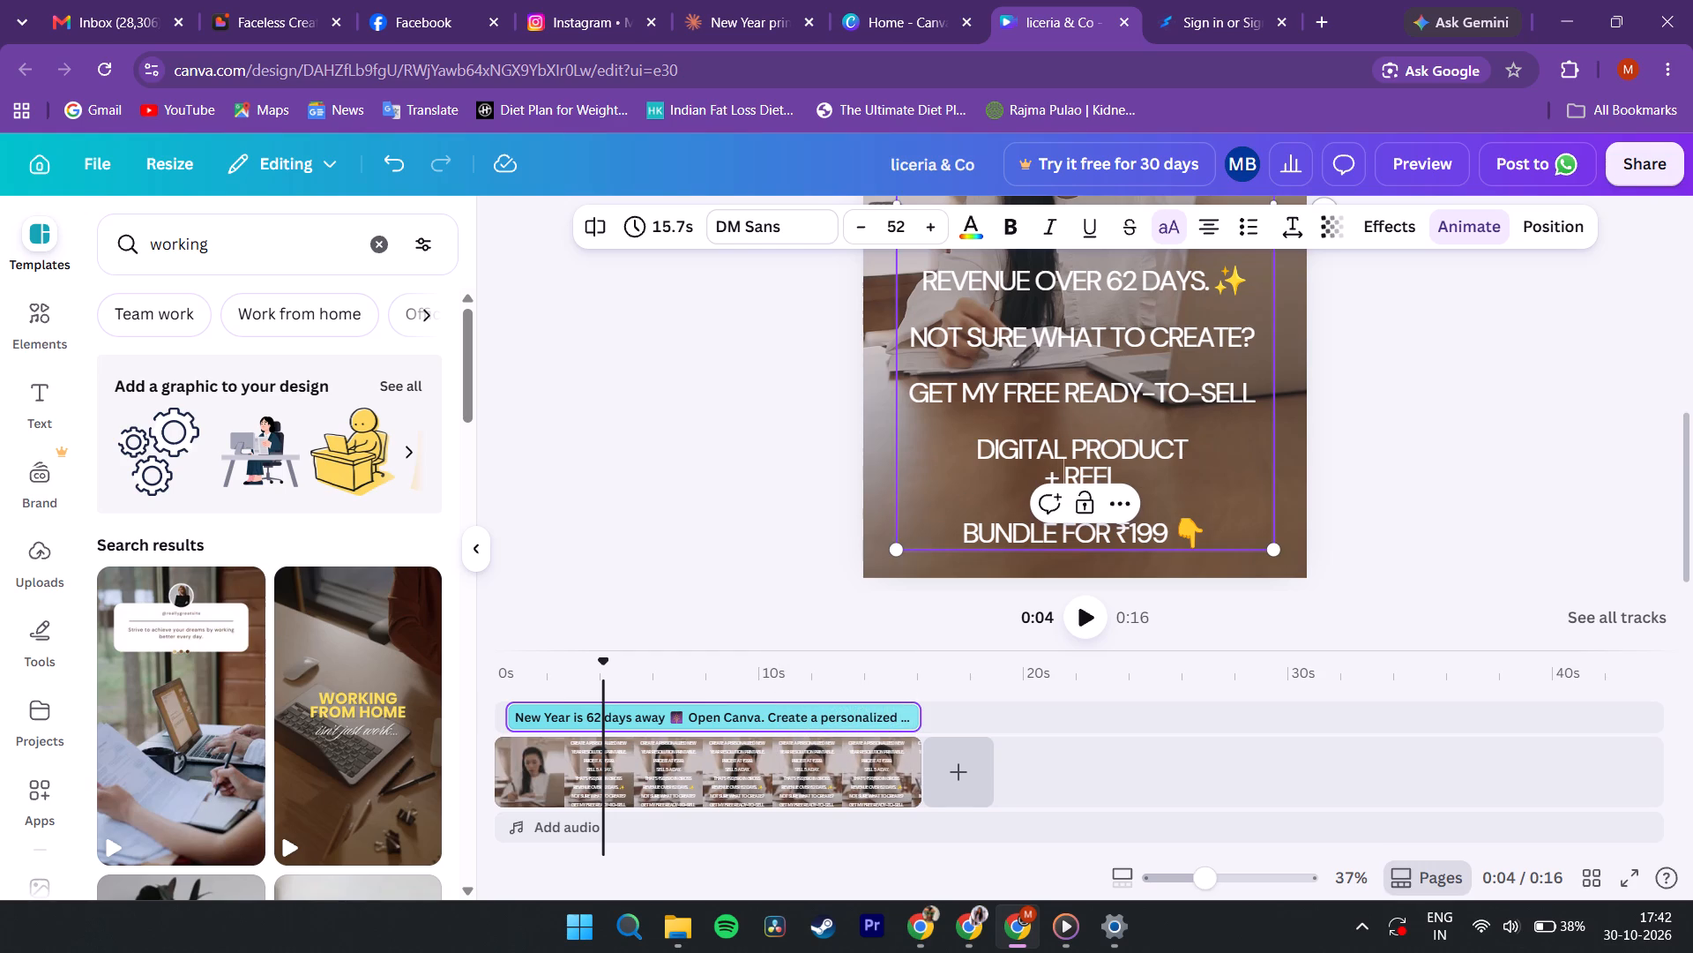
pyautogui.hotkey('shift', 'Return')
pyautogui.press('Right')
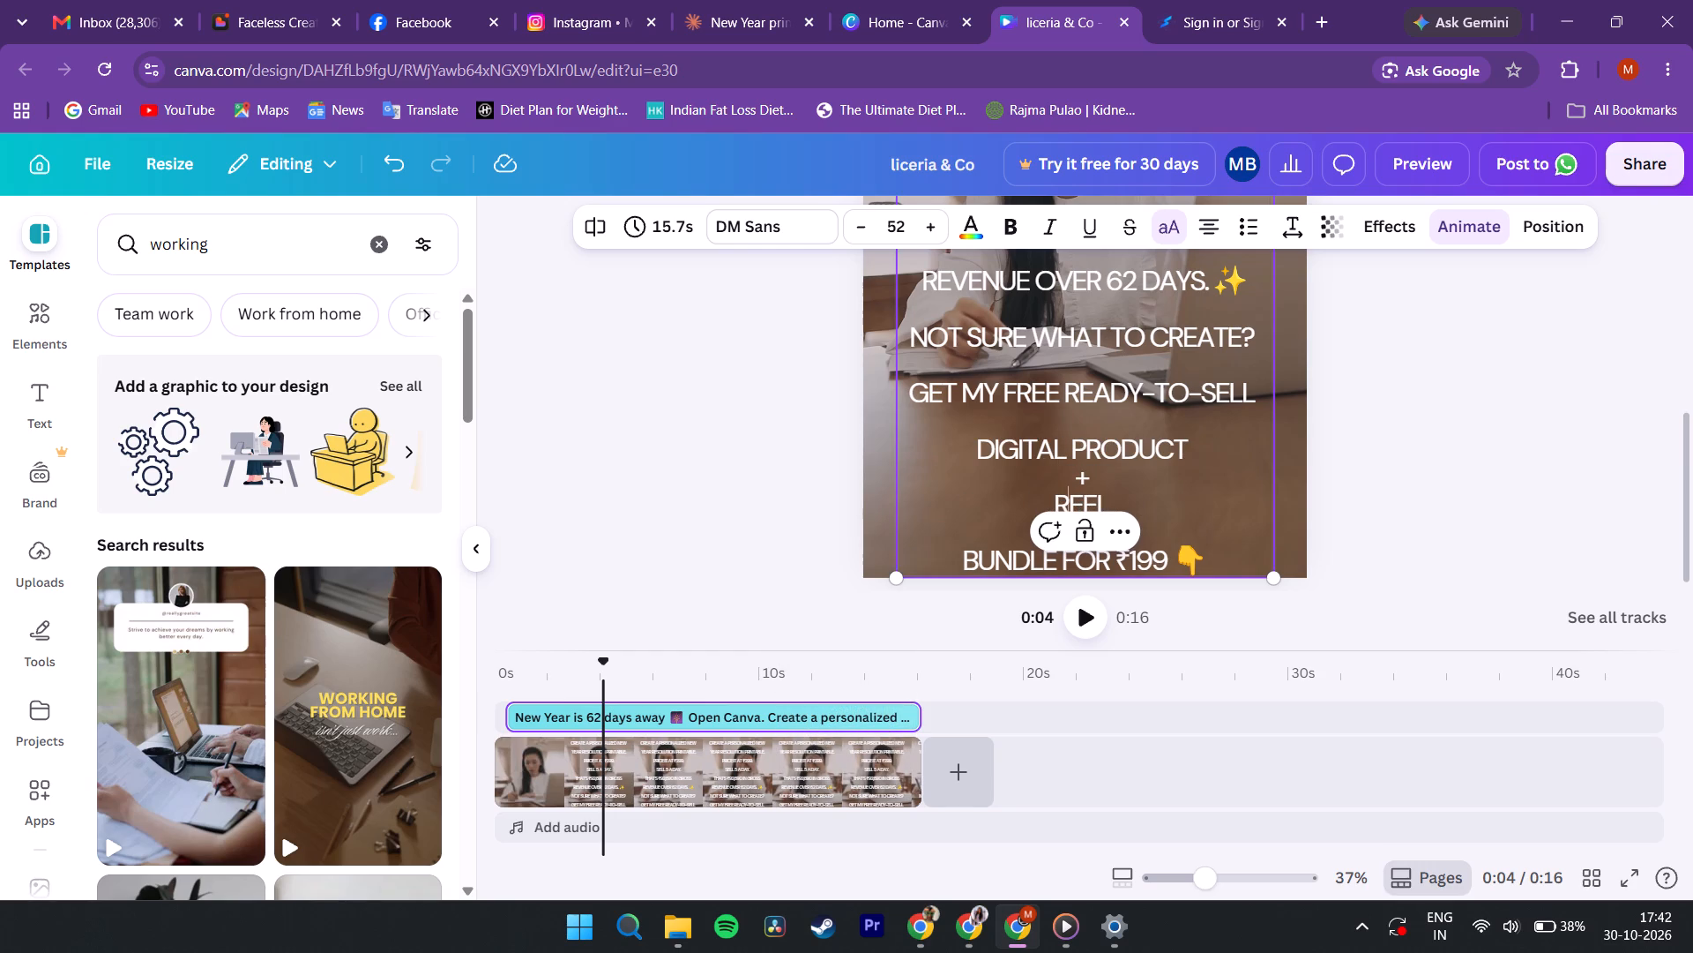
# Remove the blank line between "reel" and "bundle for ₹199" in the hook text.
pyautogui.click(966, 563)
pyautogui.press('BackSpace')
pyautogui.press('space')
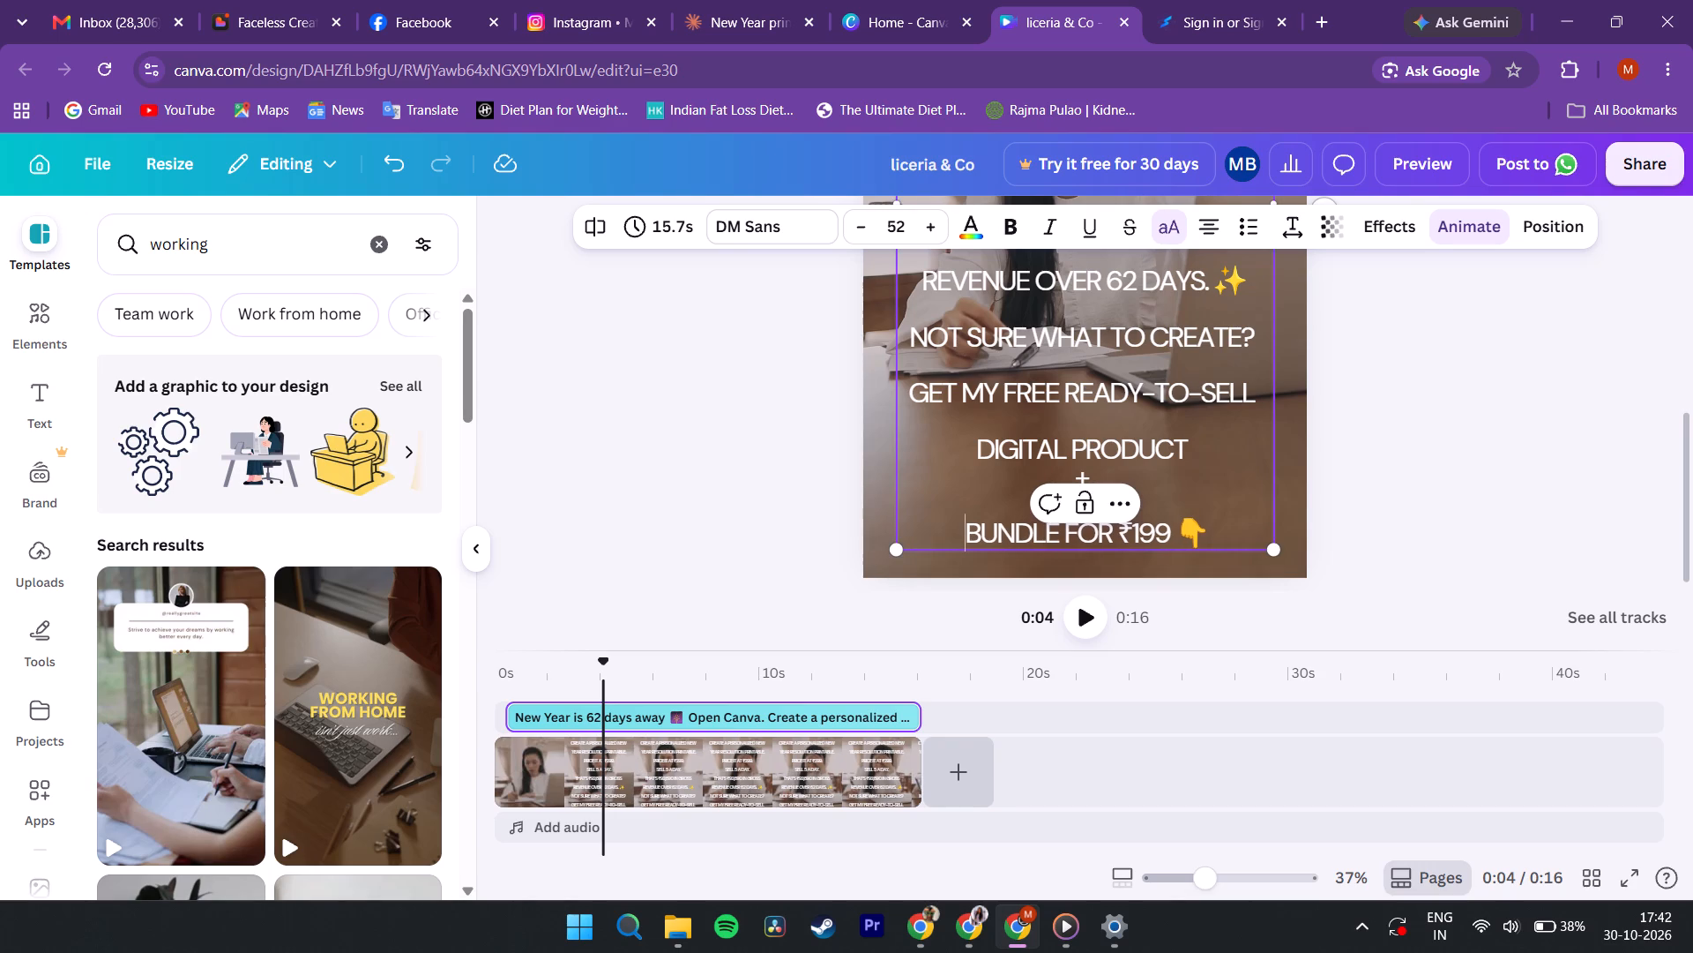
pyautogui.click(796, 500)
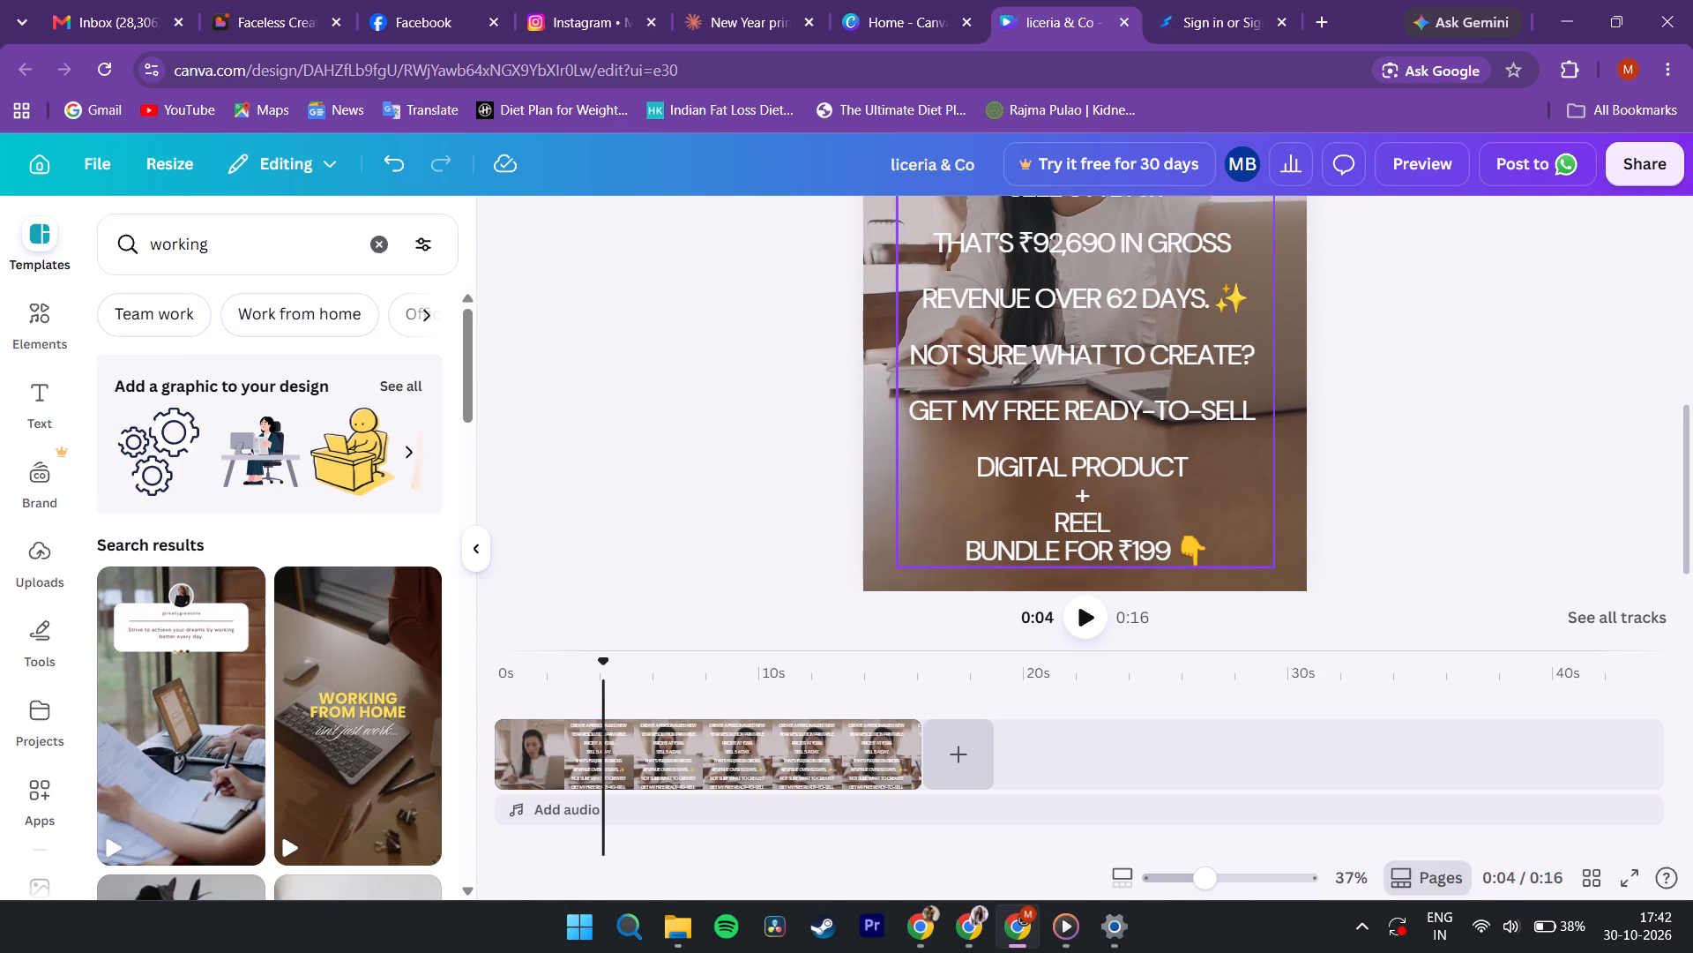
# Move the hook text block up slightly, keeping it horizontally centred, so every line fits inside the reel frame.
pyautogui.scroll(2, 952, 452)
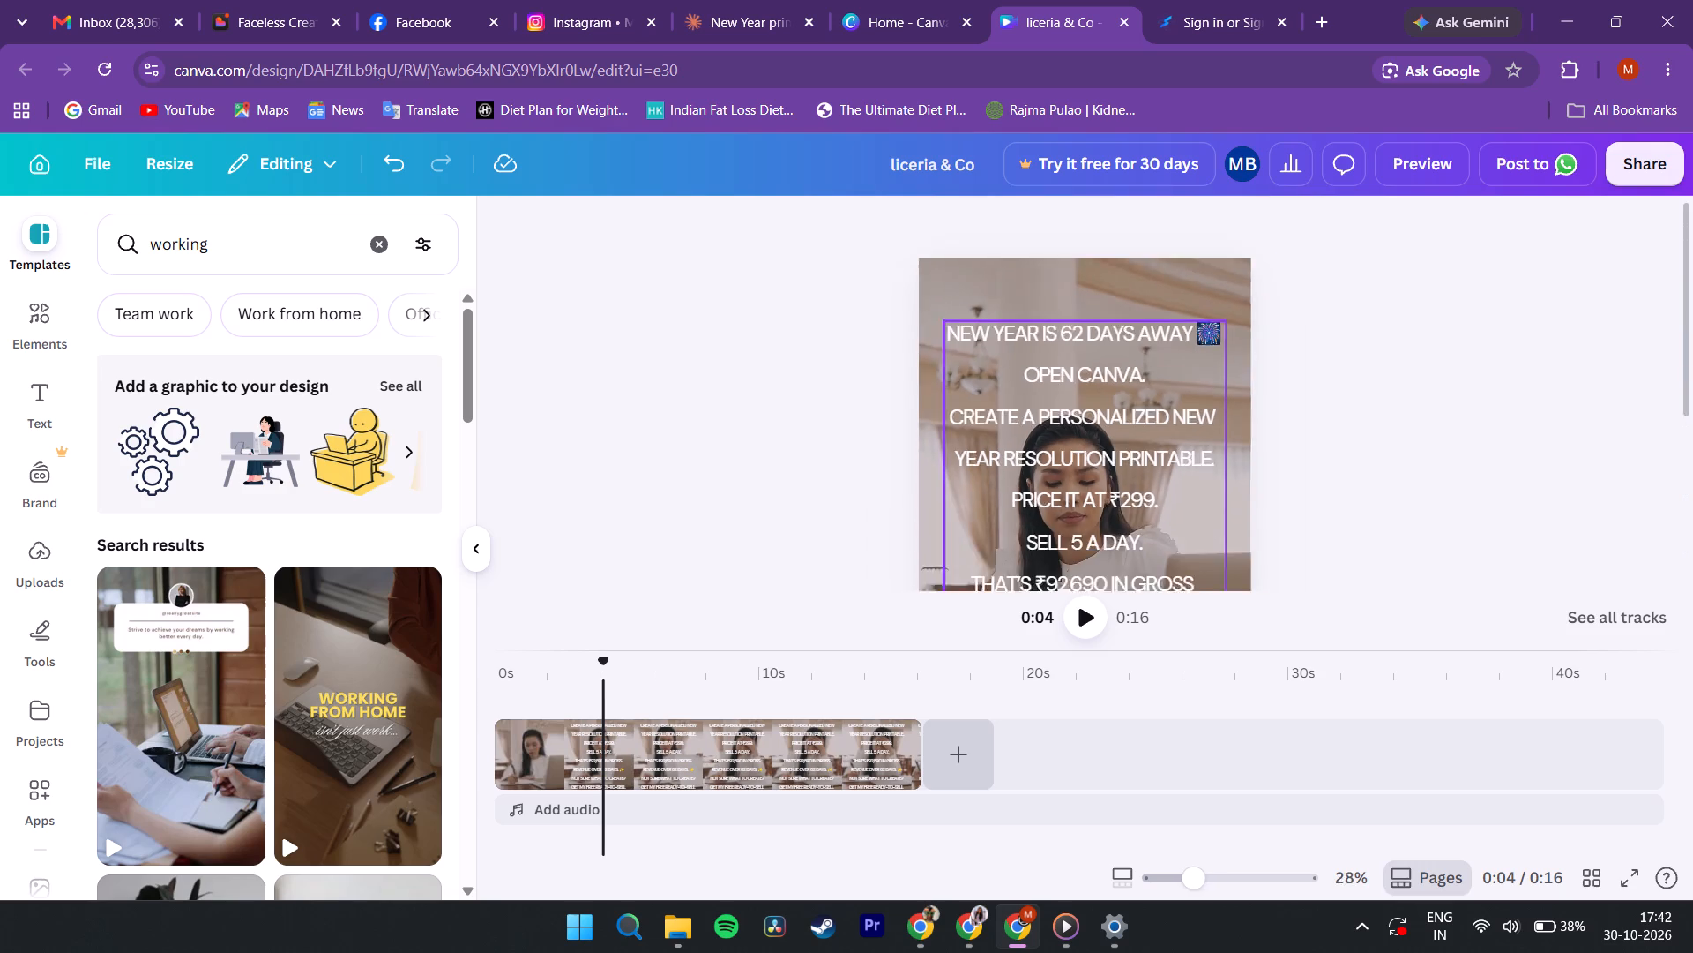
pyautogui.click(1054, 448)
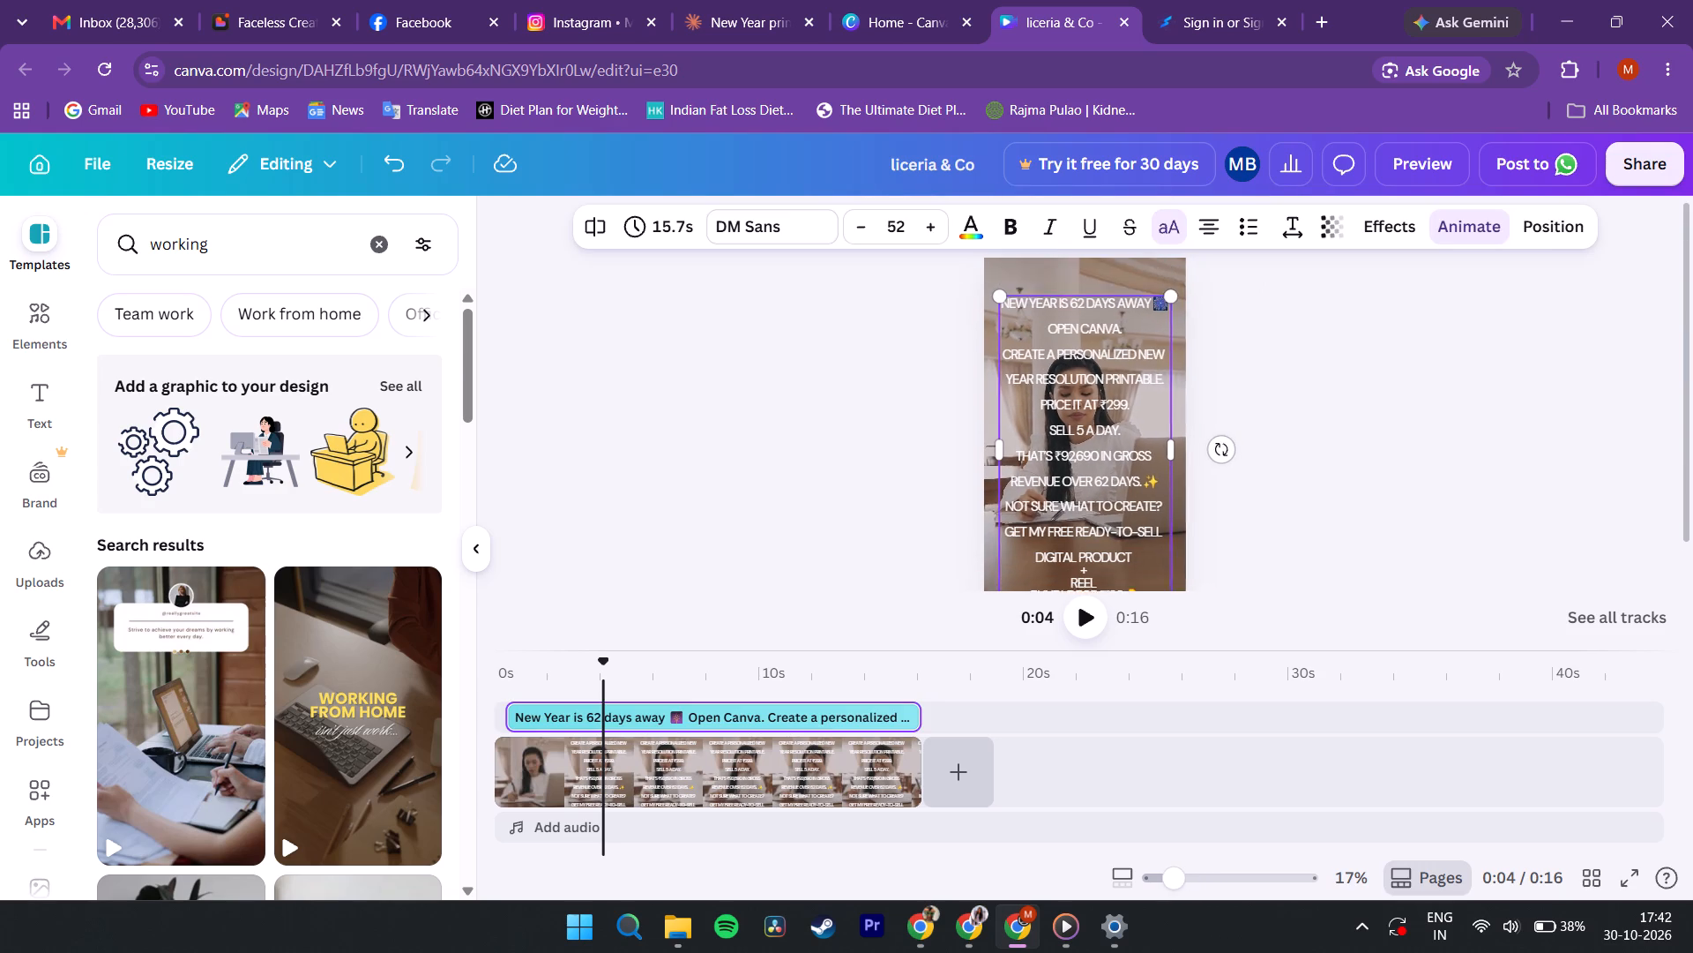
pyautogui.moveTo(1055, 469); pyautogui.dragTo(1057, 459)
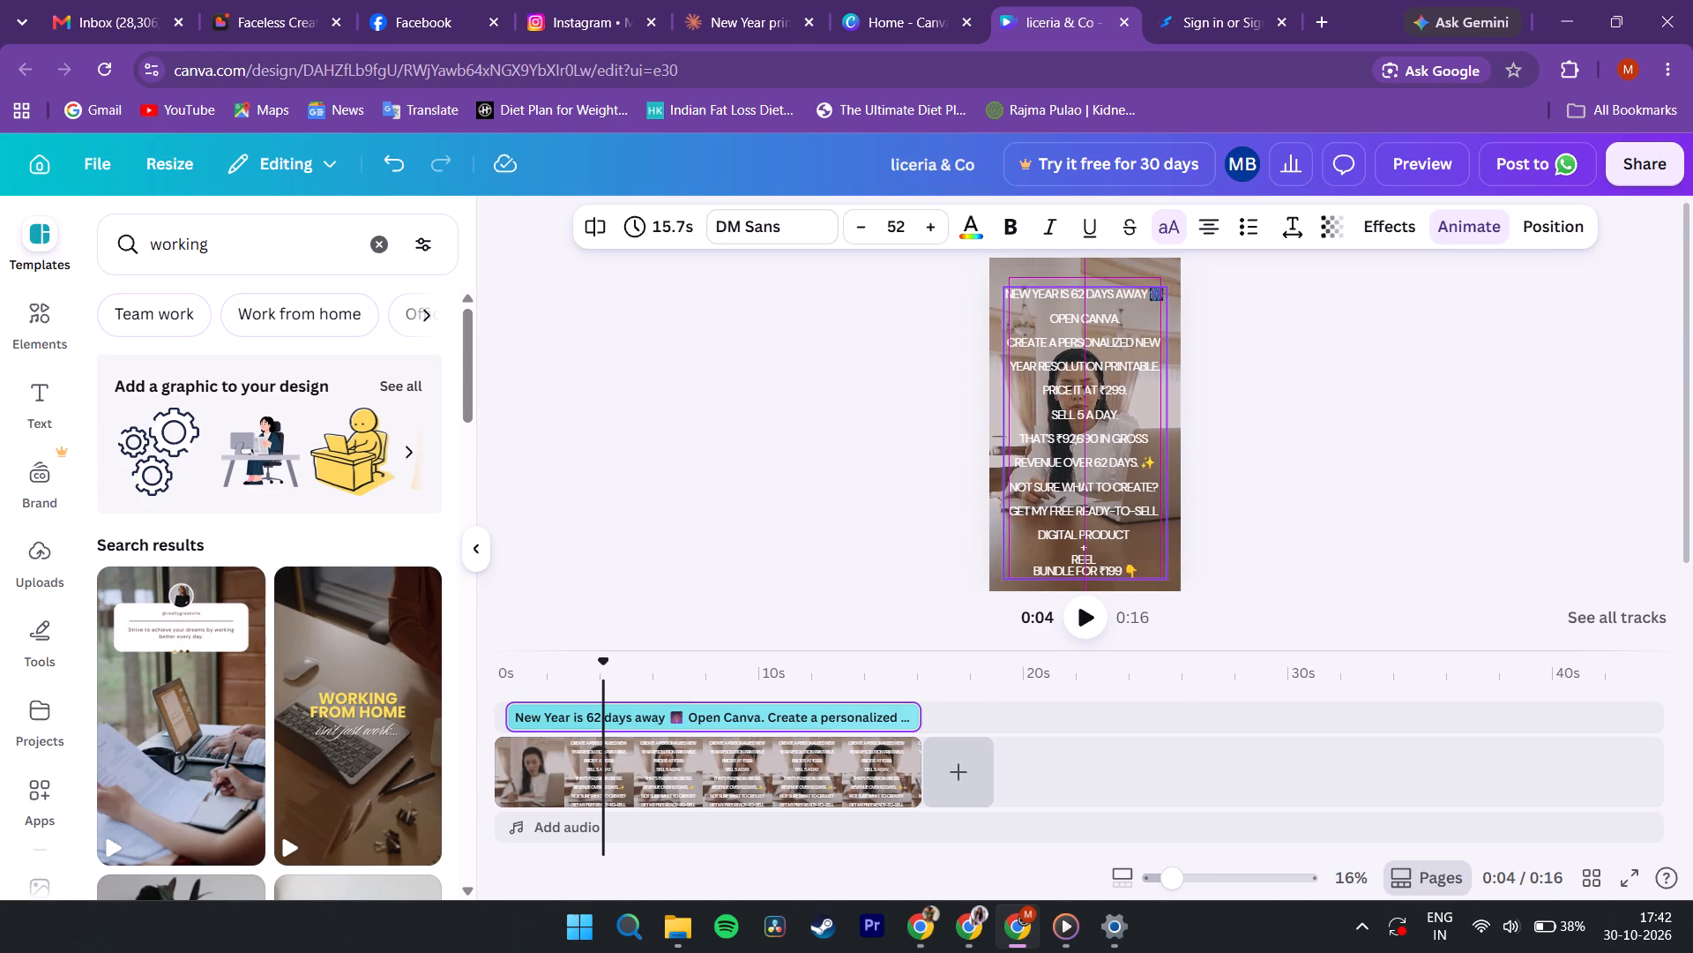
pyautogui.moveTo(1057, 459); pyautogui.dragTo(1057, 453)
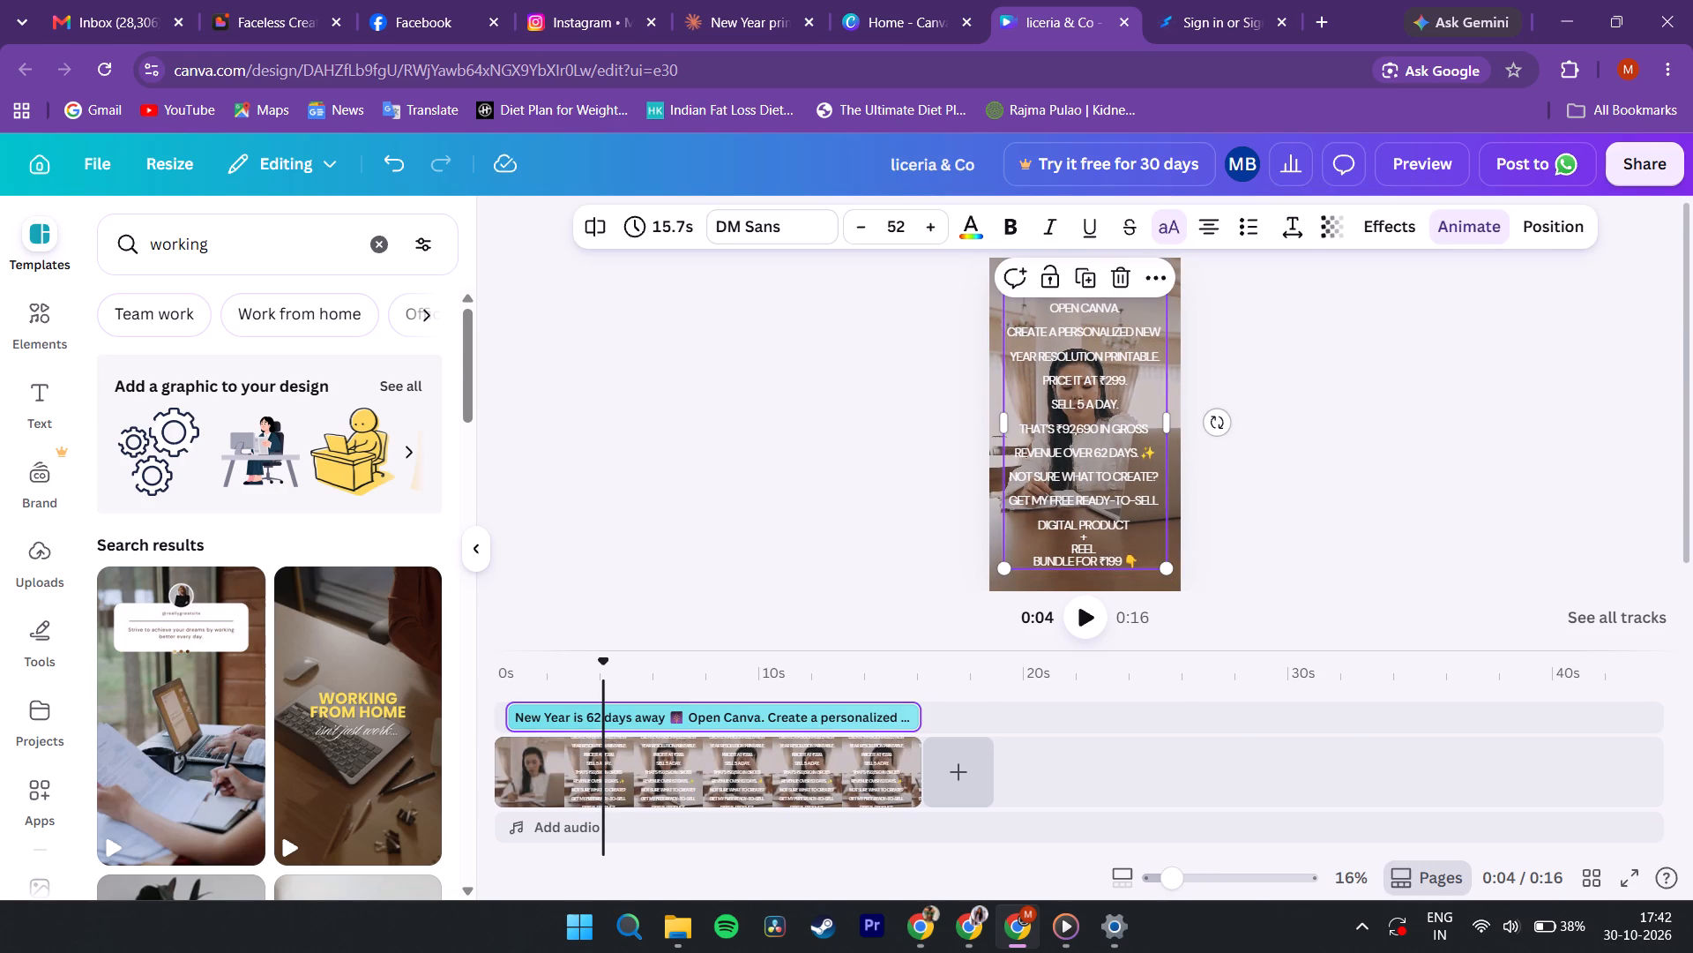
pyautogui.click(1323, 573)
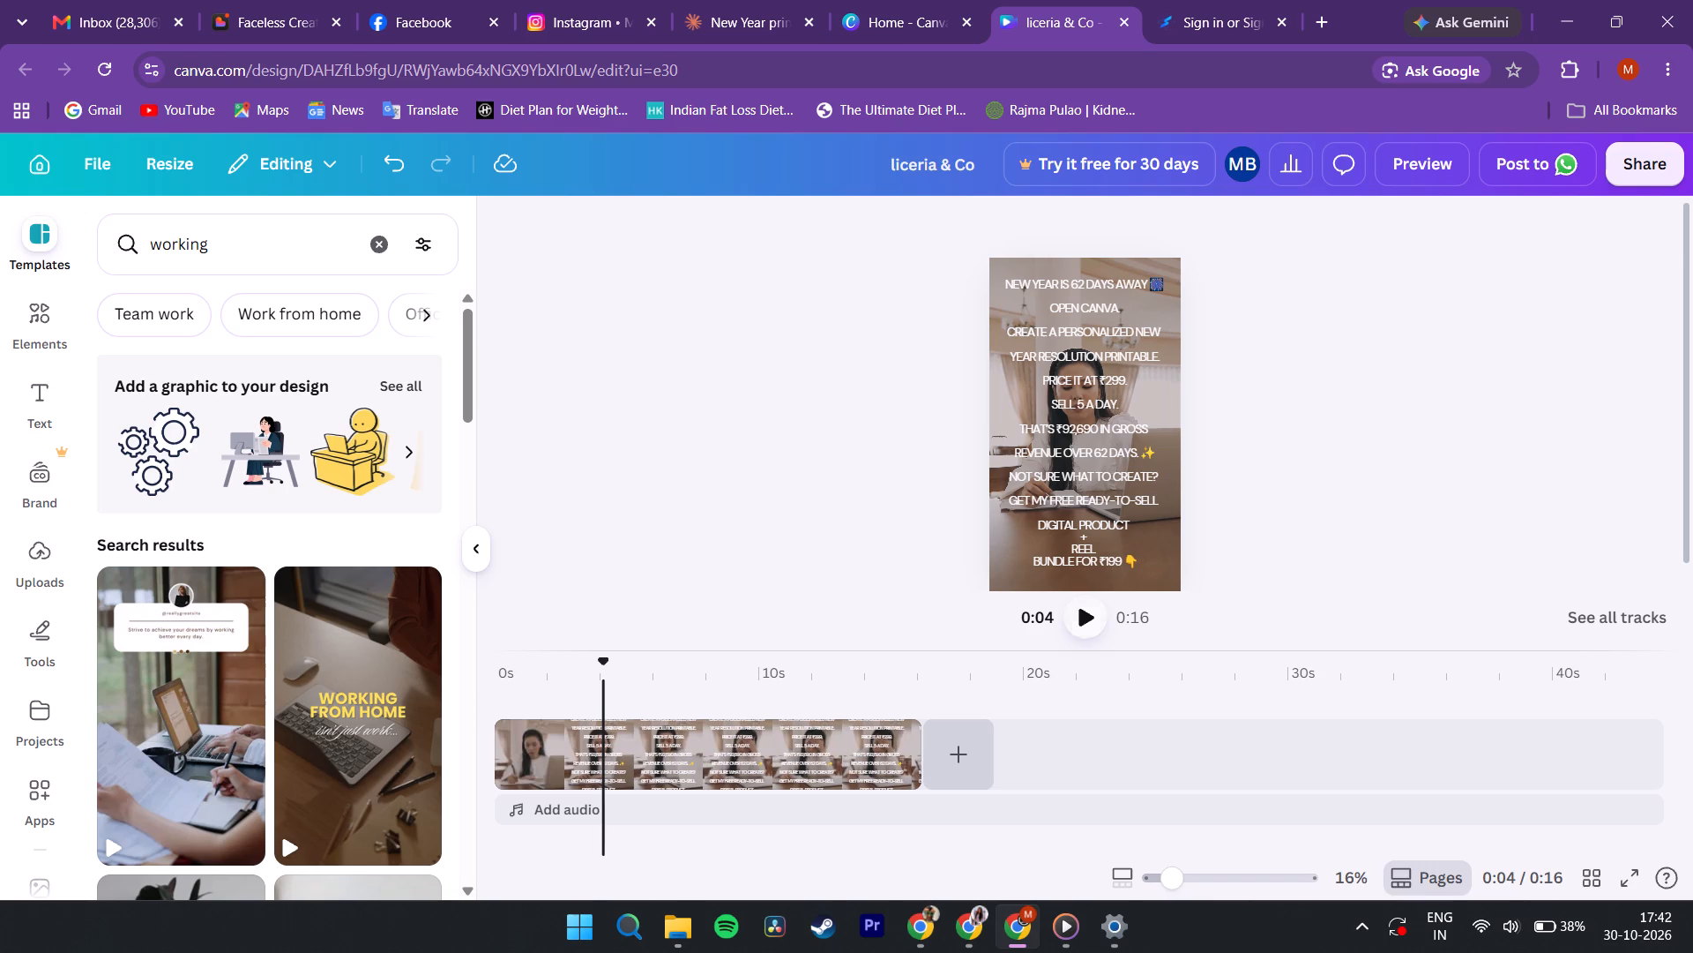
# Play back the reel, including from its start, to check how the hook text animates over the video.
pyautogui.click(1085, 622)
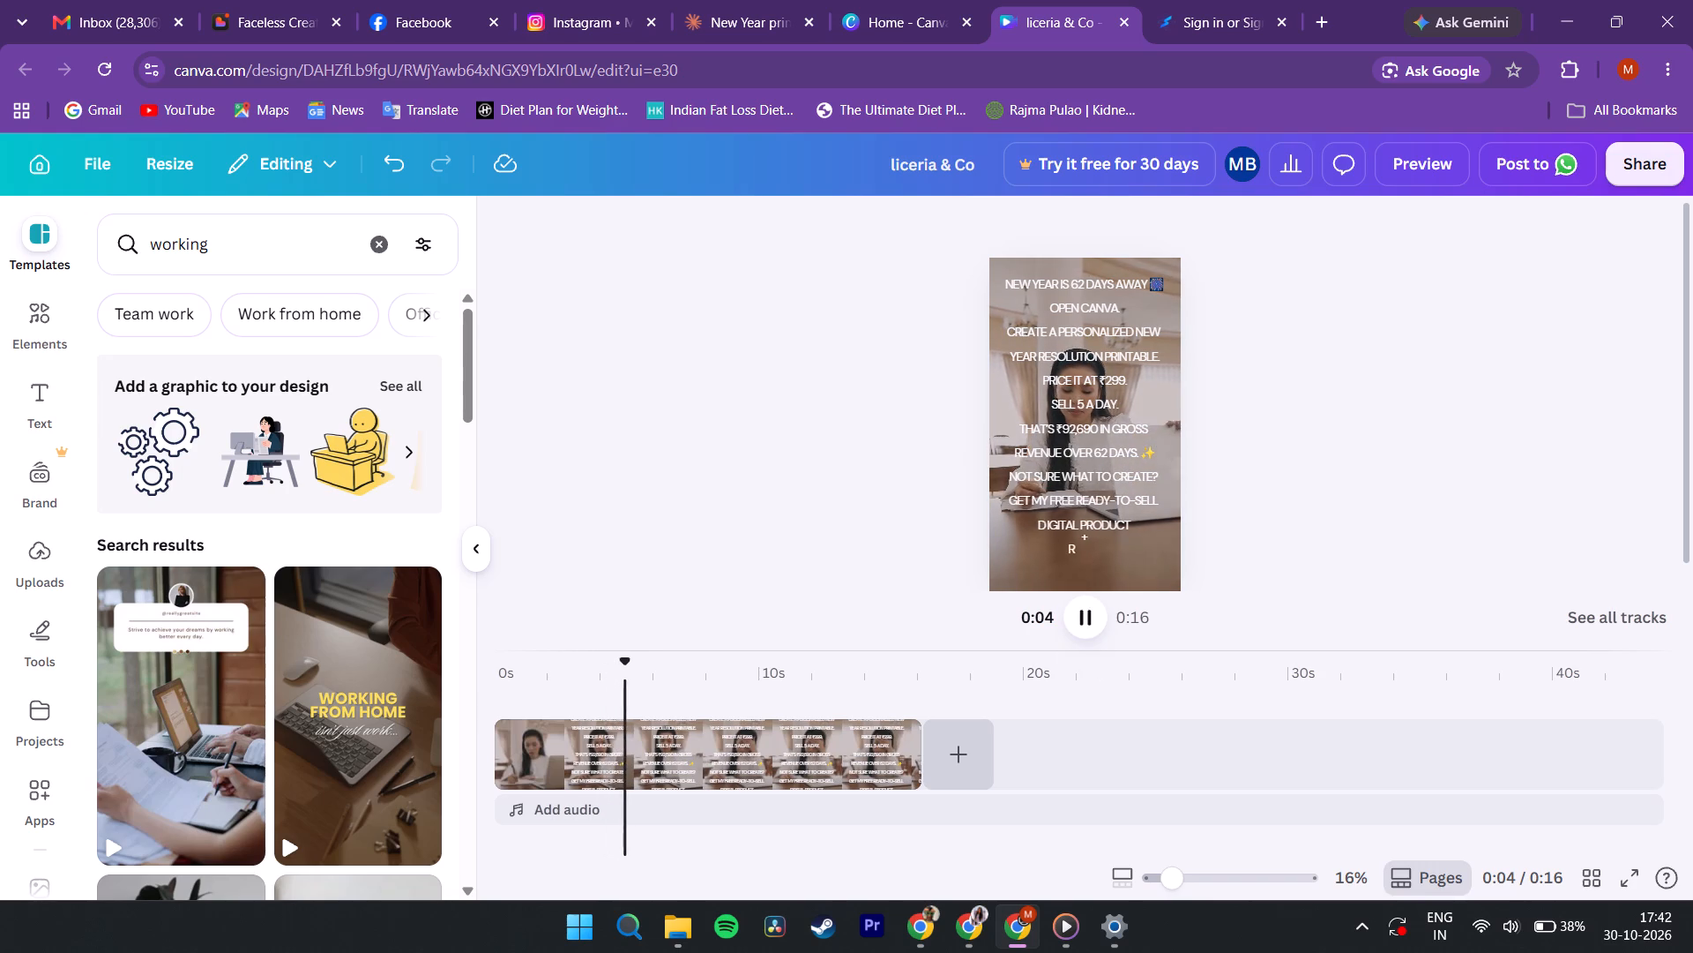
pyautogui.press('space')
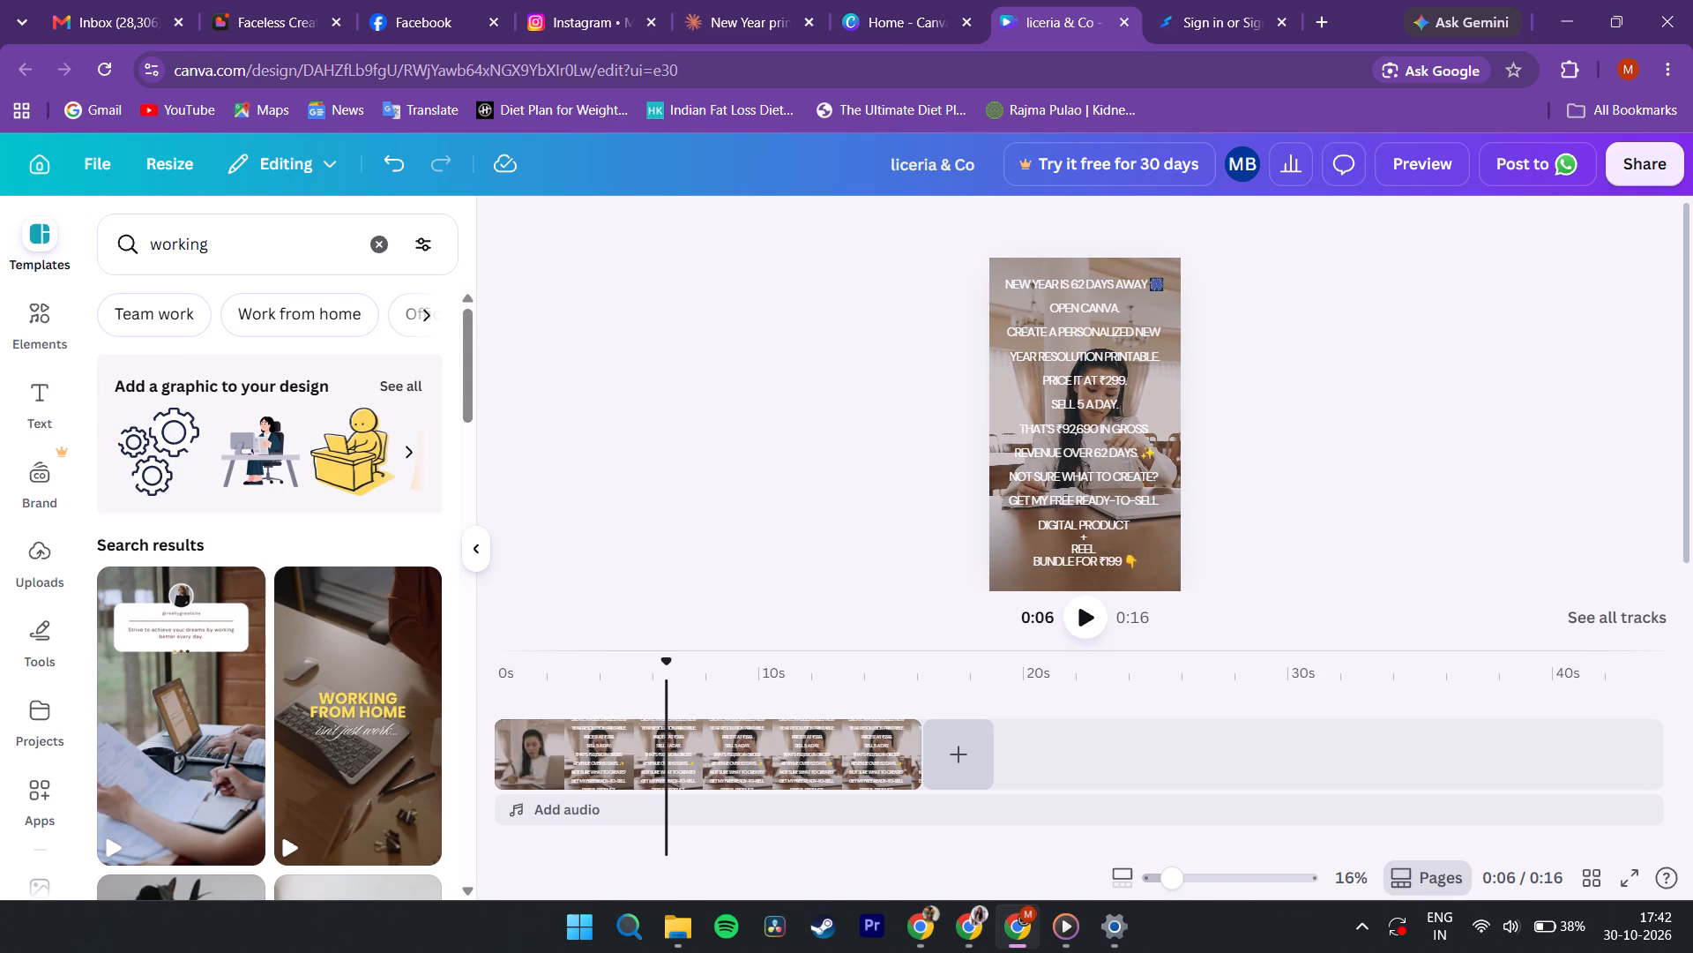
pyautogui.click(664, 657)
pyautogui.moveTo(667, 662); pyautogui.dragTo(489, 655)
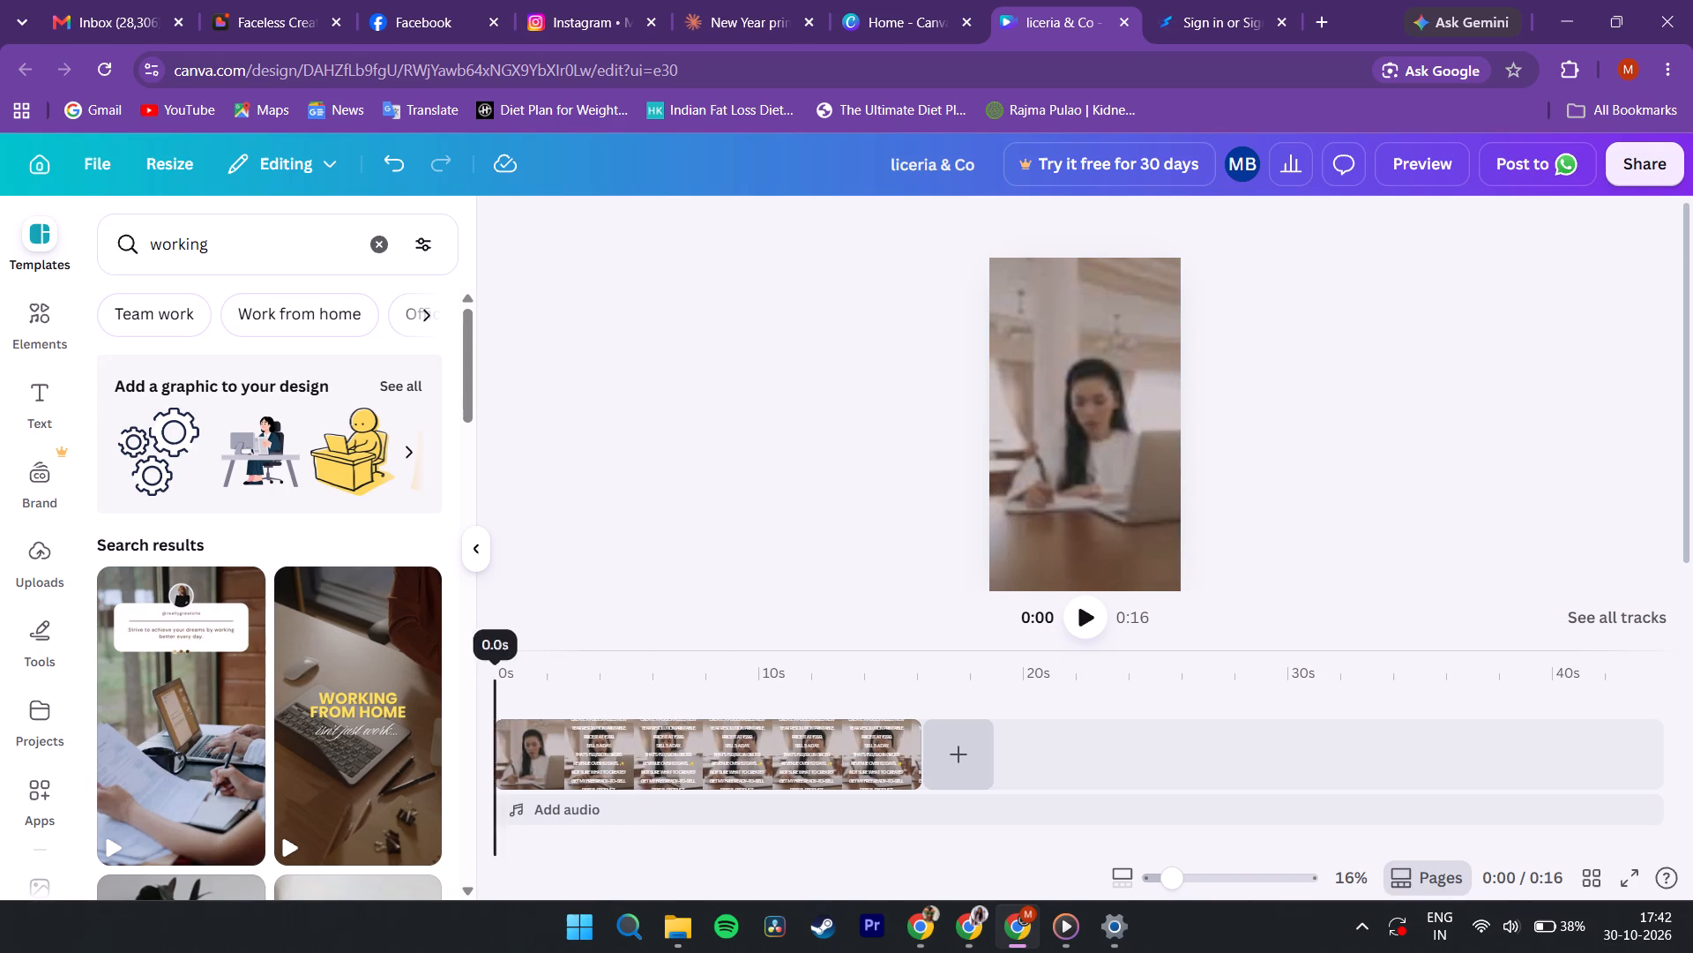
pyautogui.moveTo(489, 655); pyautogui.dragTo(485, 655)
pyautogui.press('space')
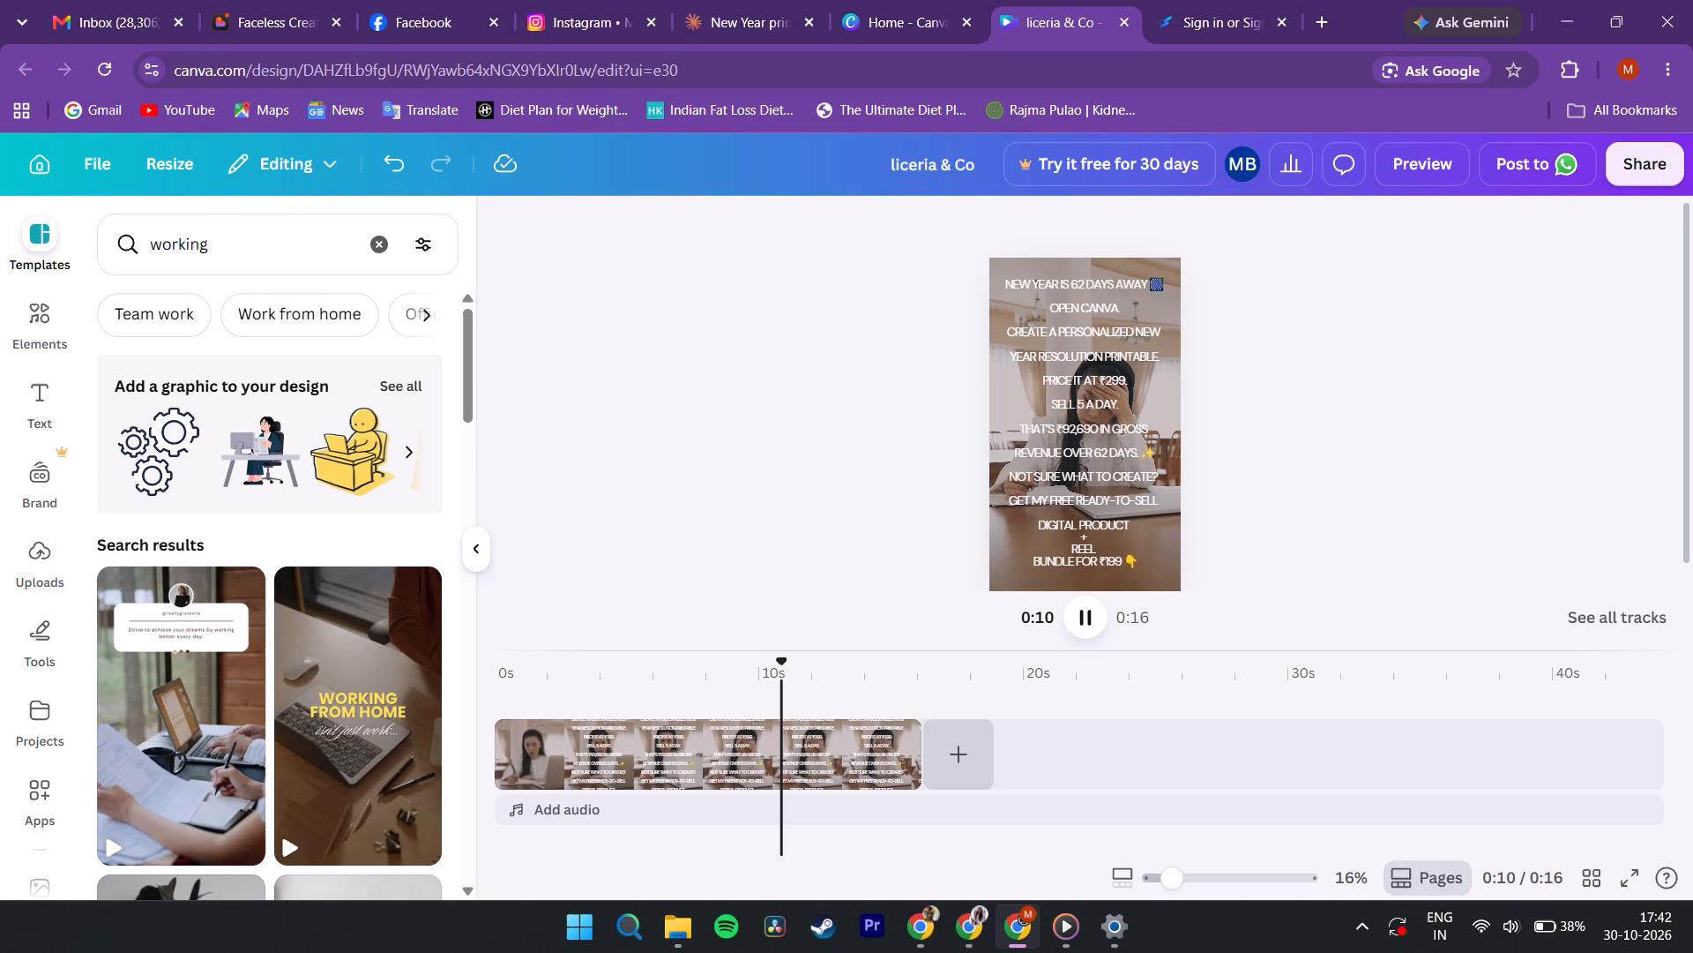
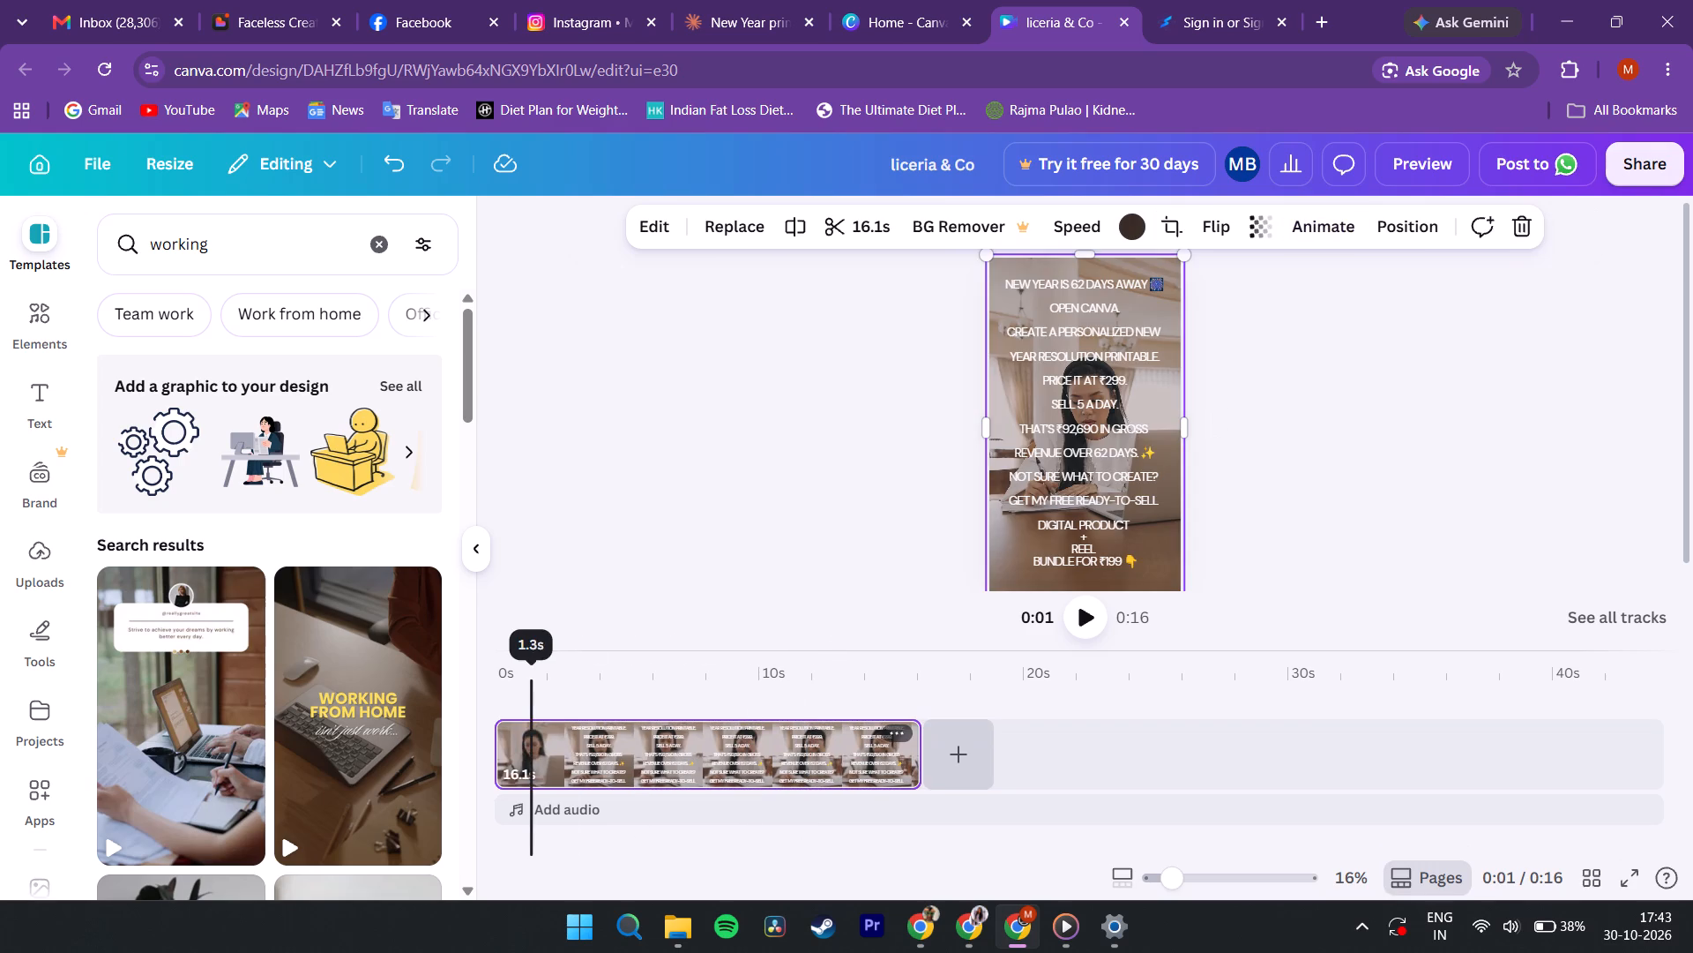
pyautogui.click(742, 239)
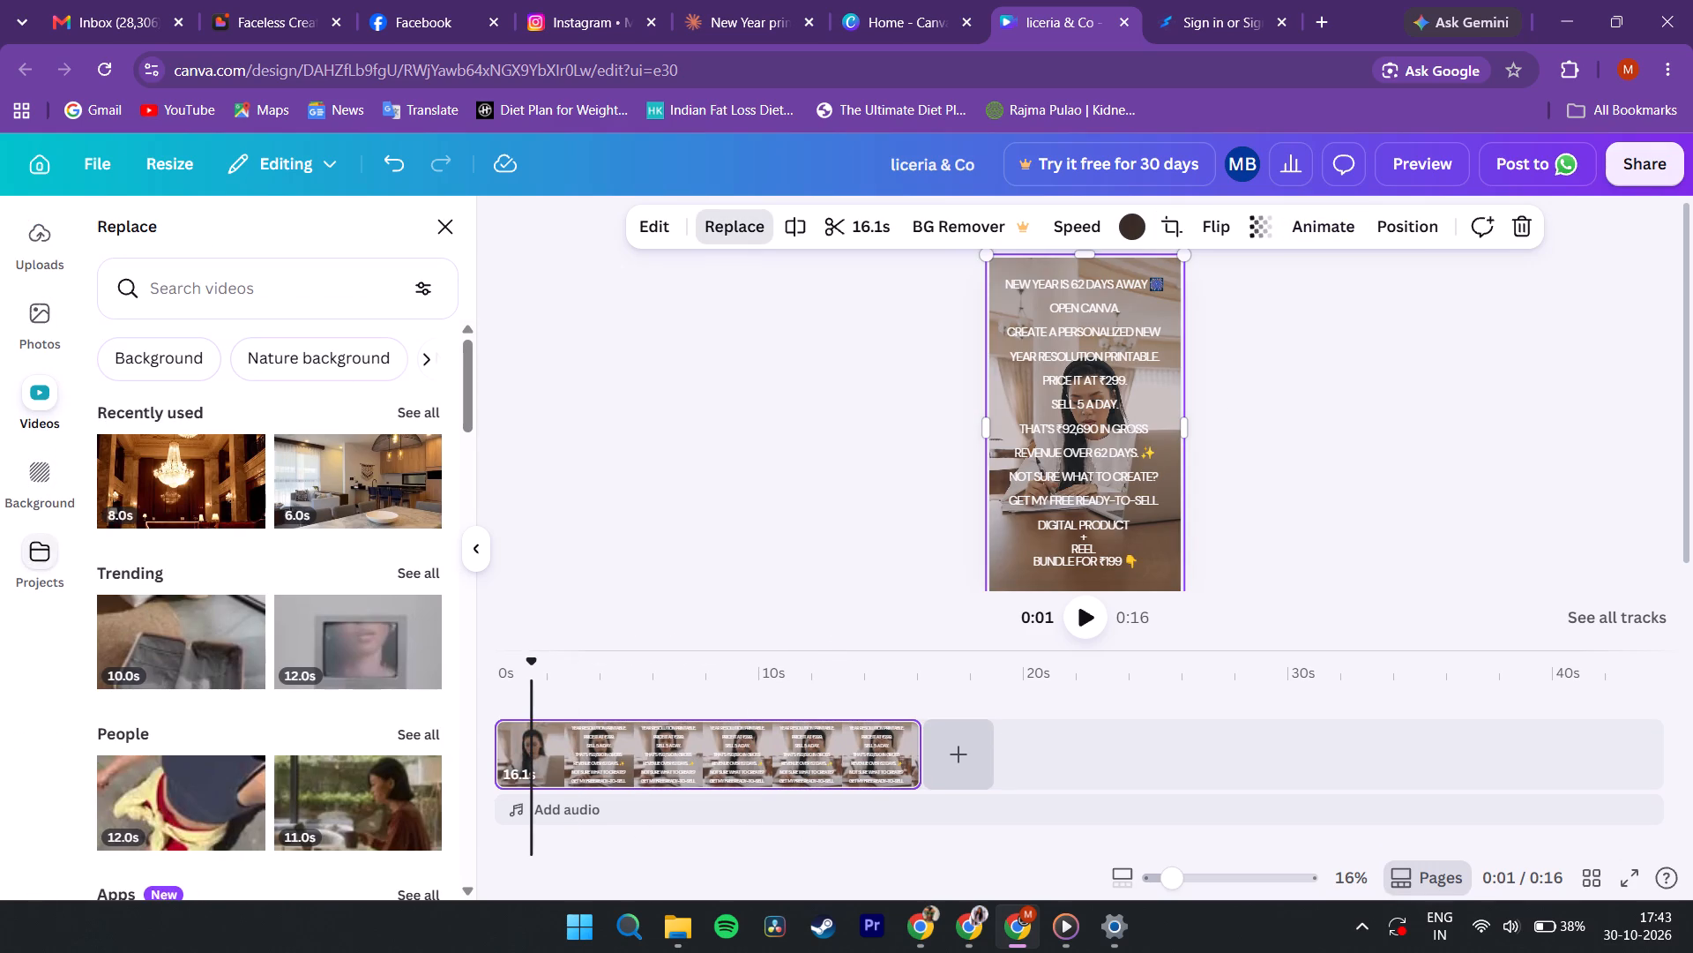
pyautogui.scroll(-2, 258, 567)
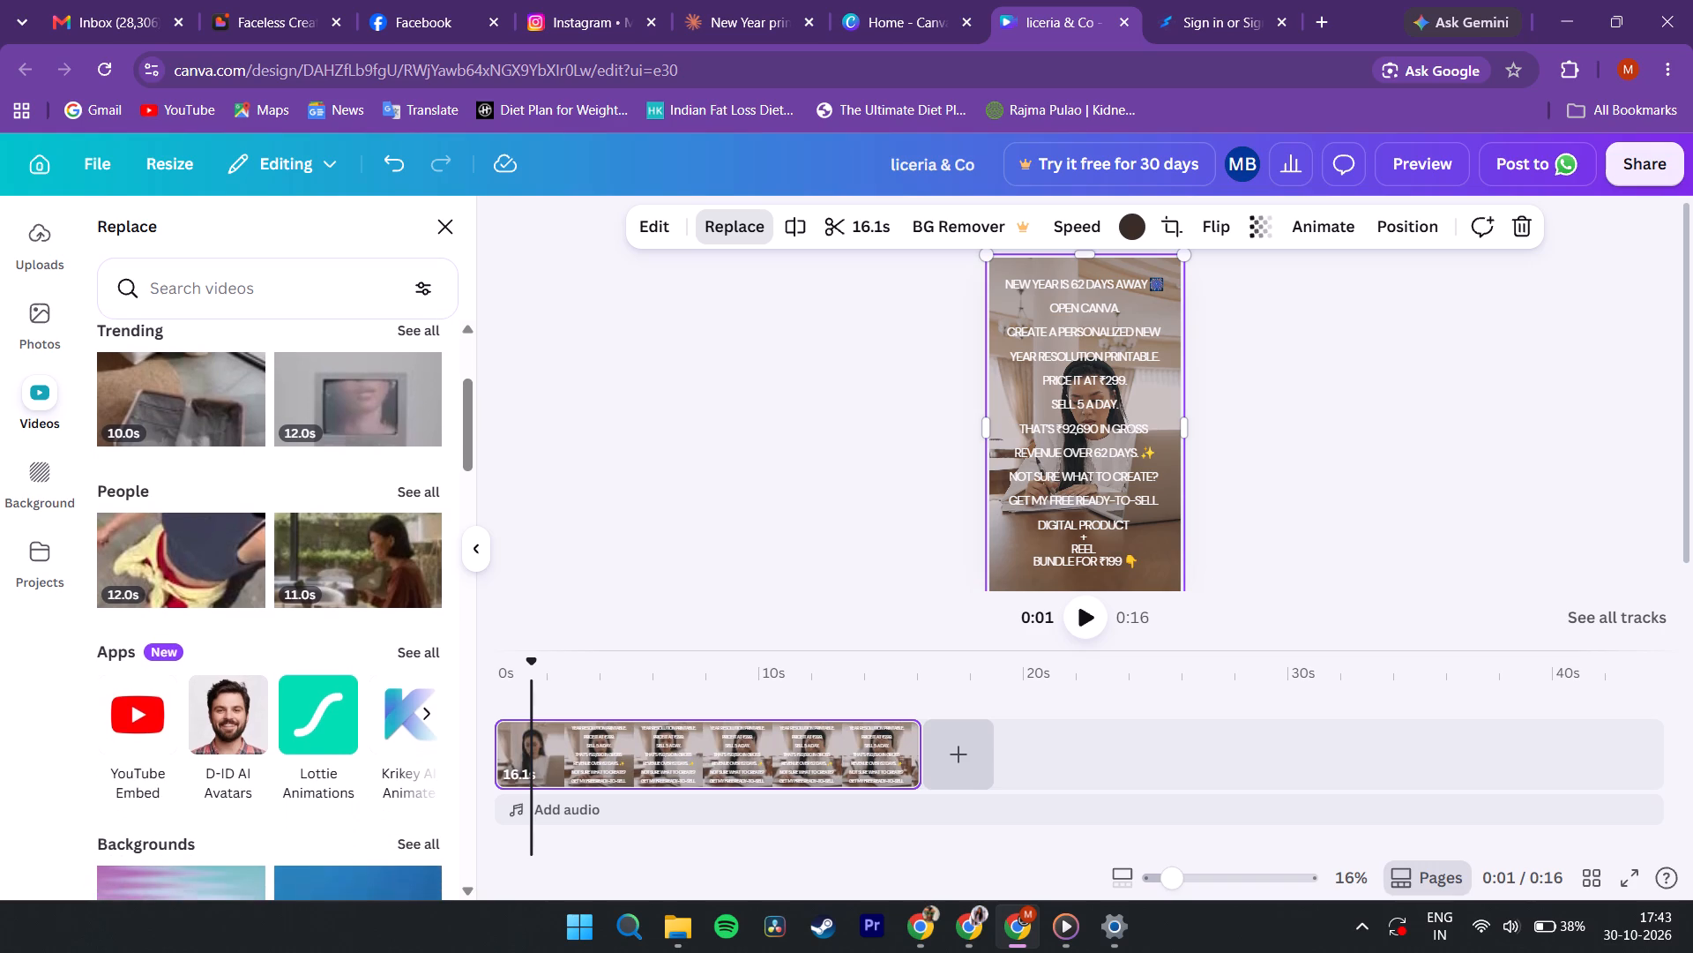
pyautogui.scroll(-1, 258, 567)
pyautogui.click(418, 422)
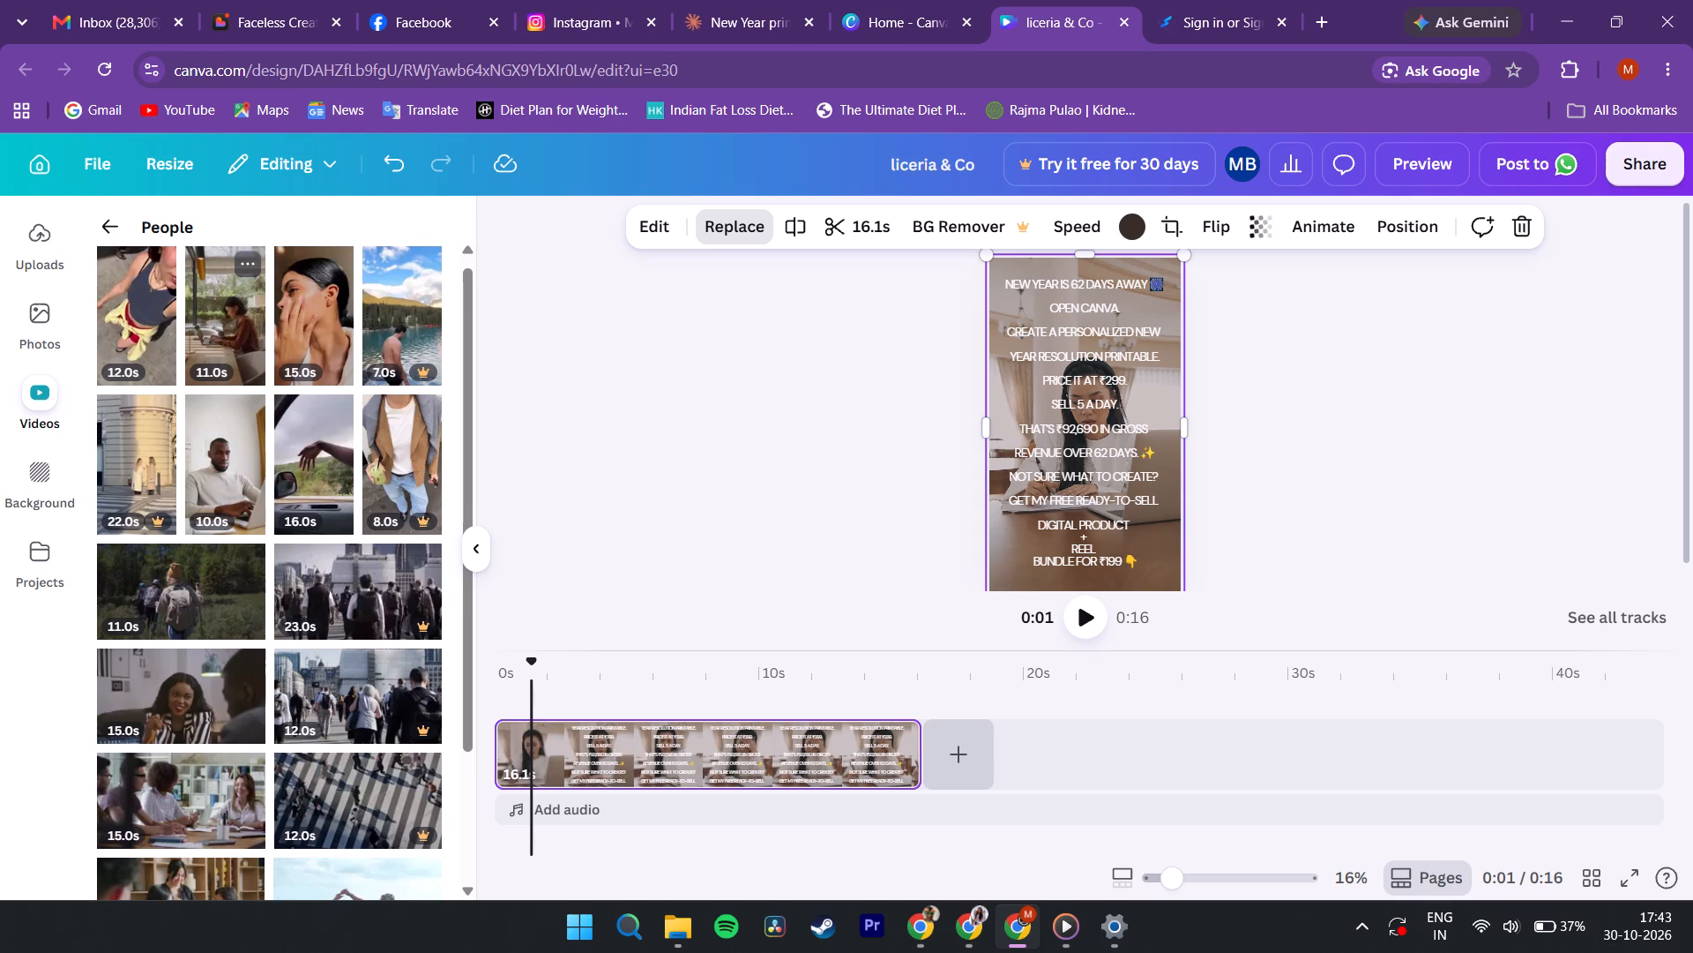
pyautogui.scroll(-1, 240, 552)
pyautogui.scroll(1, 240, 552)
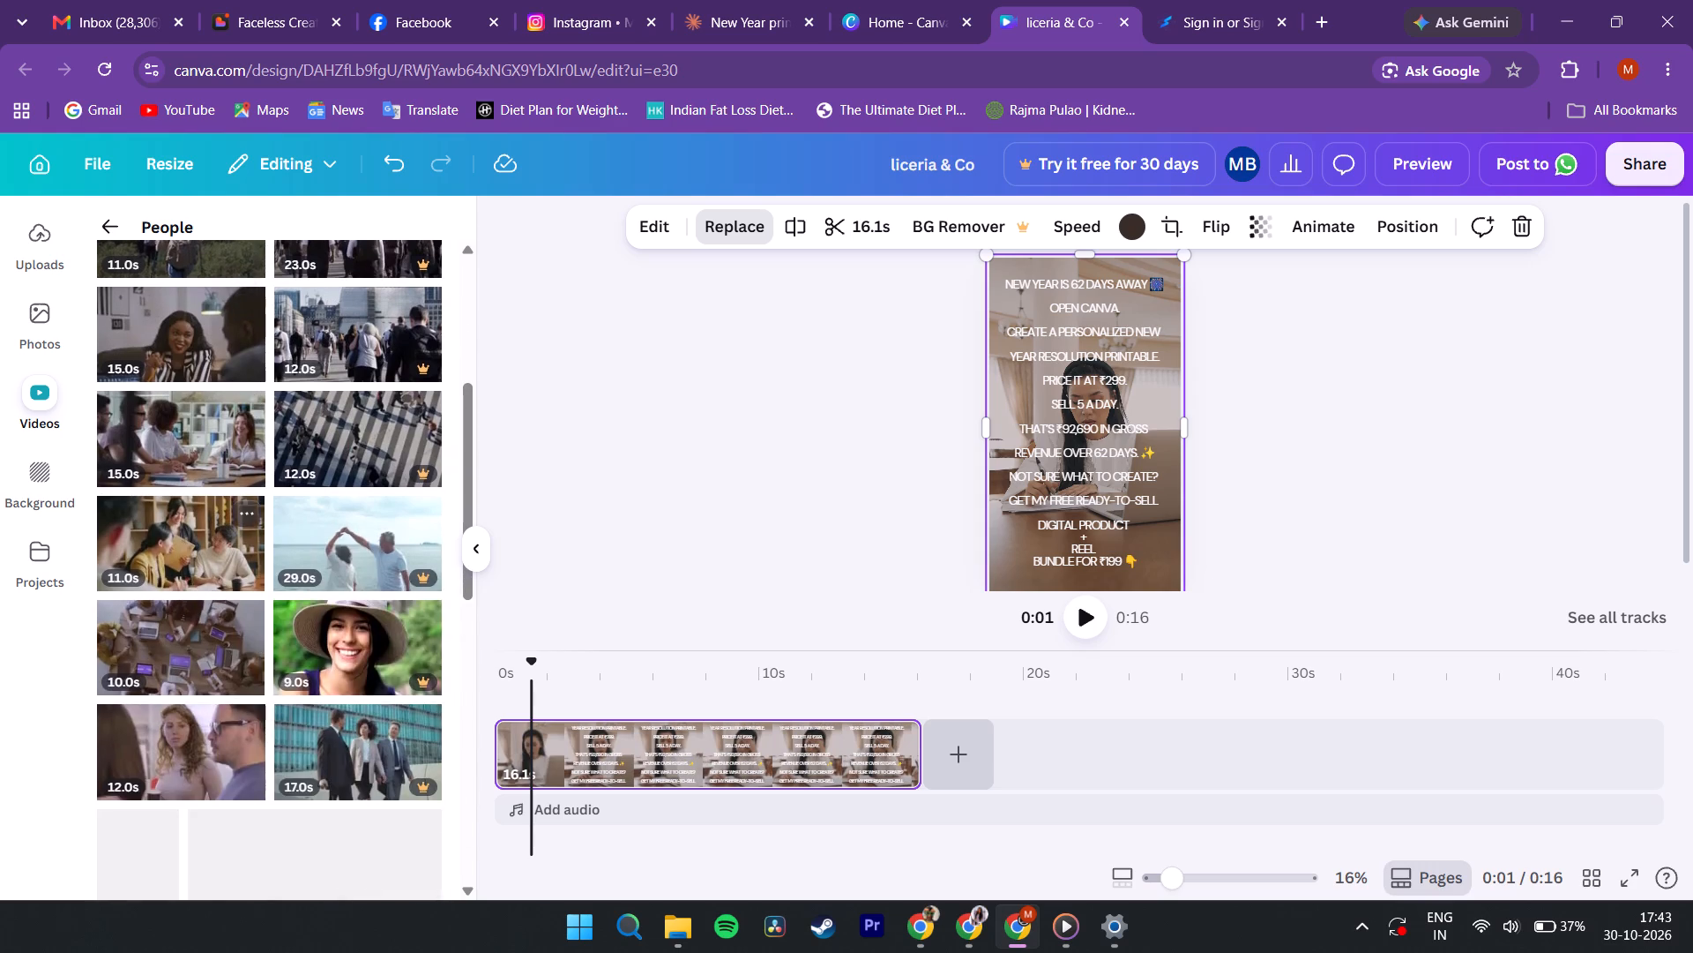
pyautogui.scroll(1, 240, 552)
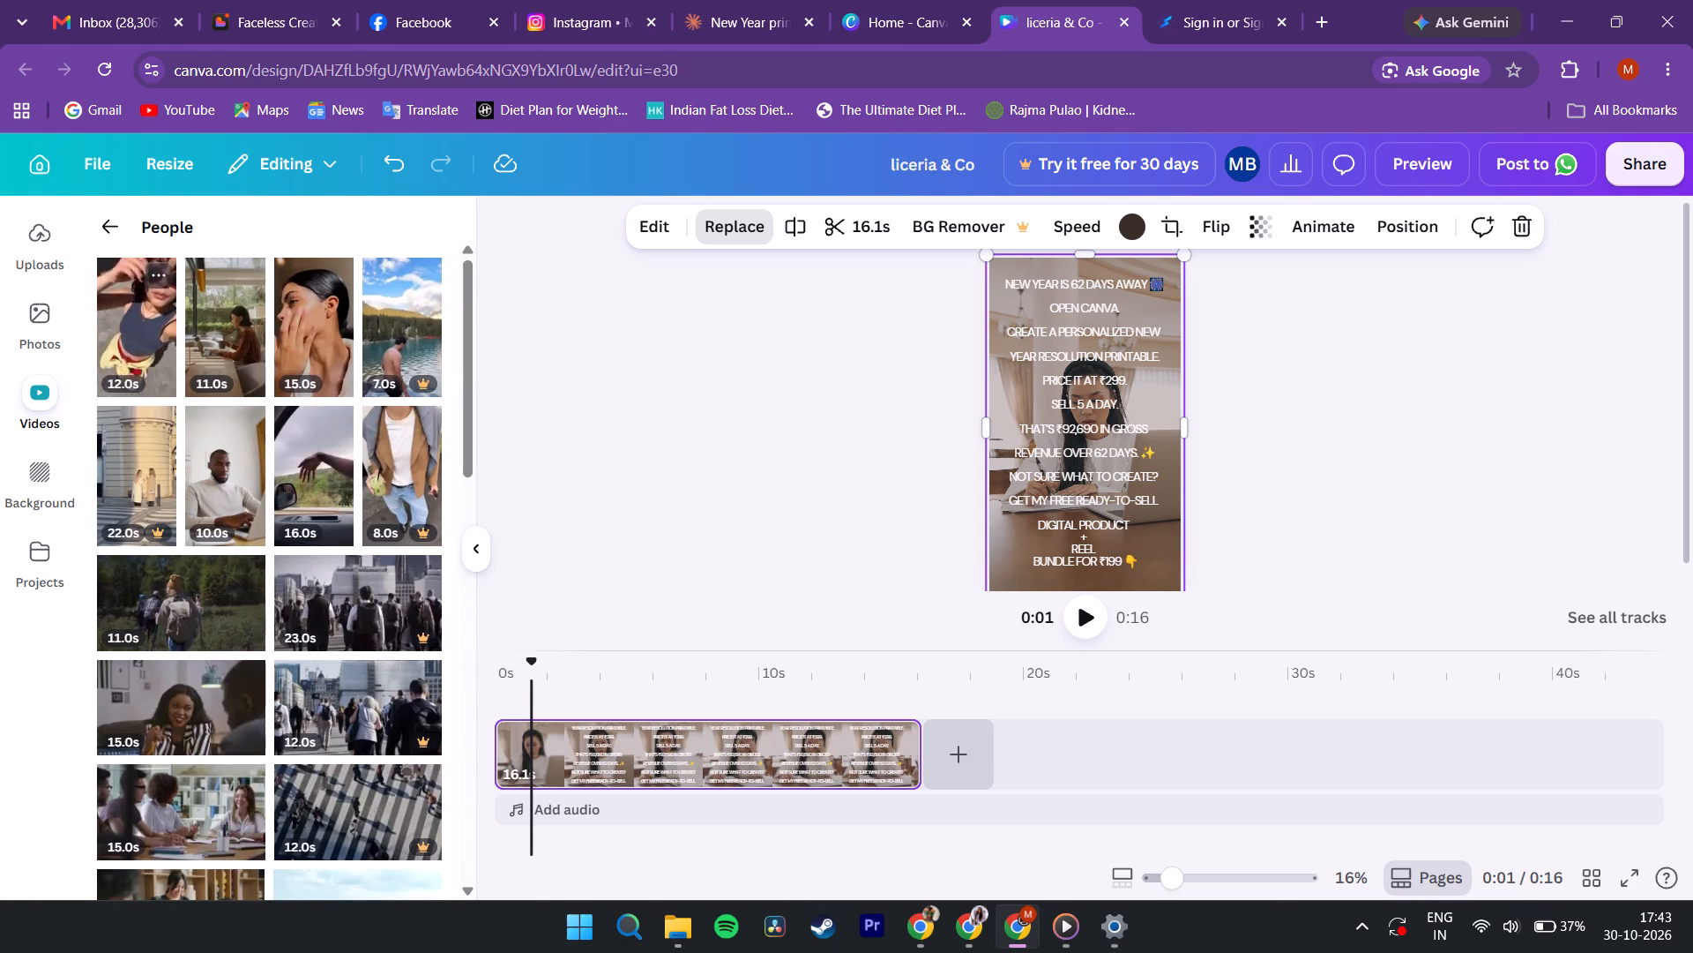
pyautogui.click(131, 343)
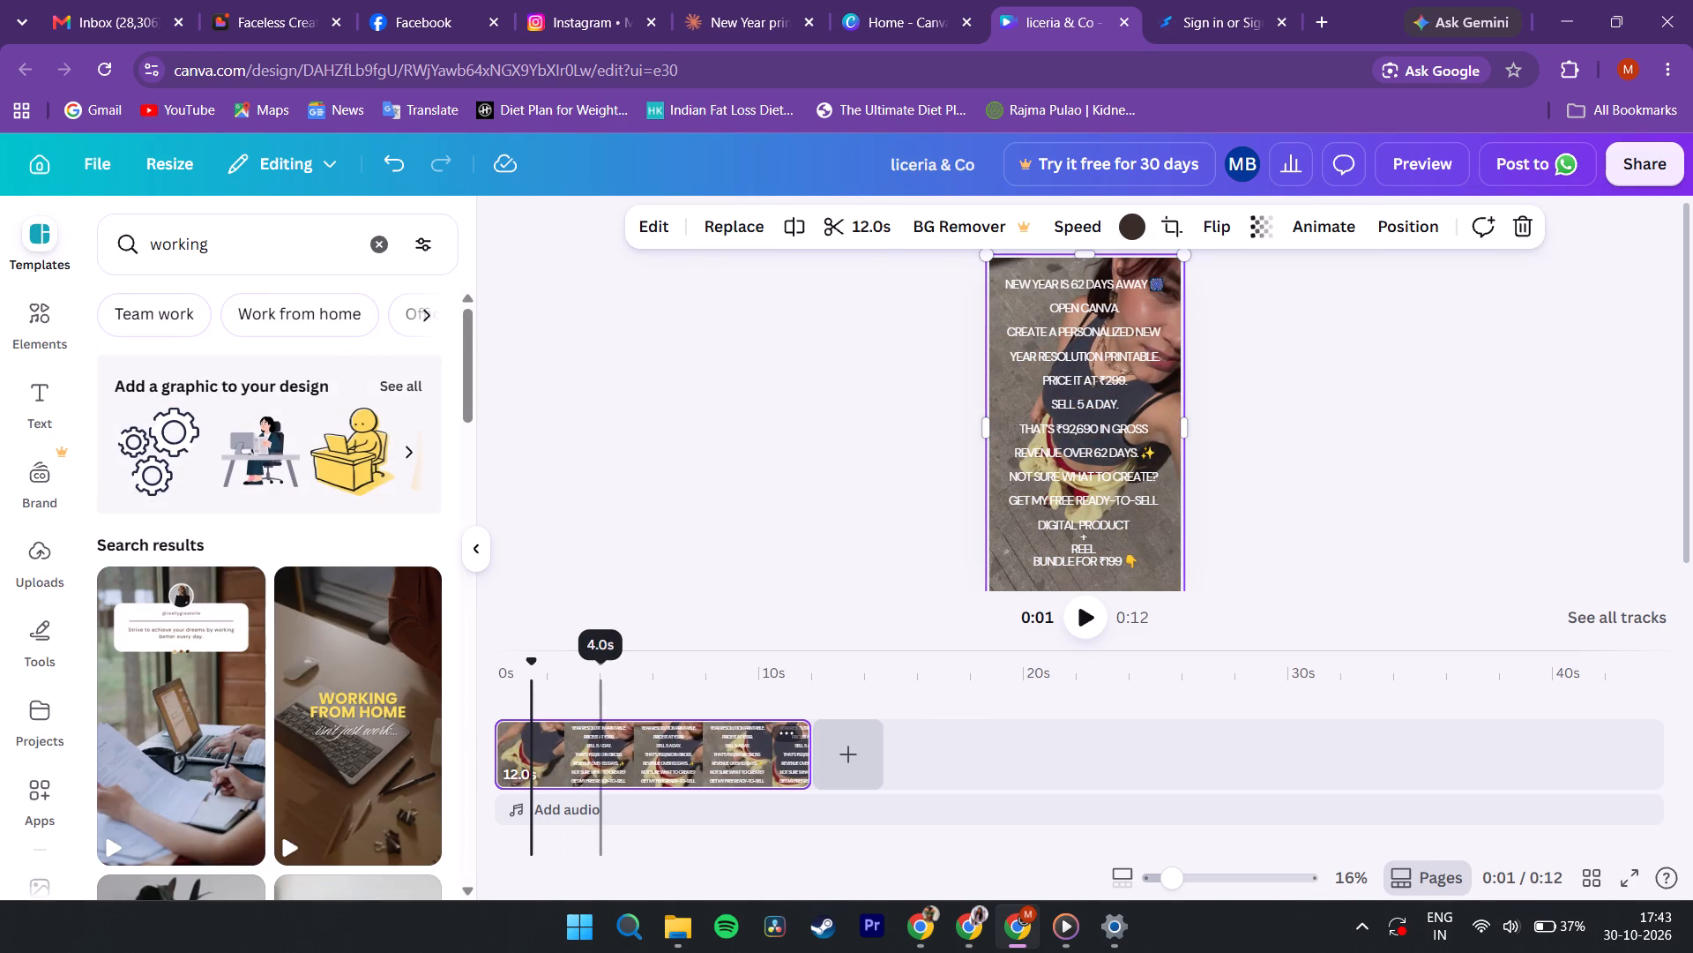
# Shift the hook text's timing to start at 0s, aligned with the beginning of the video clip.
pyautogui.click(1094, 533)
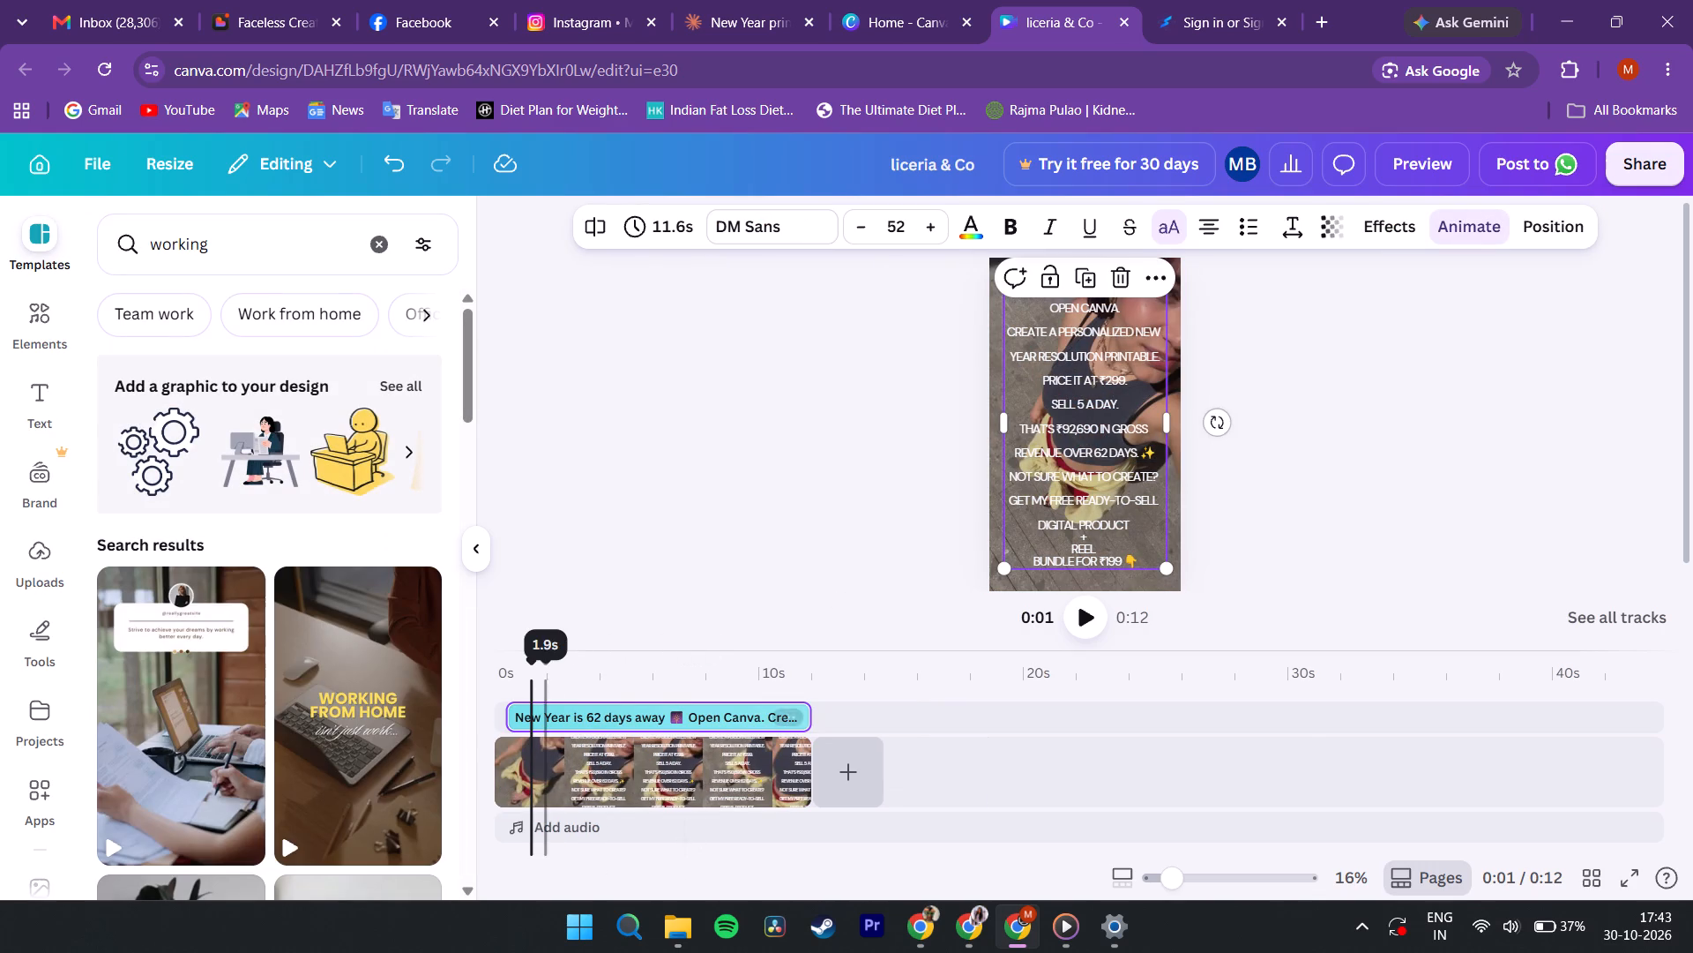
pyautogui.moveTo(562, 714); pyautogui.dragTo(535, 713)
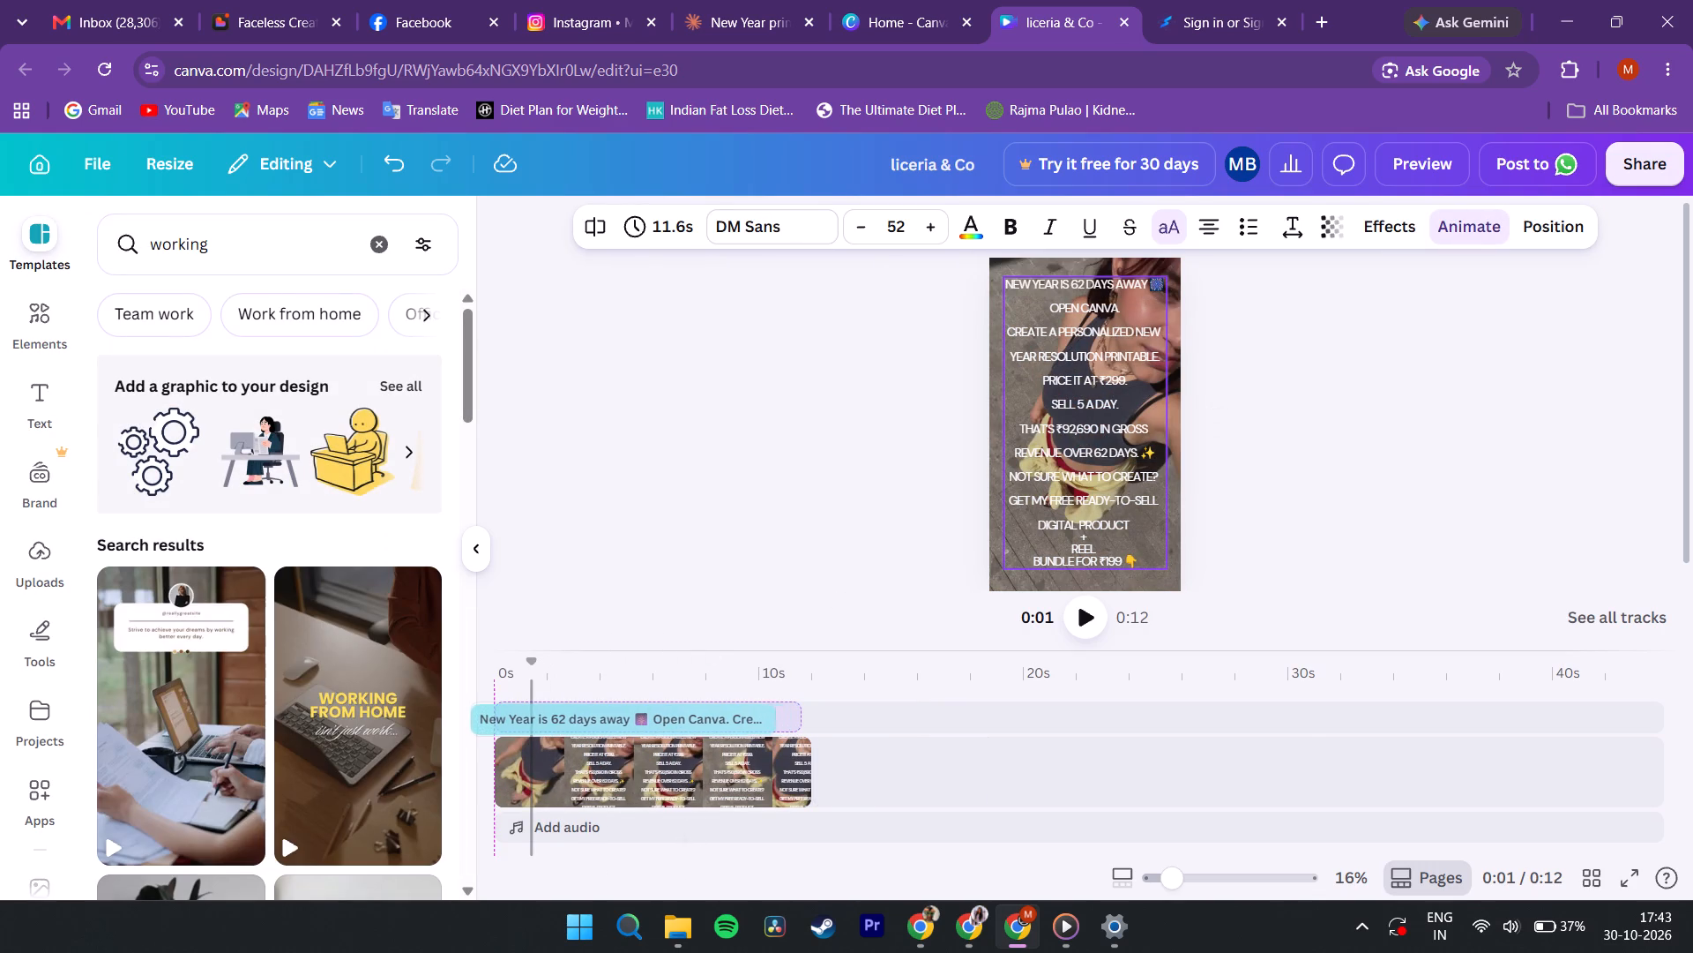
pyautogui.moveTo(535, 713); pyautogui.dragTo(547, 714)
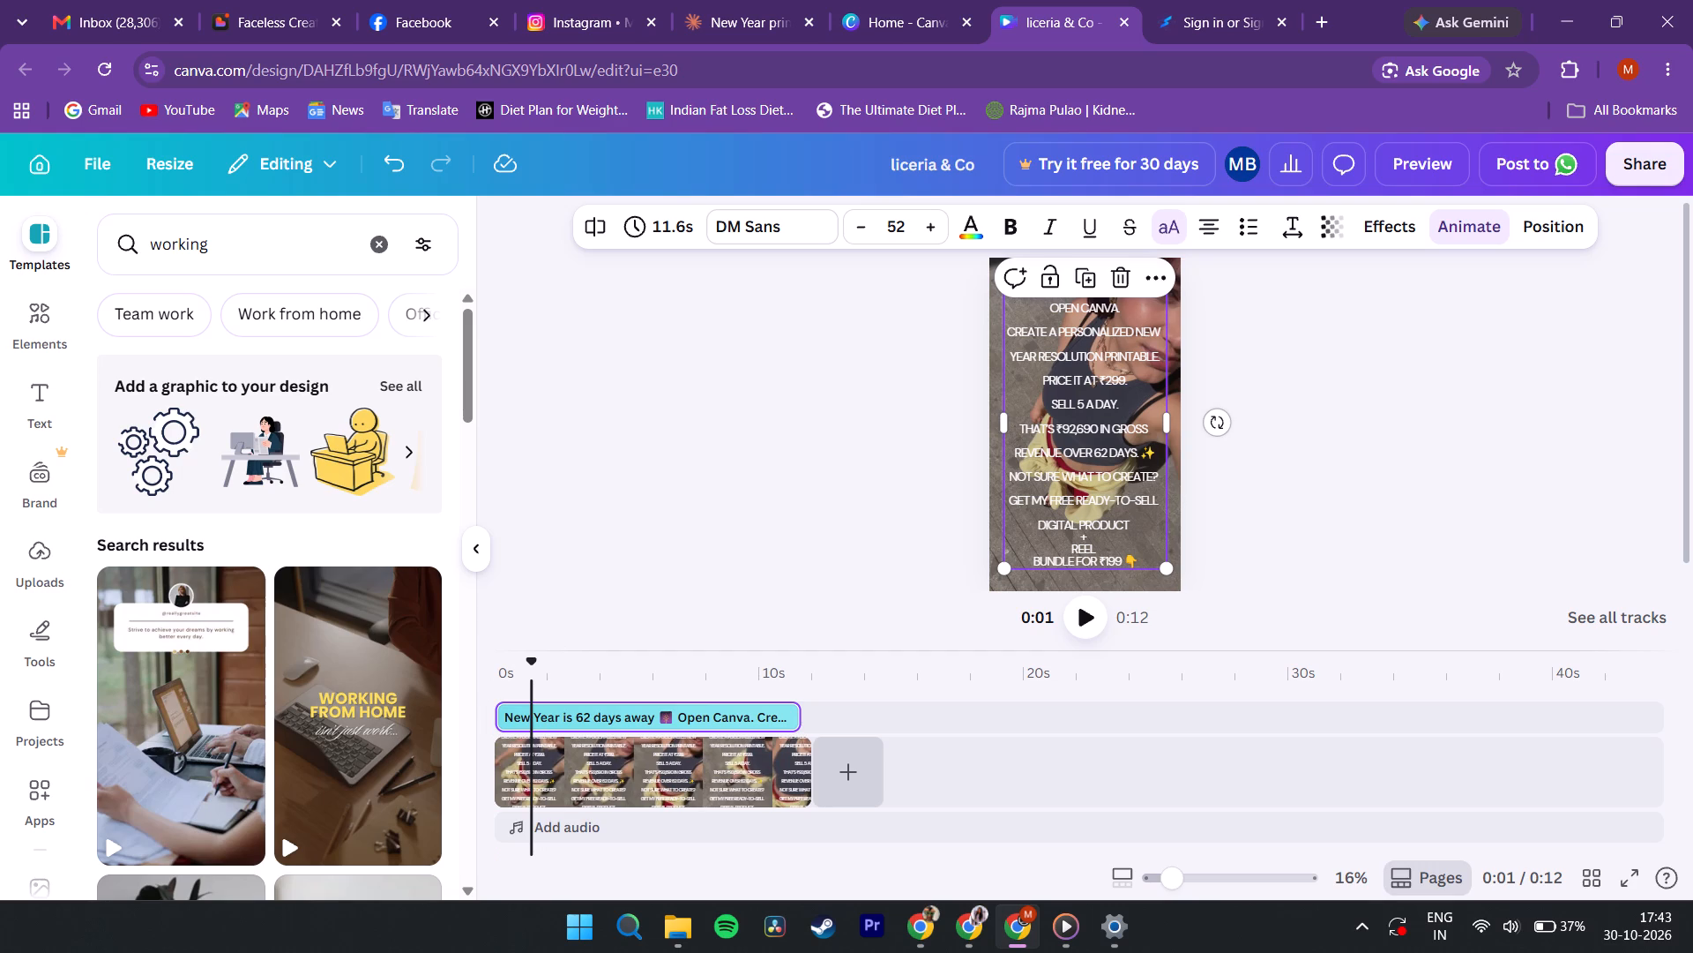
# Play back the reel from its start to check the hook text over the new video.
pyautogui.moveTo(529, 664); pyautogui.dragTo(491, 664)
pyautogui.press('space')
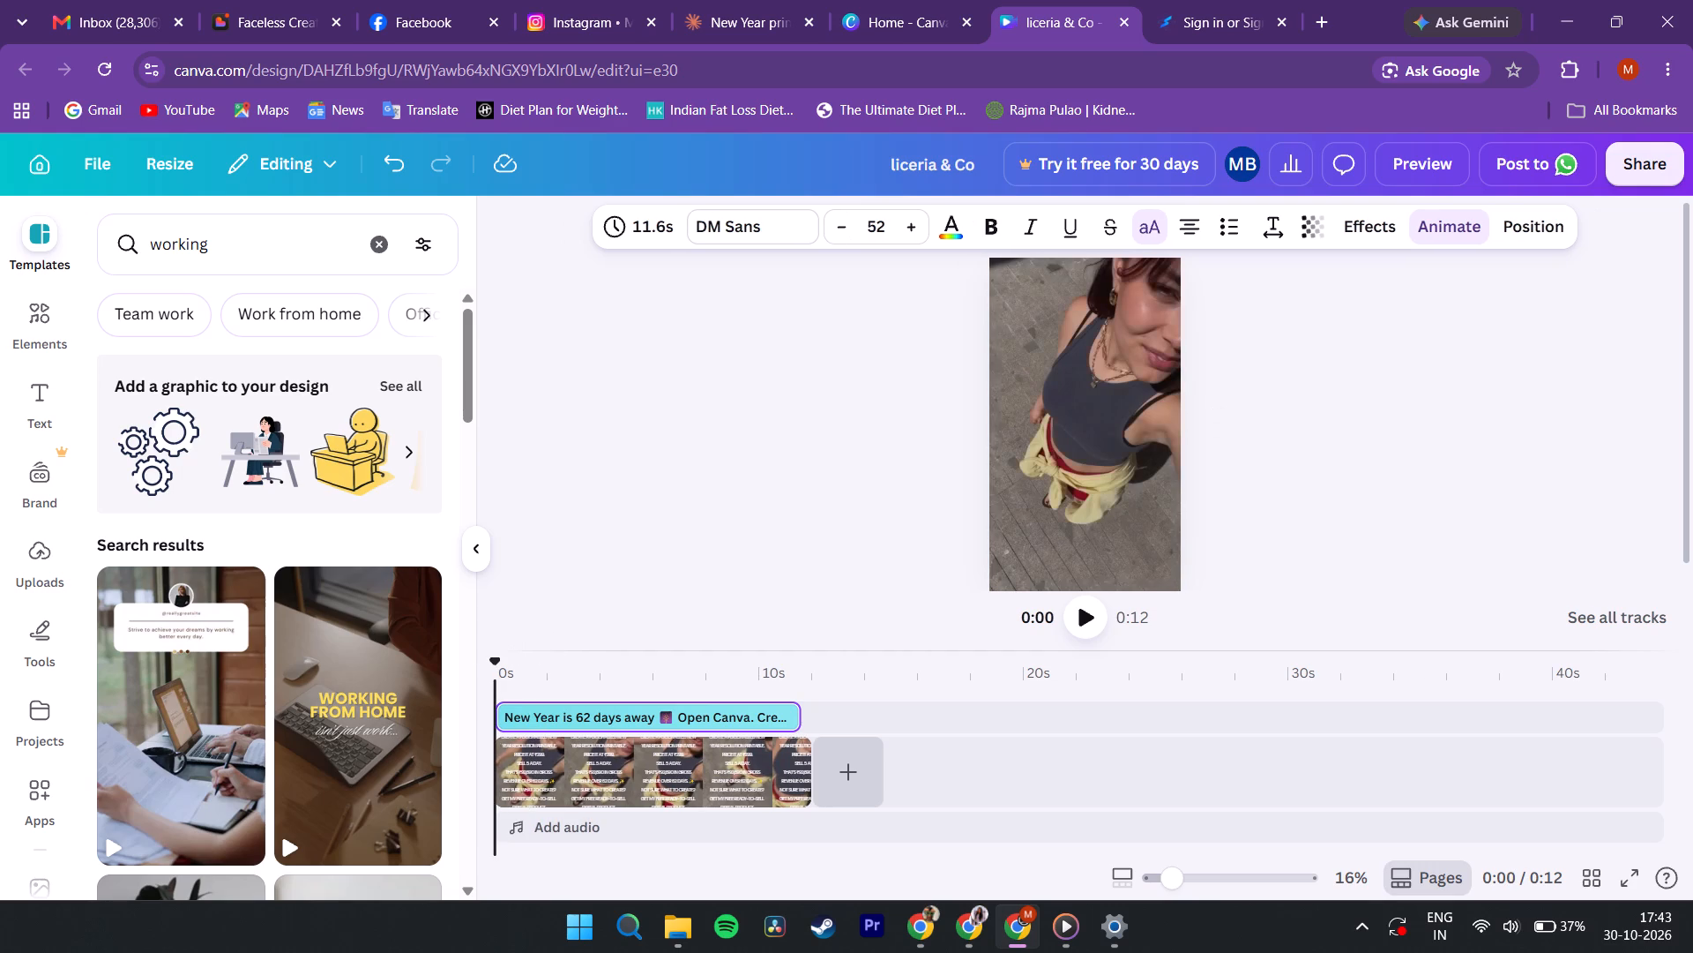
pyautogui.press('space')
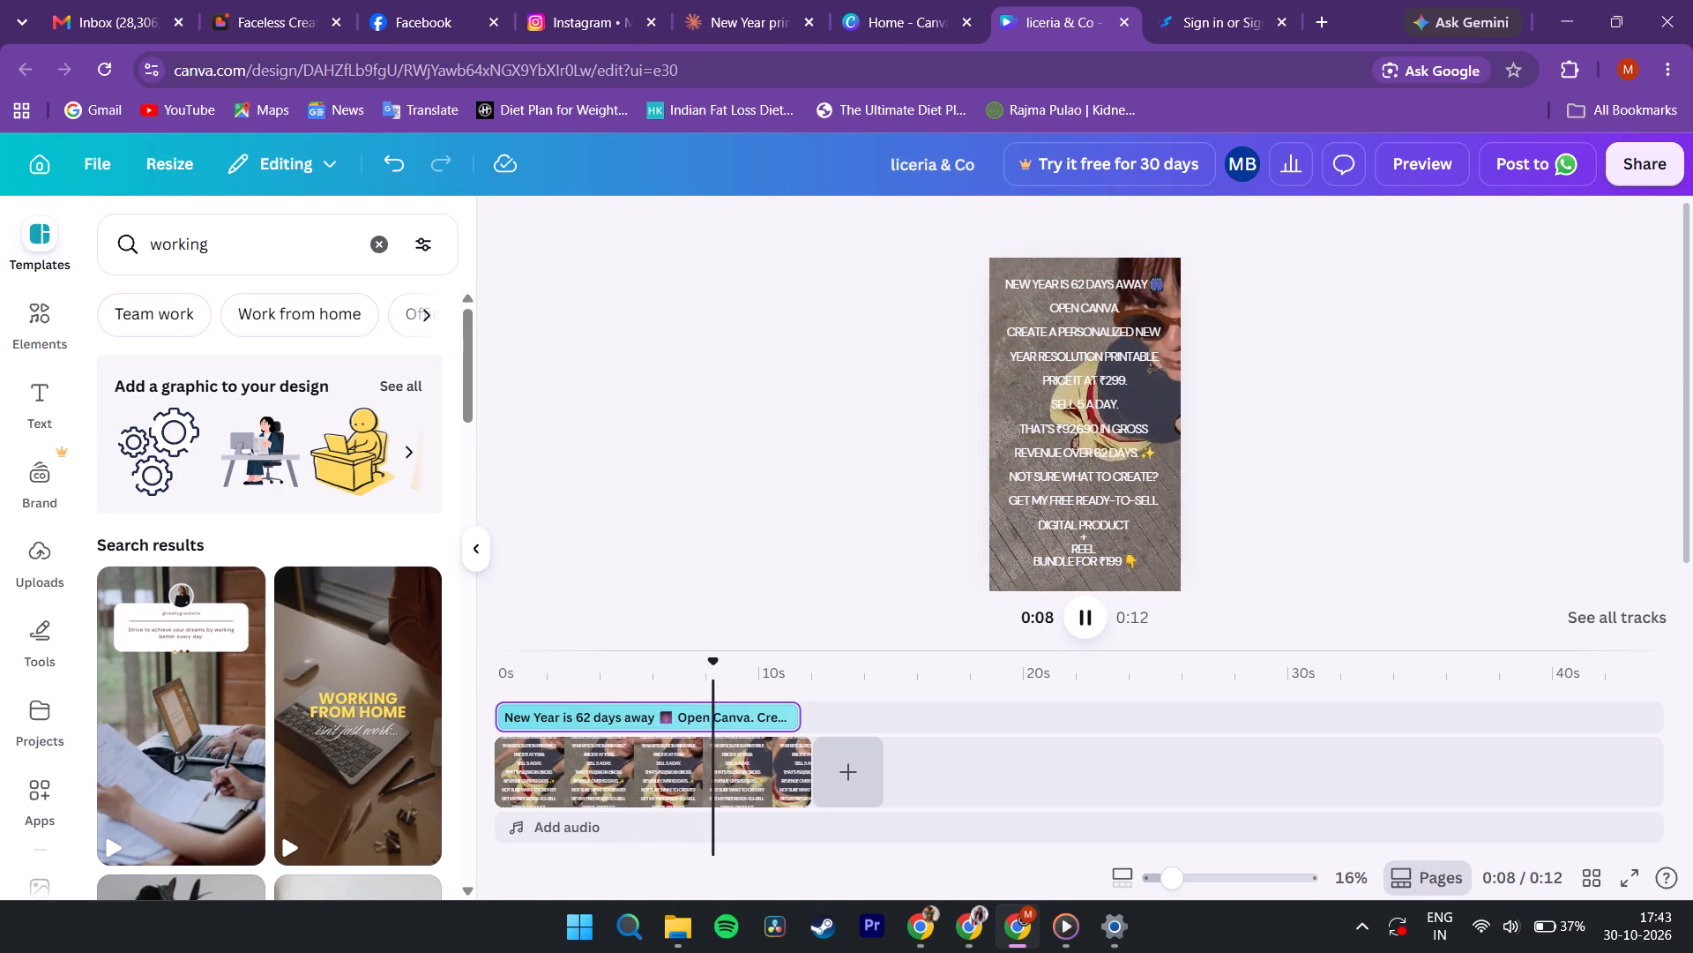
pyautogui.press('space')
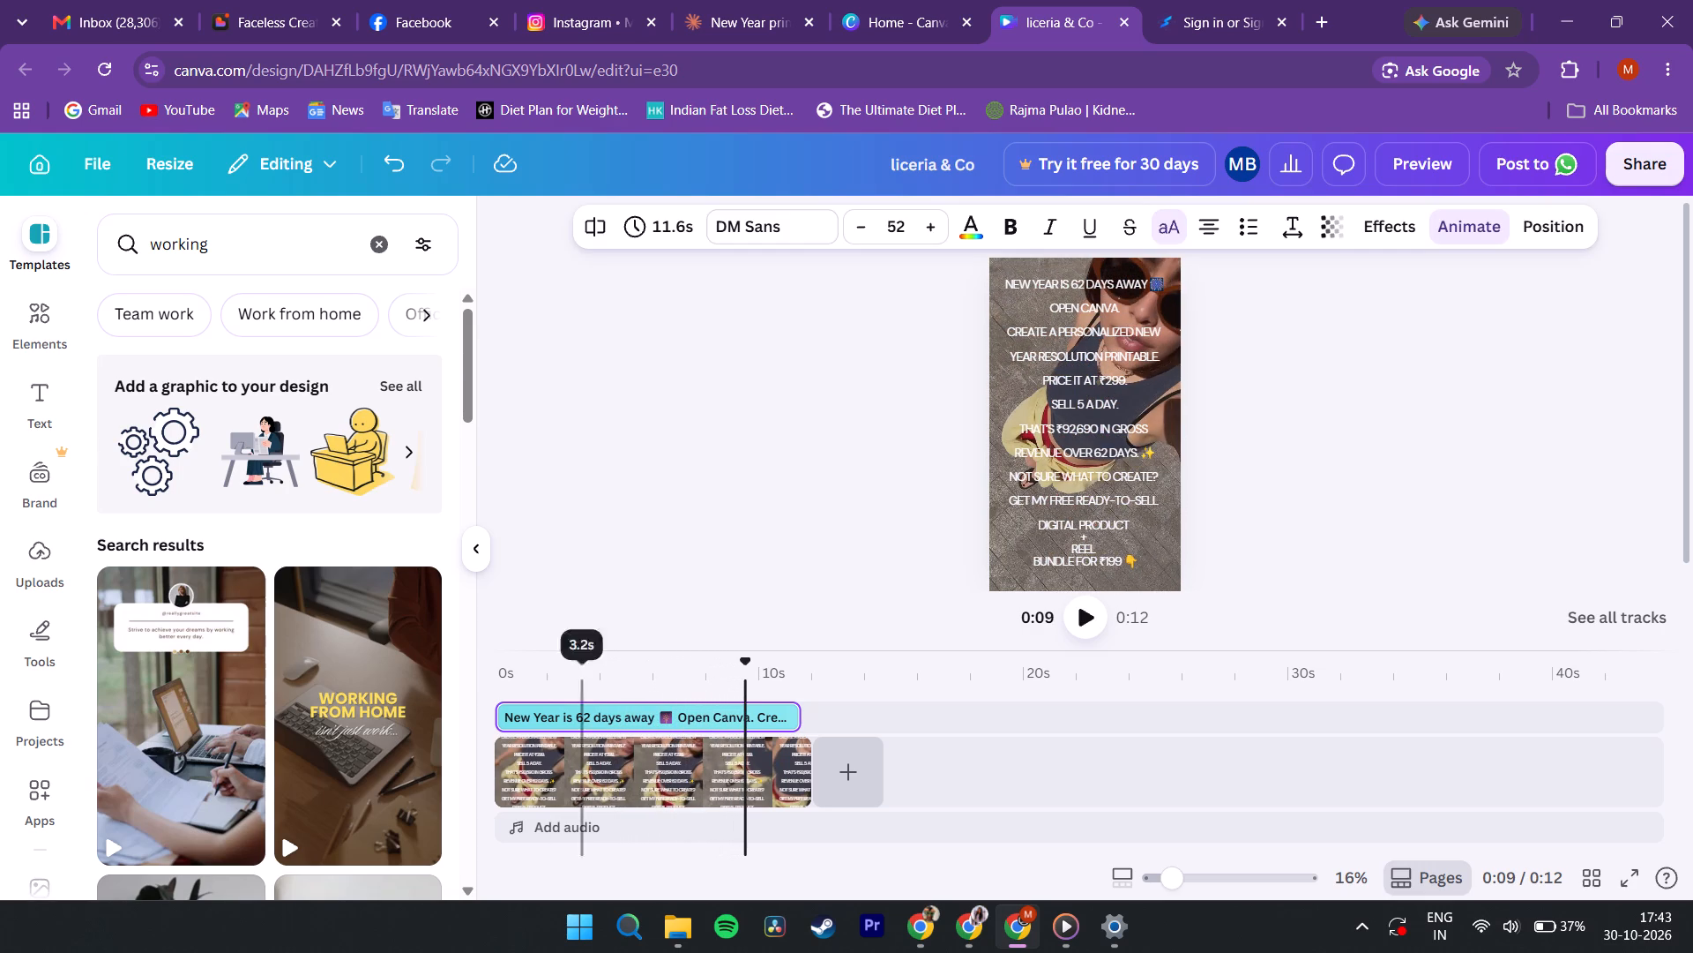
# Extend the hook text's duration to 12.0s so it ends together with the video clip.
pyautogui.moveTo(796, 721); pyautogui.dragTo(802, 721)
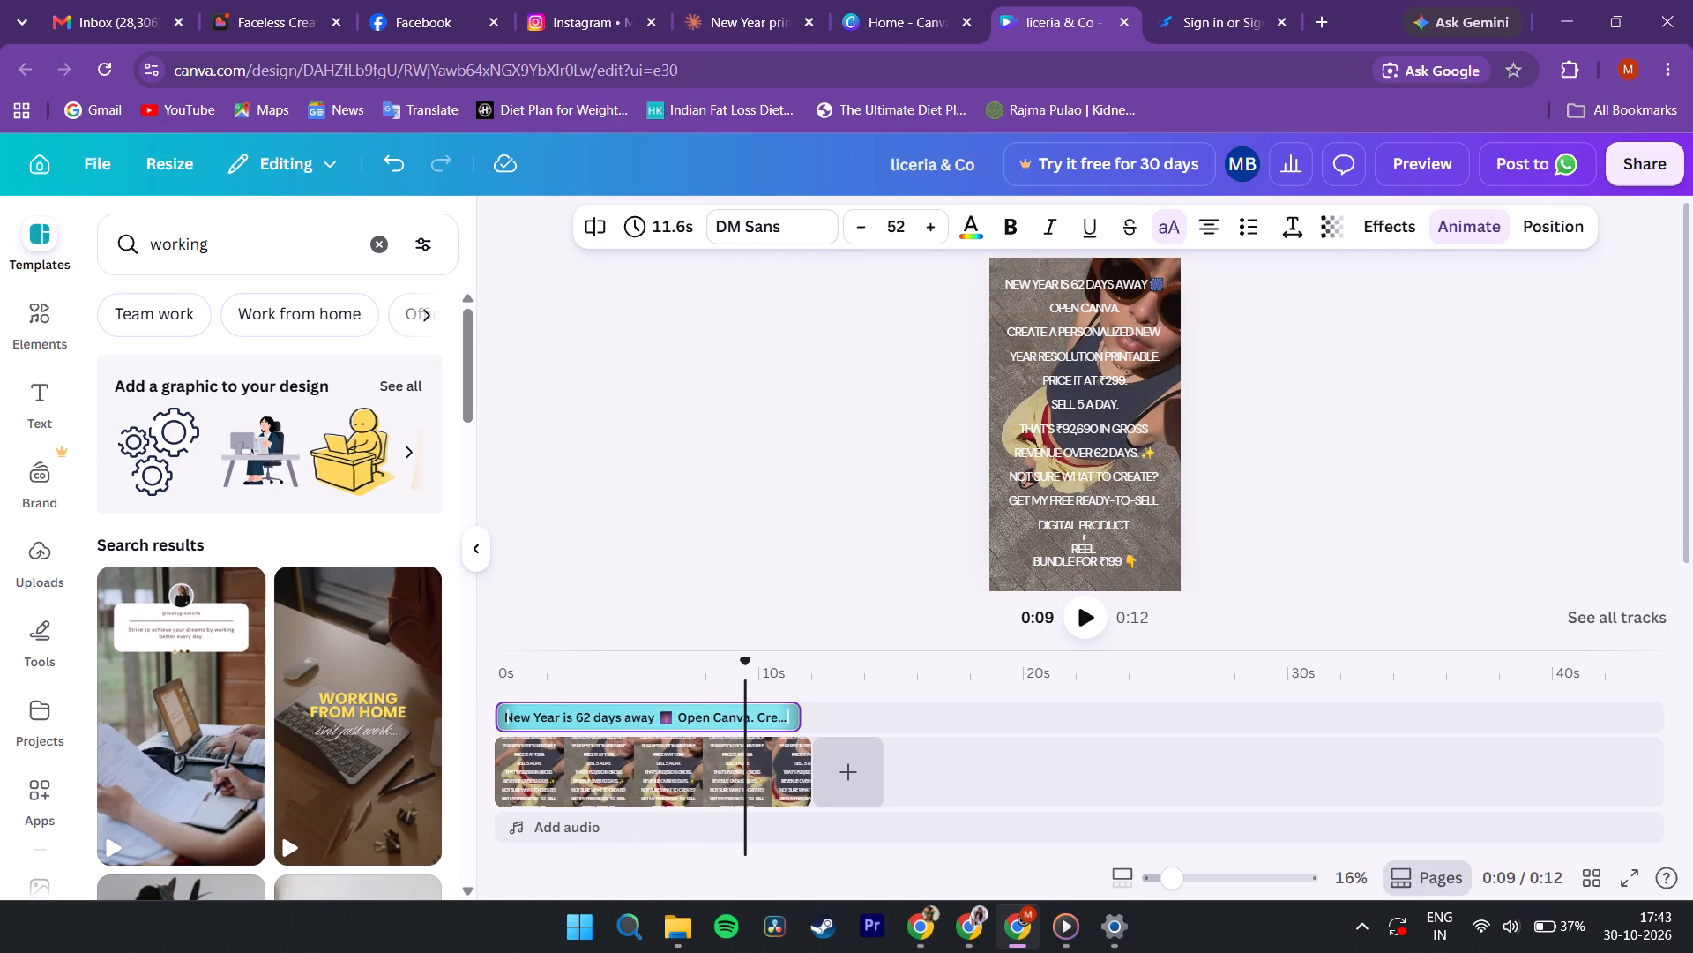
pyautogui.moveTo(802, 721); pyautogui.dragTo(814, 721)
# Remove the Merge animation from the hook text.
pyautogui.click(659, 717)
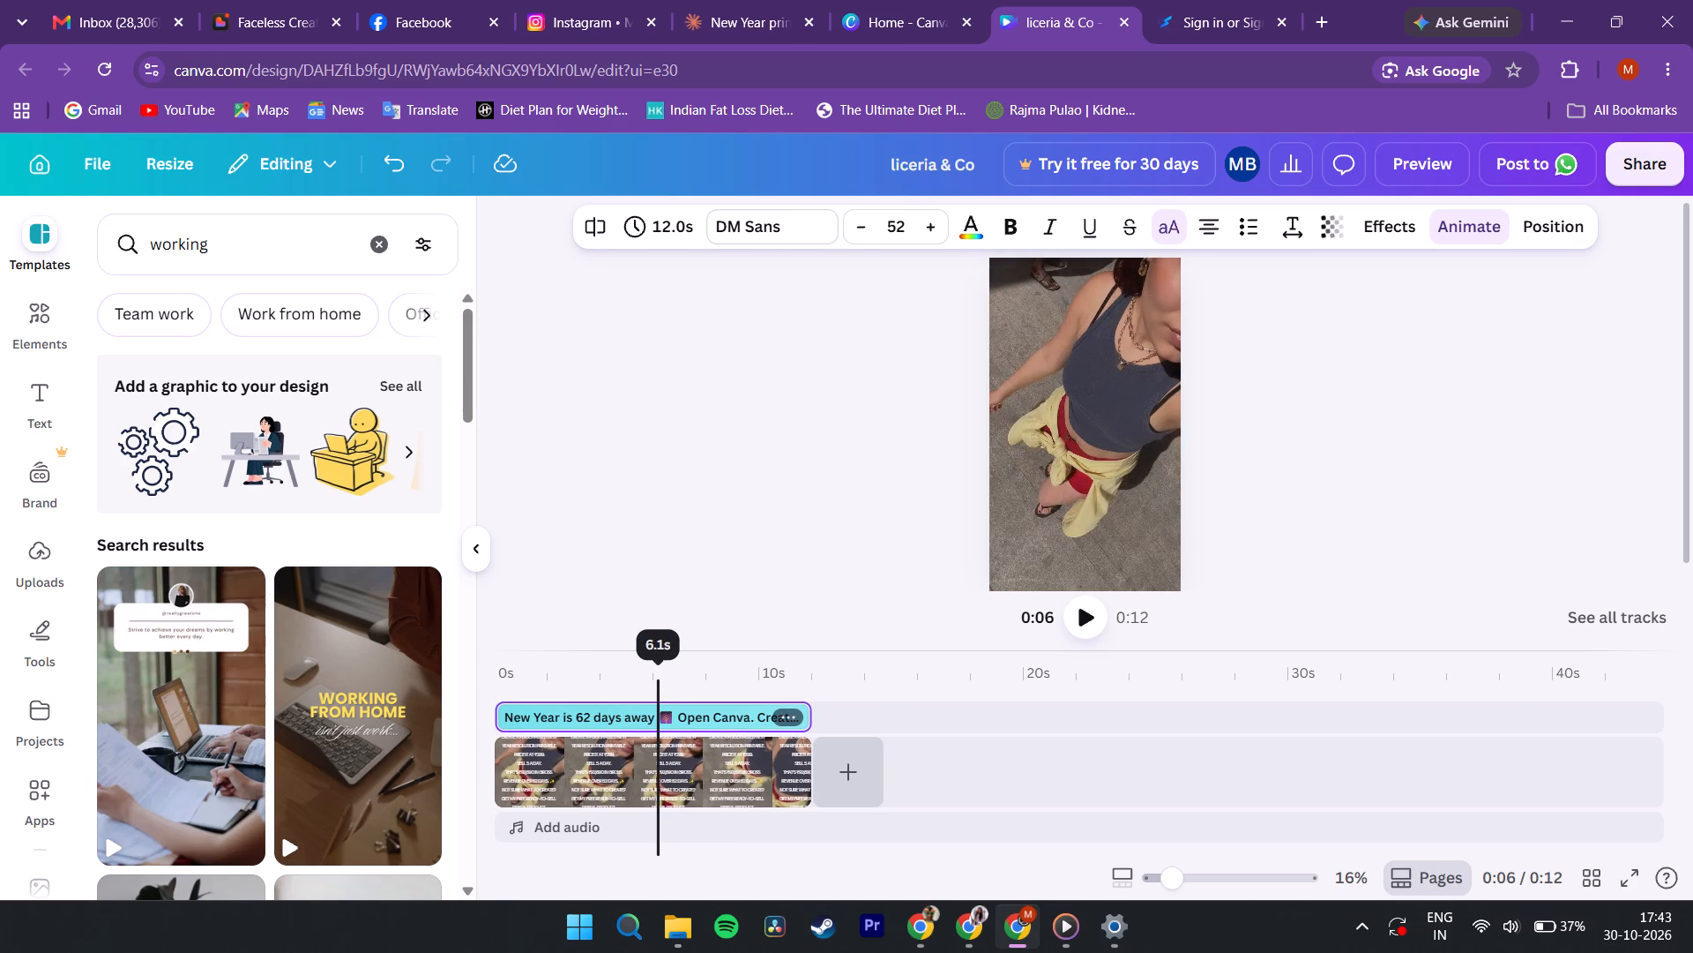
pyautogui.click(1471, 233)
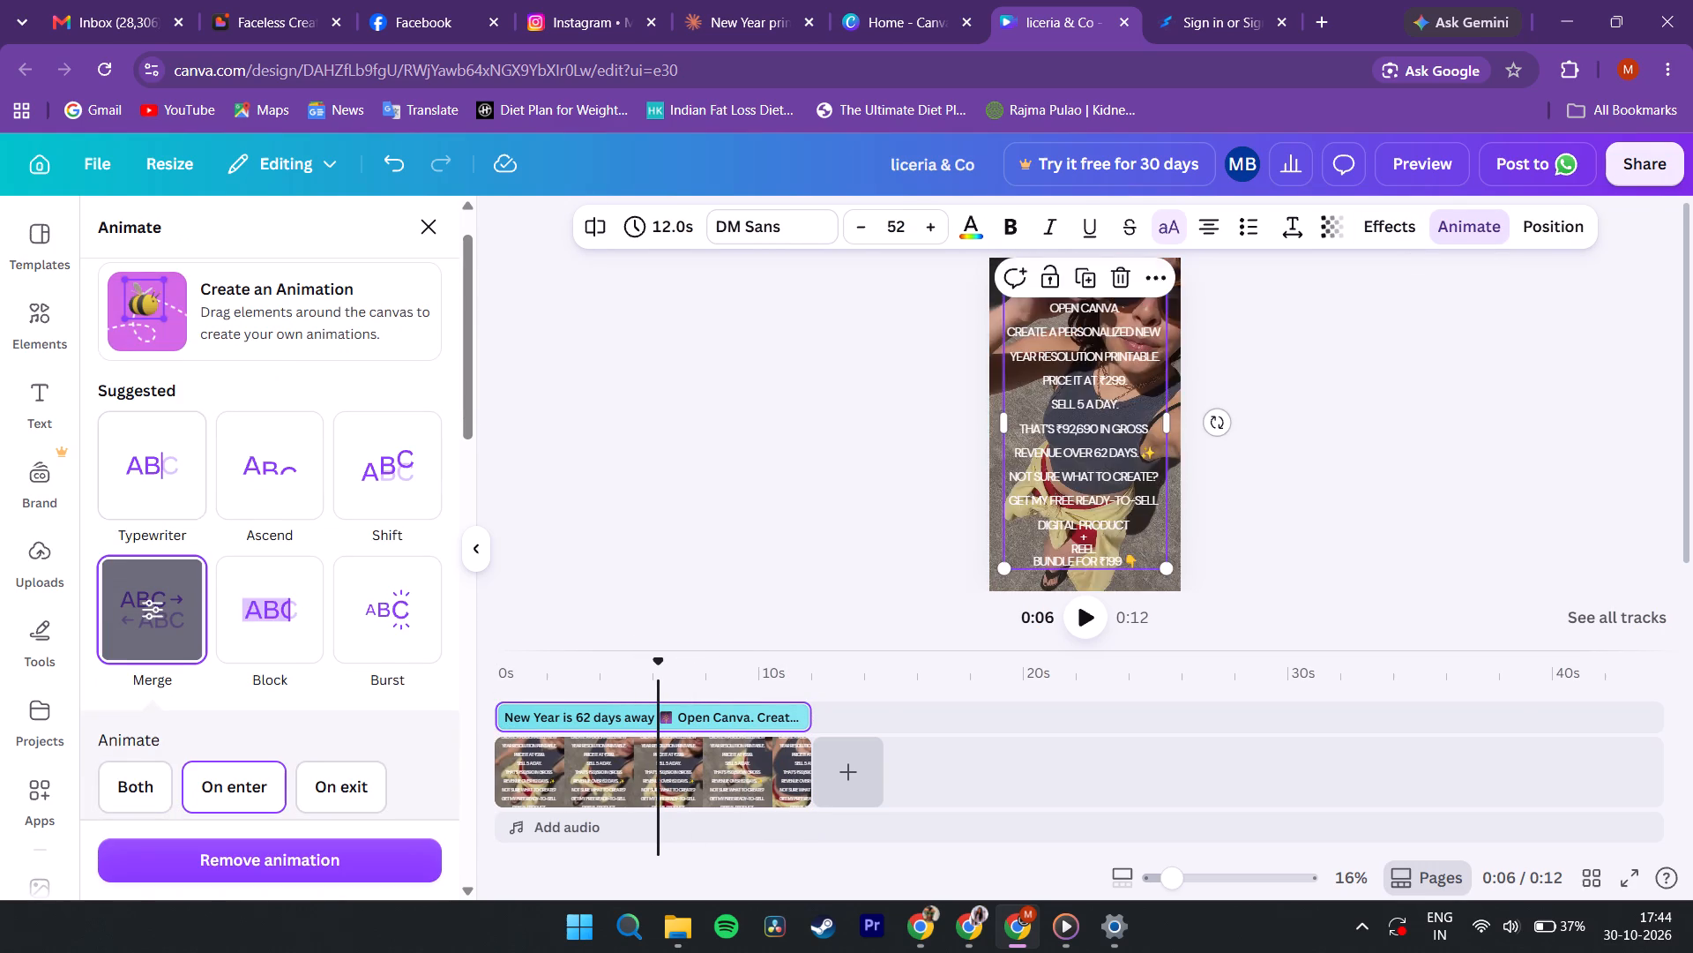
pyautogui.click(258, 846)
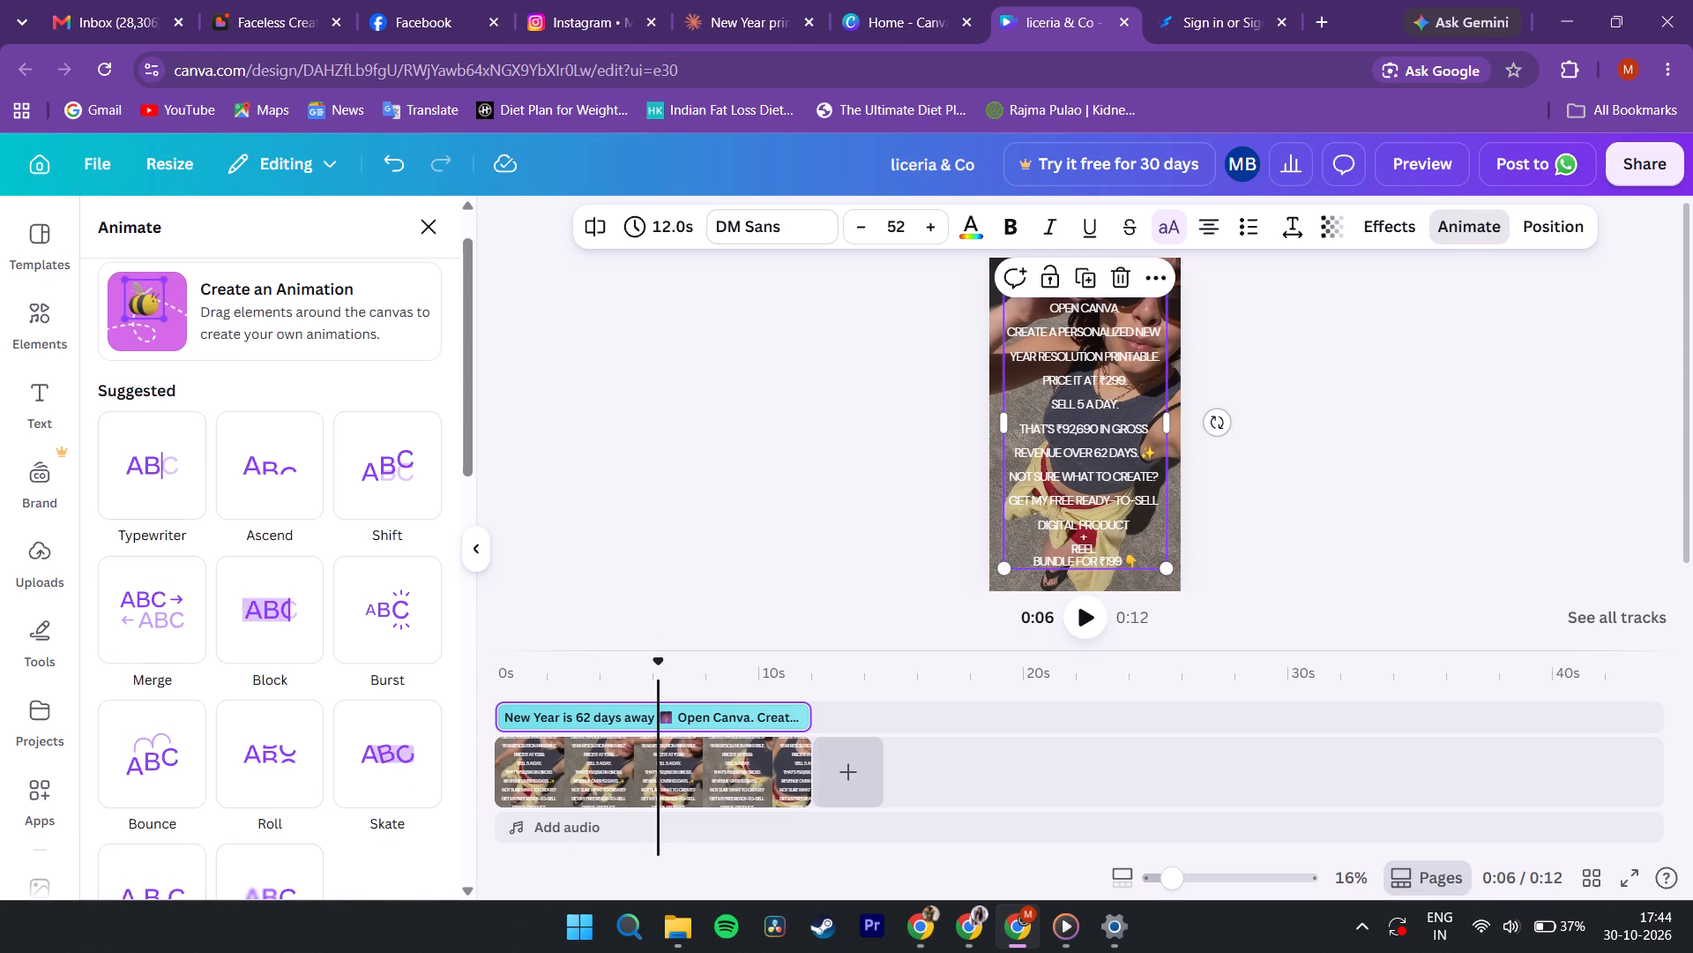
# Play back the reel from its start to check the hook text without animation.
pyautogui.moveTo(656, 664); pyautogui.dragTo(463, 642)
pyautogui.press('space')
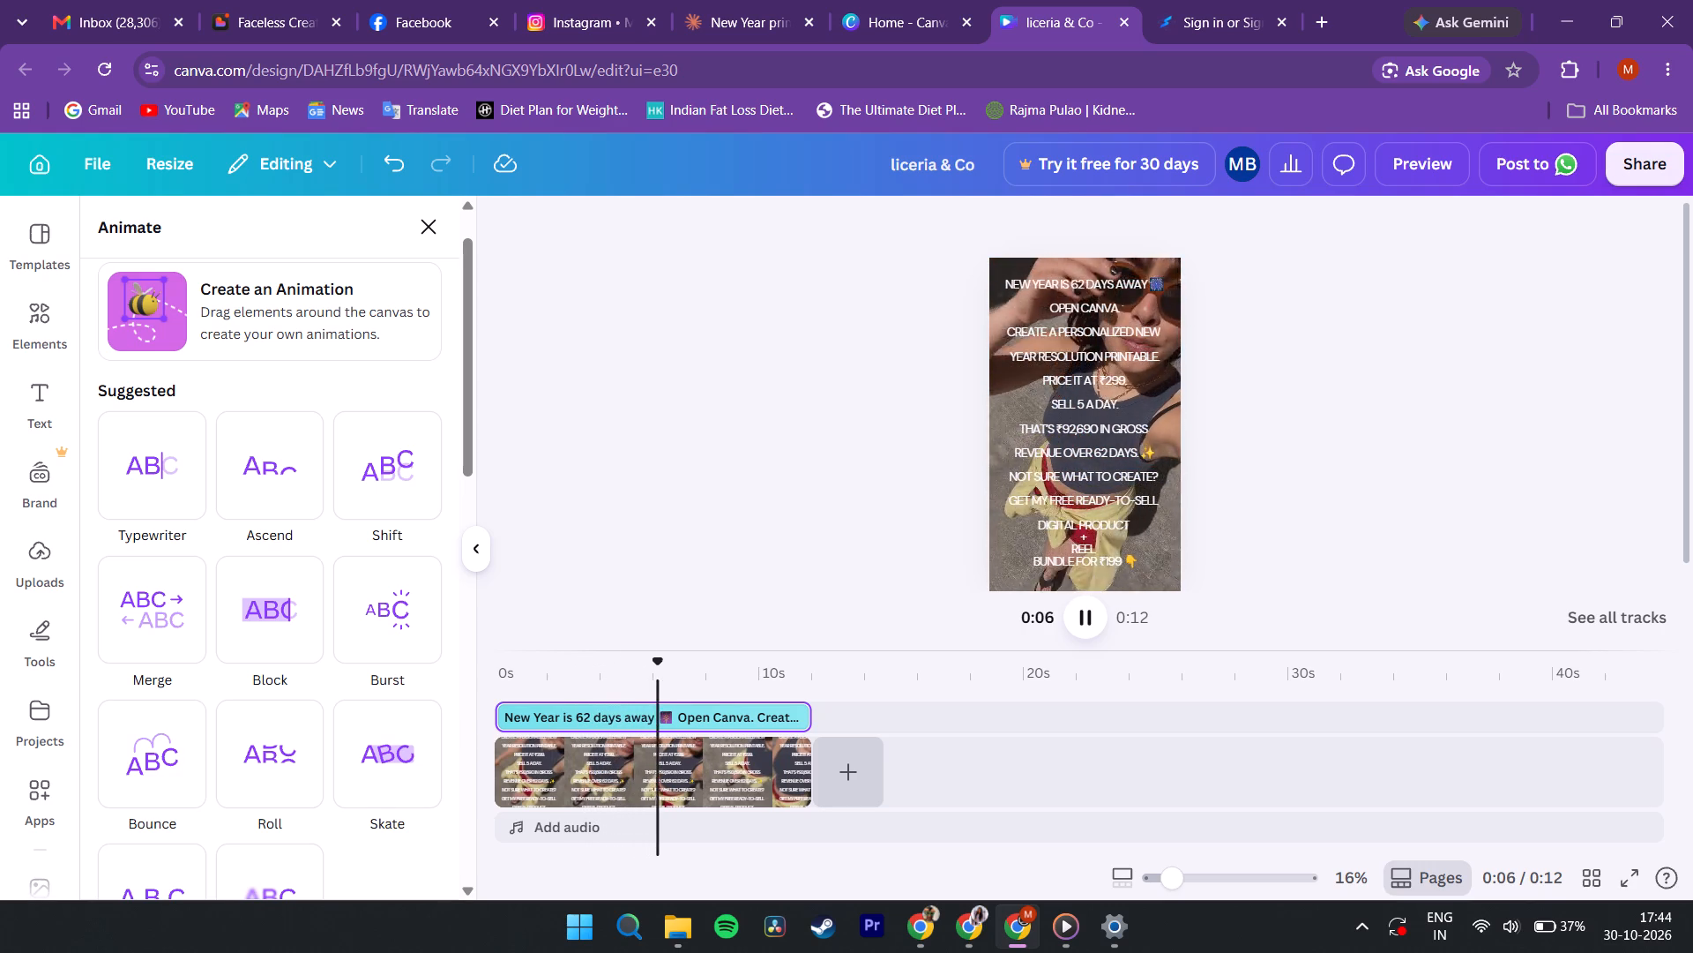
pyautogui.press('space')
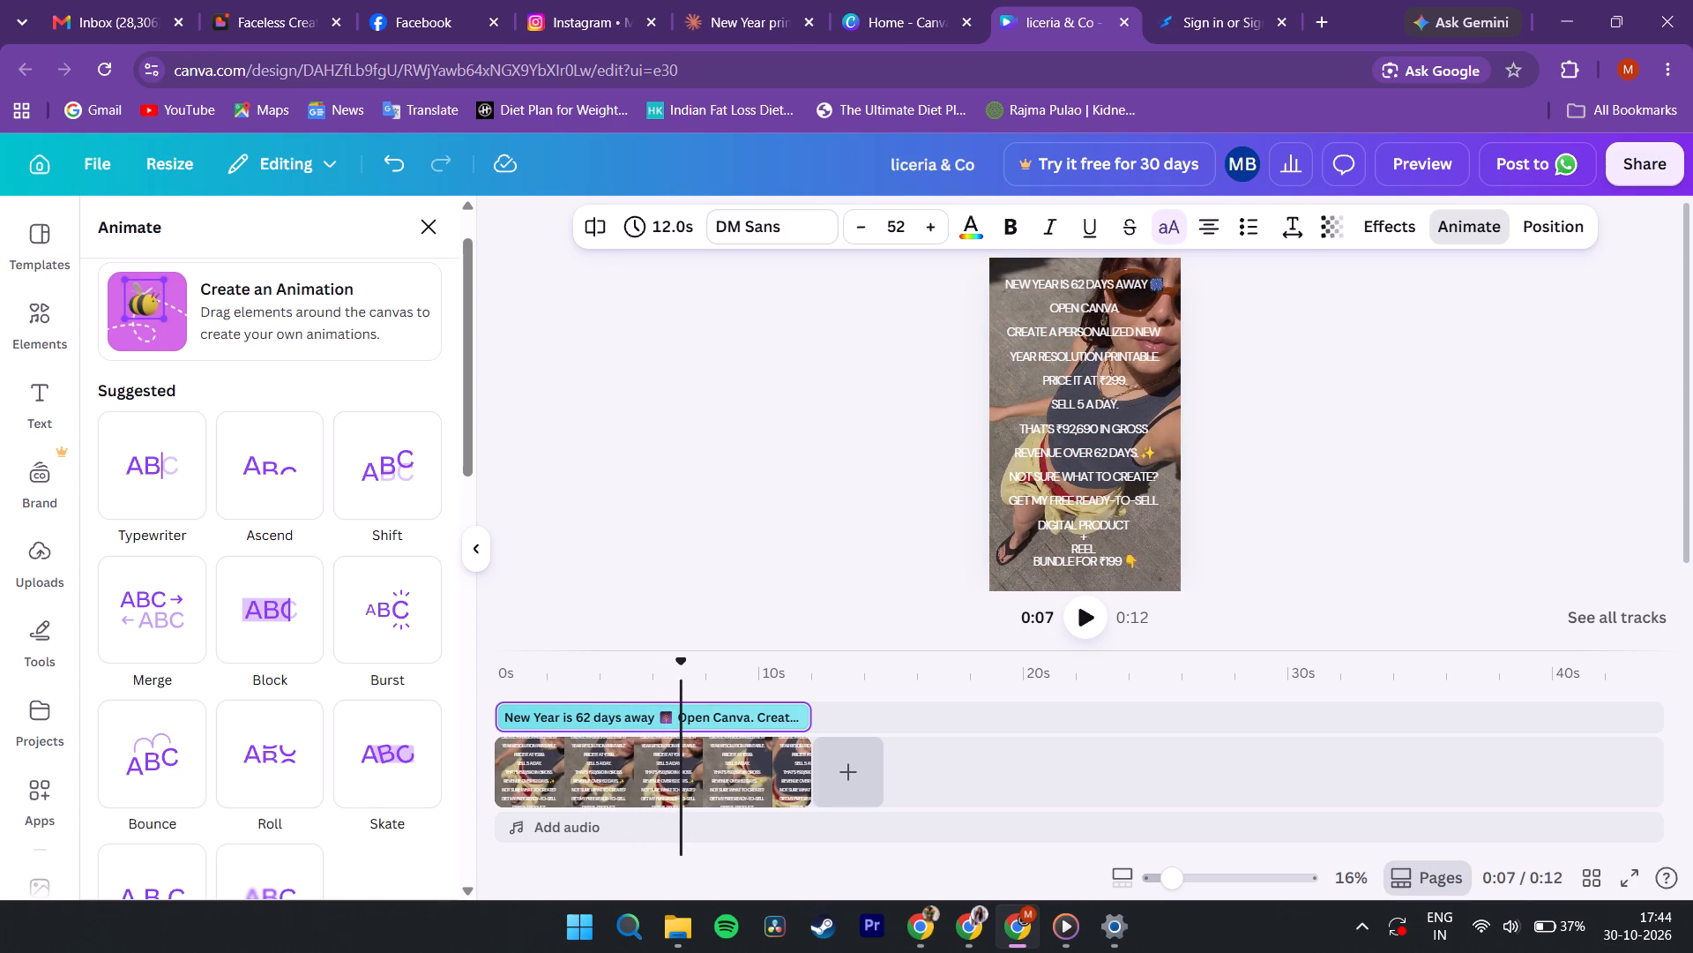
# Scale the hook text block down to font size 43.4 to leave wider margins inside the reel frame.
pyautogui.scroll(2, 859, 526)
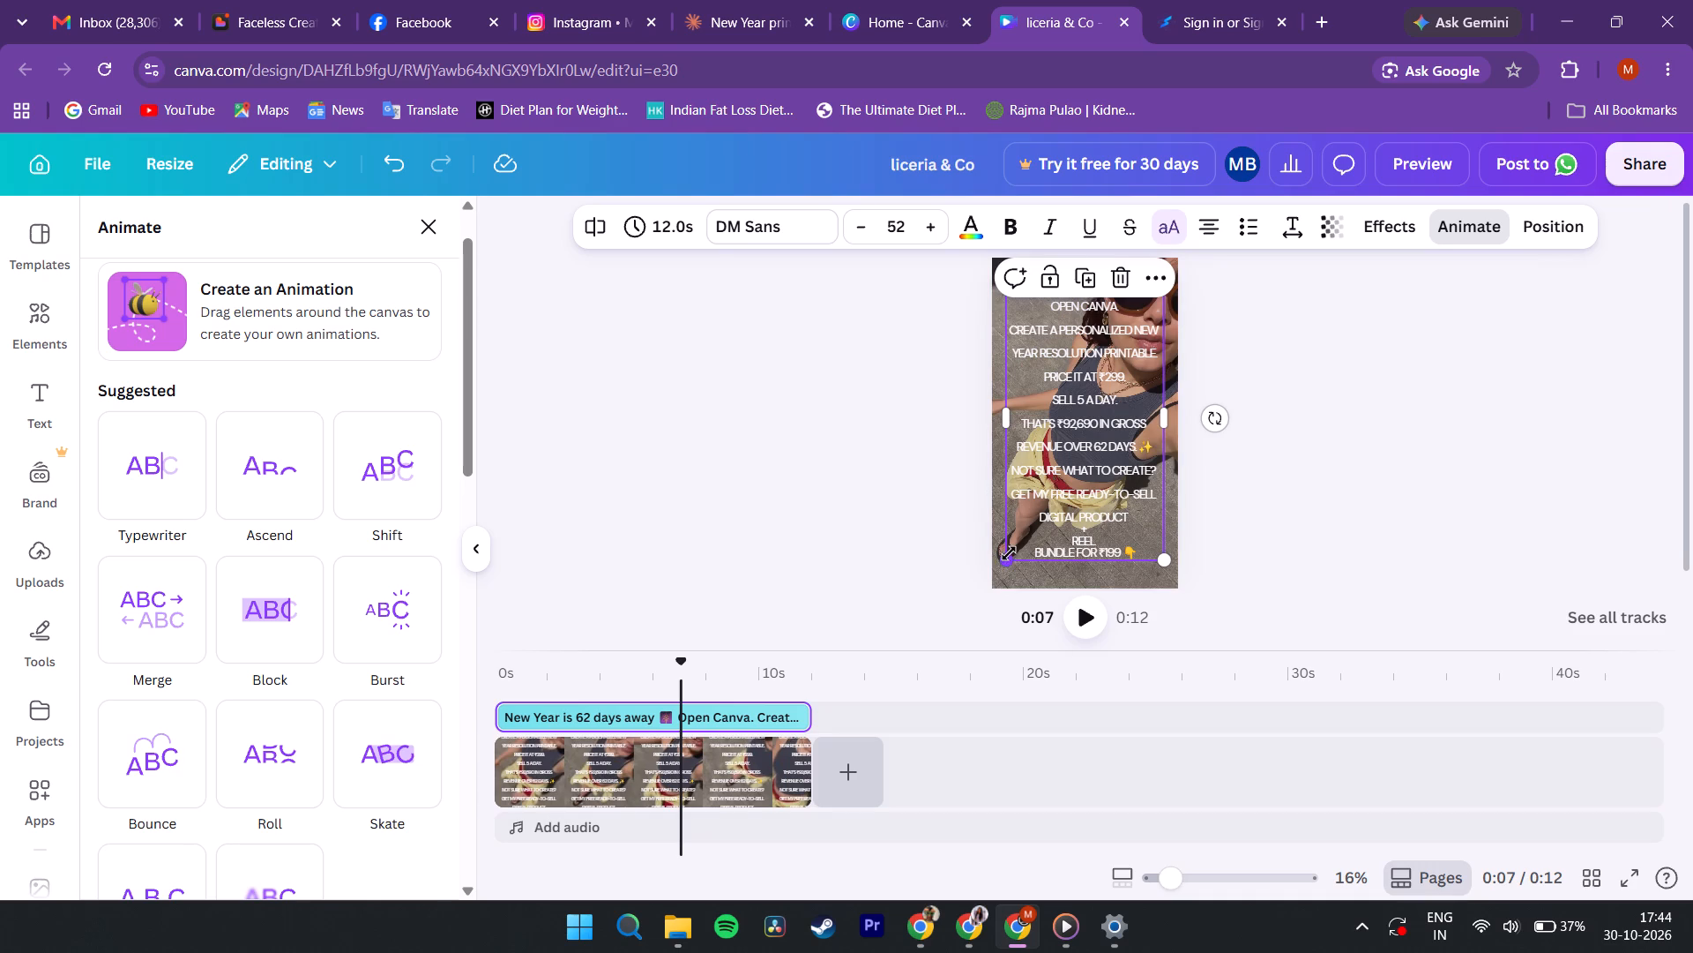
pyautogui.moveTo(1009, 565); pyautogui.dragTo(1025, 533)
pyautogui.click(1286, 384)
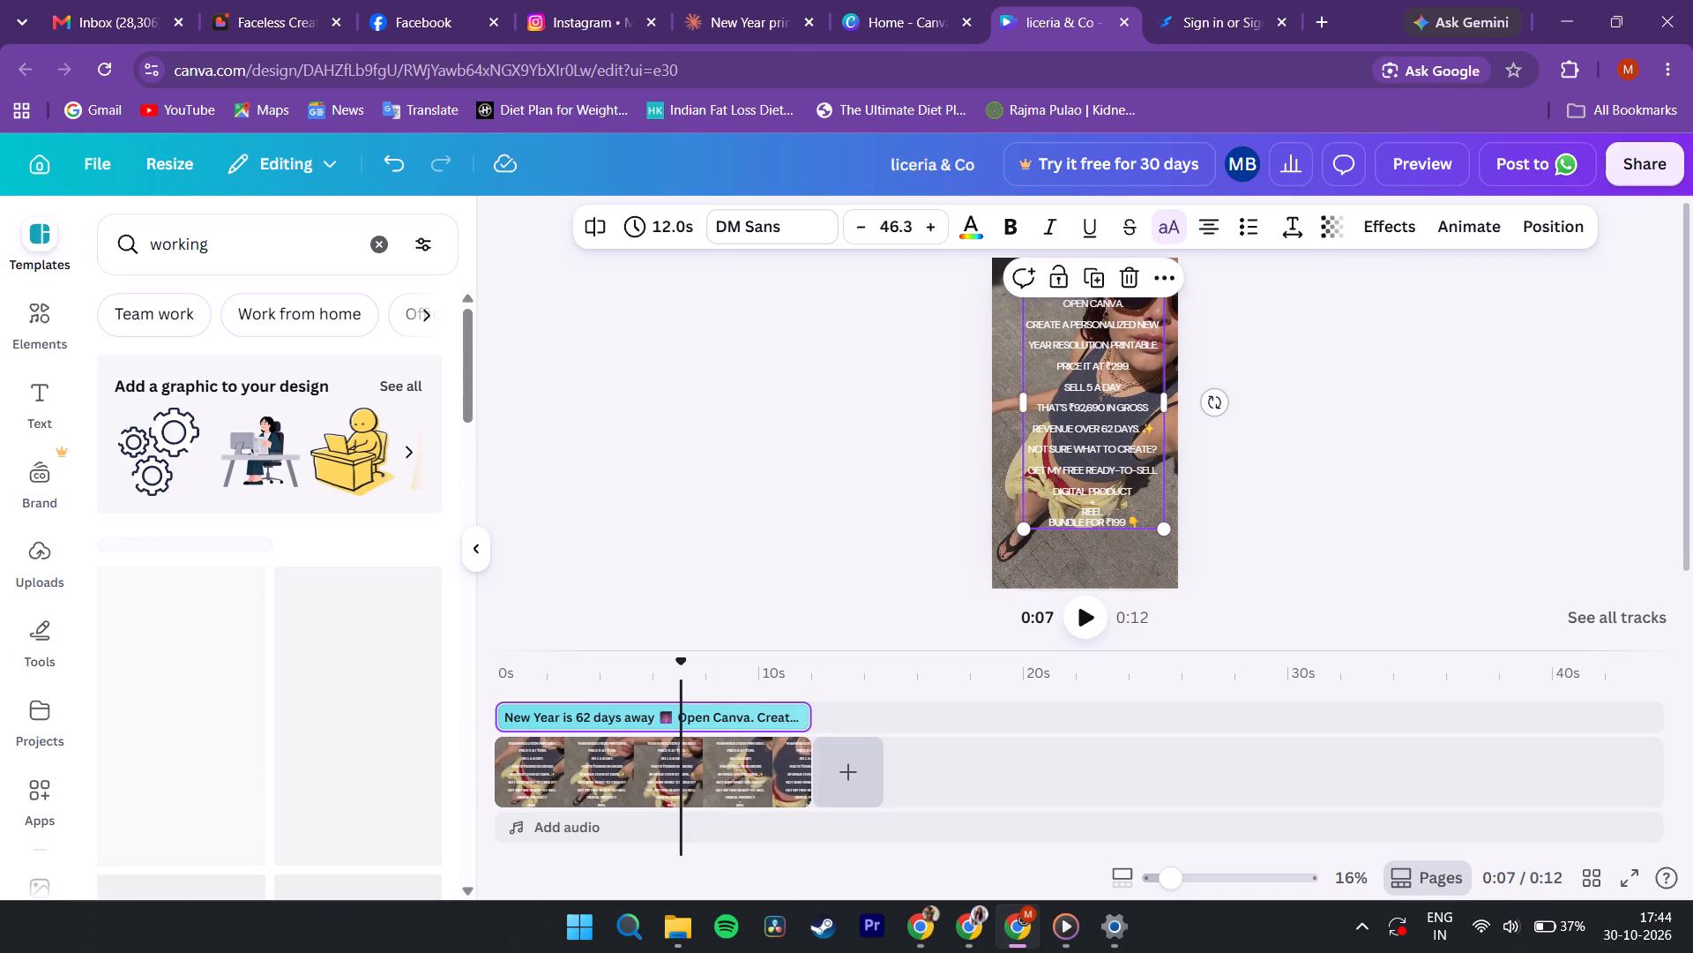
pyautogui.click(1219, 325)
pyautogui.click(1134, 331)
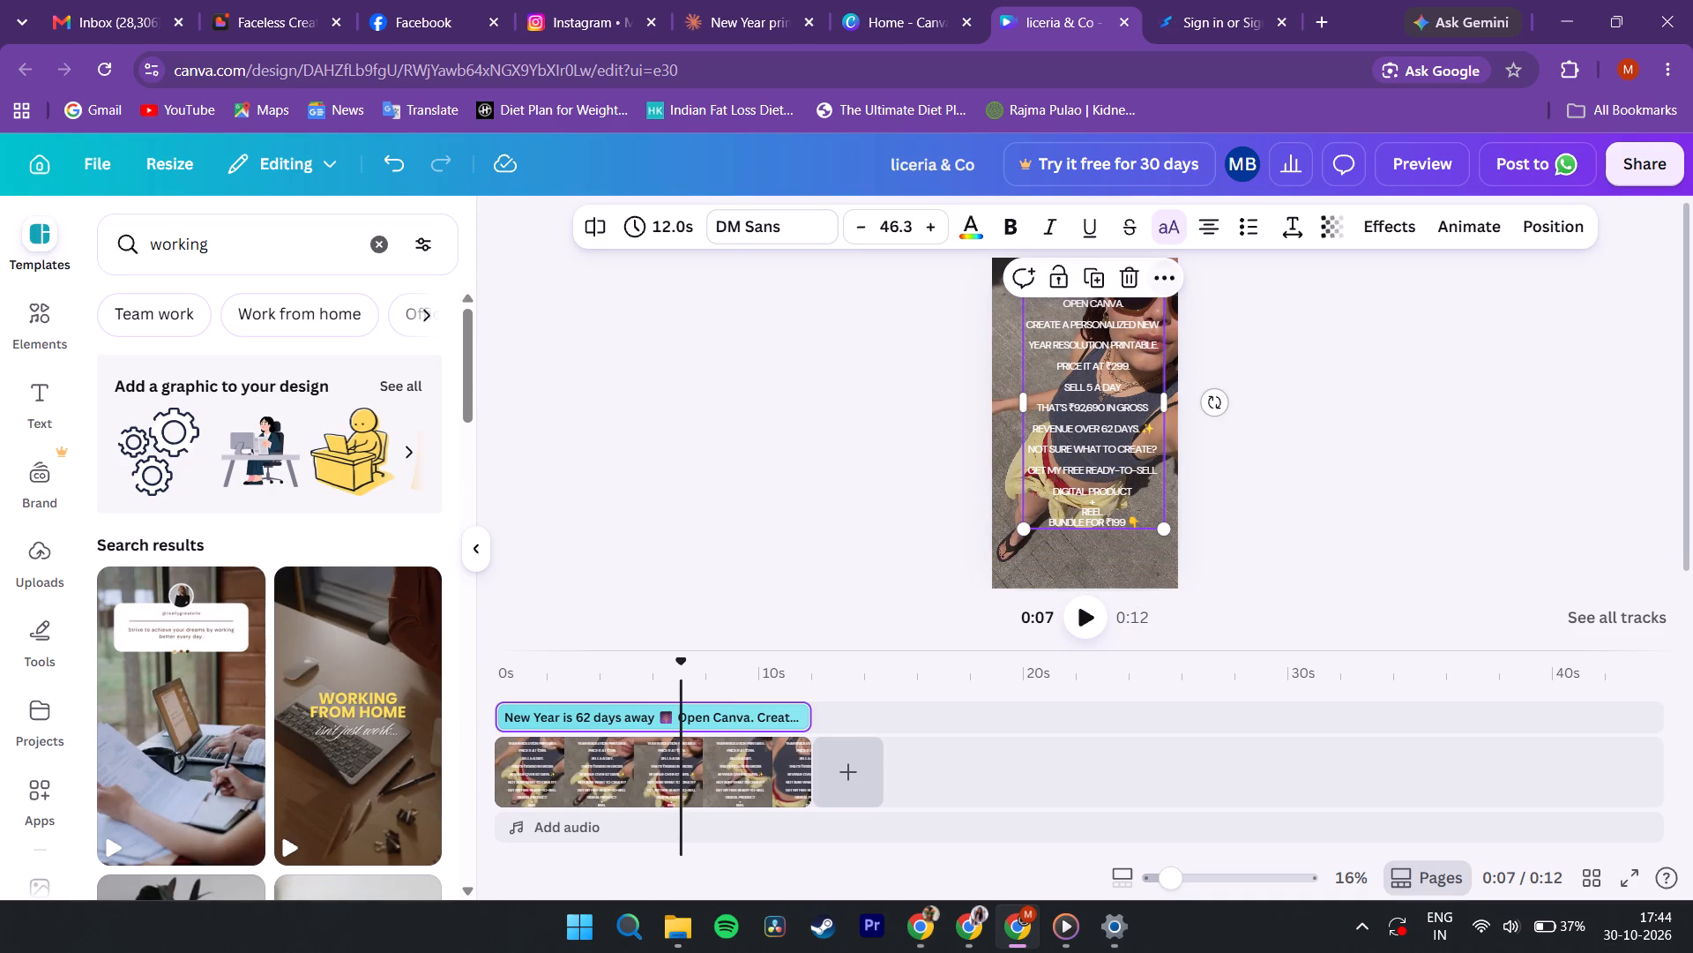
pyautogui.click(1248, 319)
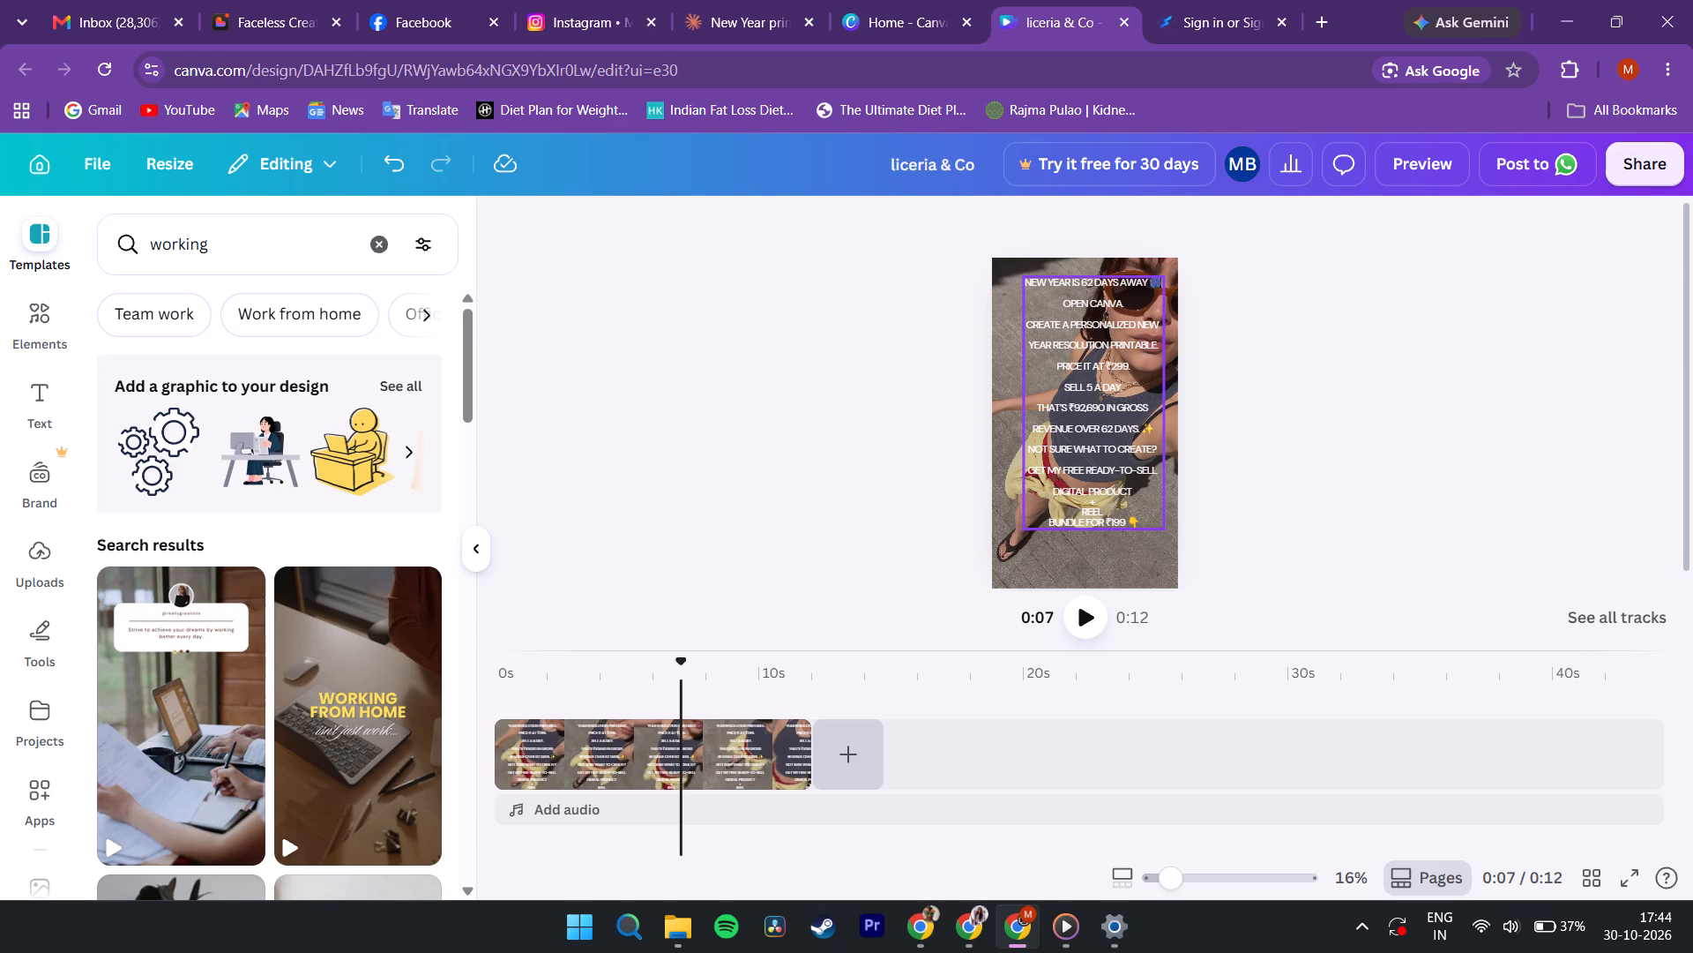
pyautogui.click(1160, 278)
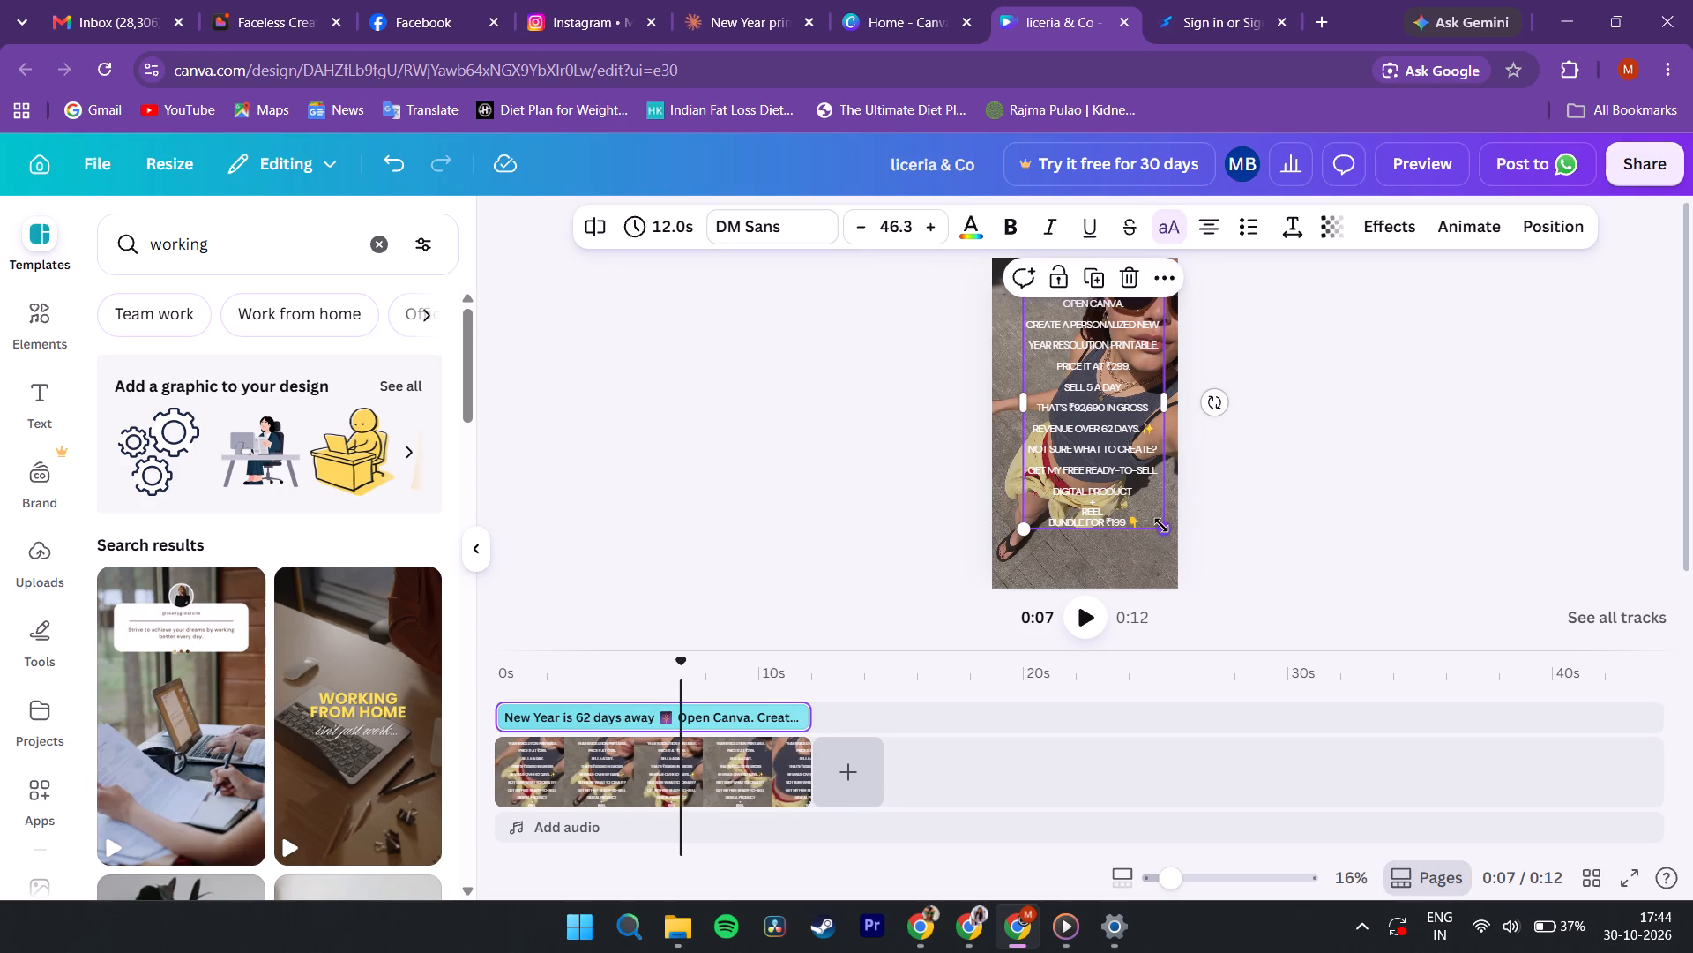
pyautogui.moveTo(1161, 525); pyautogui.dragTo(1145, 514)
# Move the reduced hook text block down to the vertical middle of the reel frame.
pyautogui.moveTo(1098, 435); pyautogui.dragTo(1097, 449)
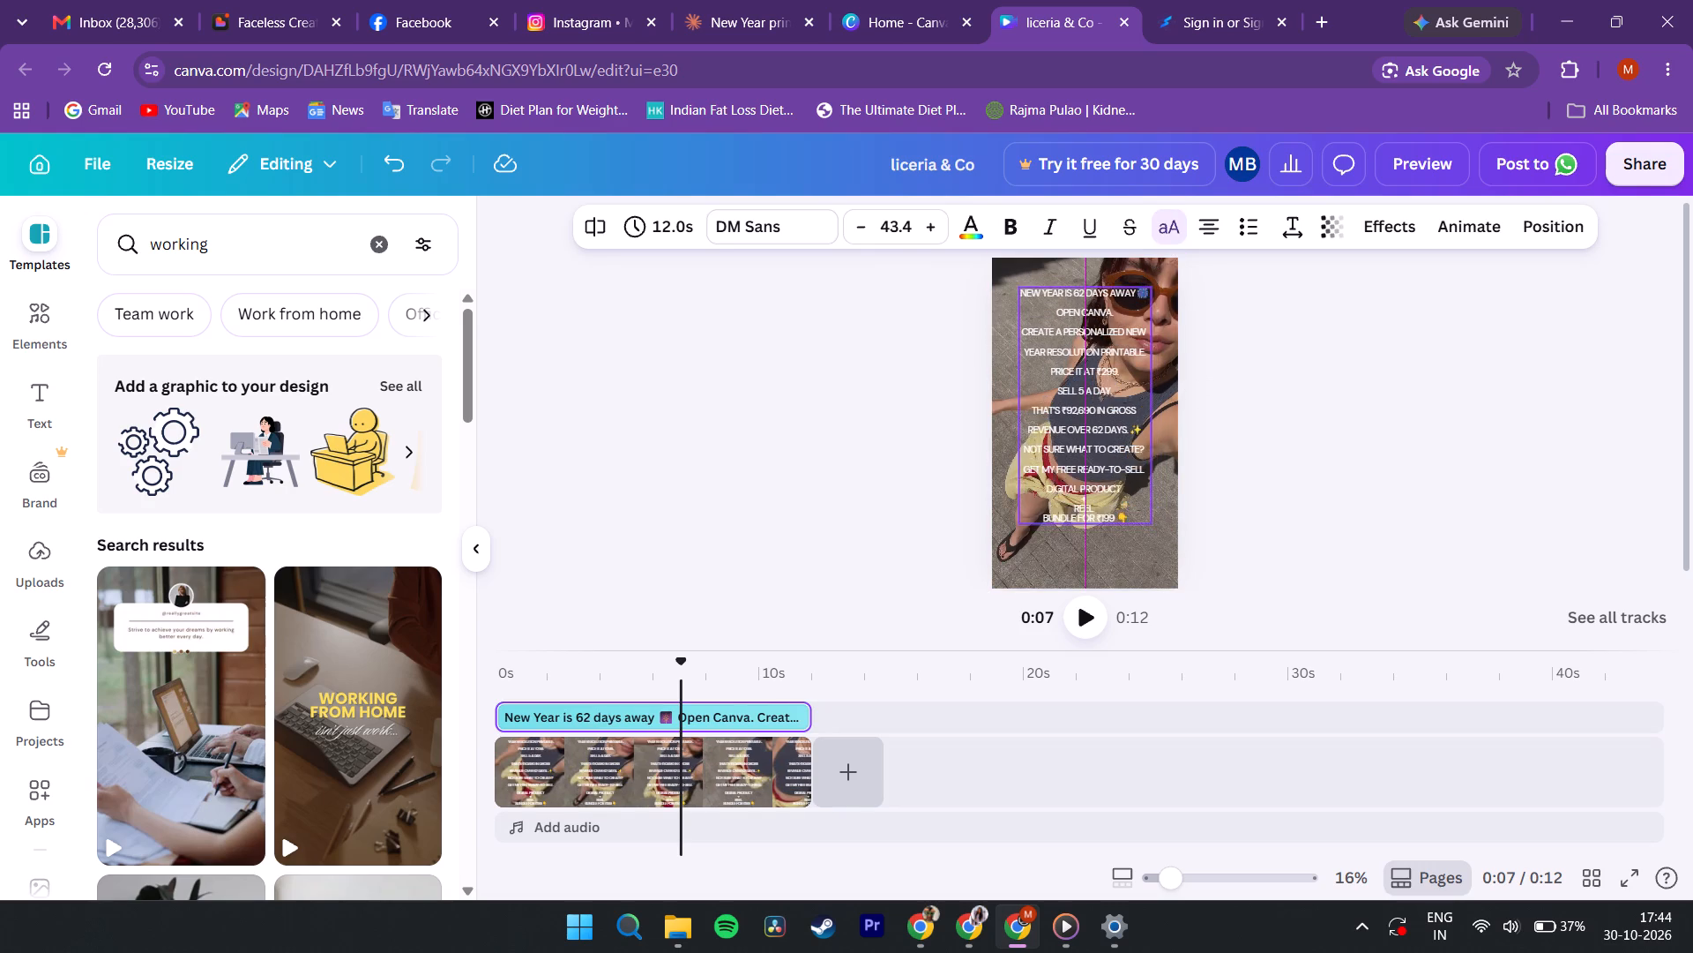
pyautogui.moveTo(1097, 449); pyautogui.dragTo(1099, 467)
pyautogui.click(925, 490)
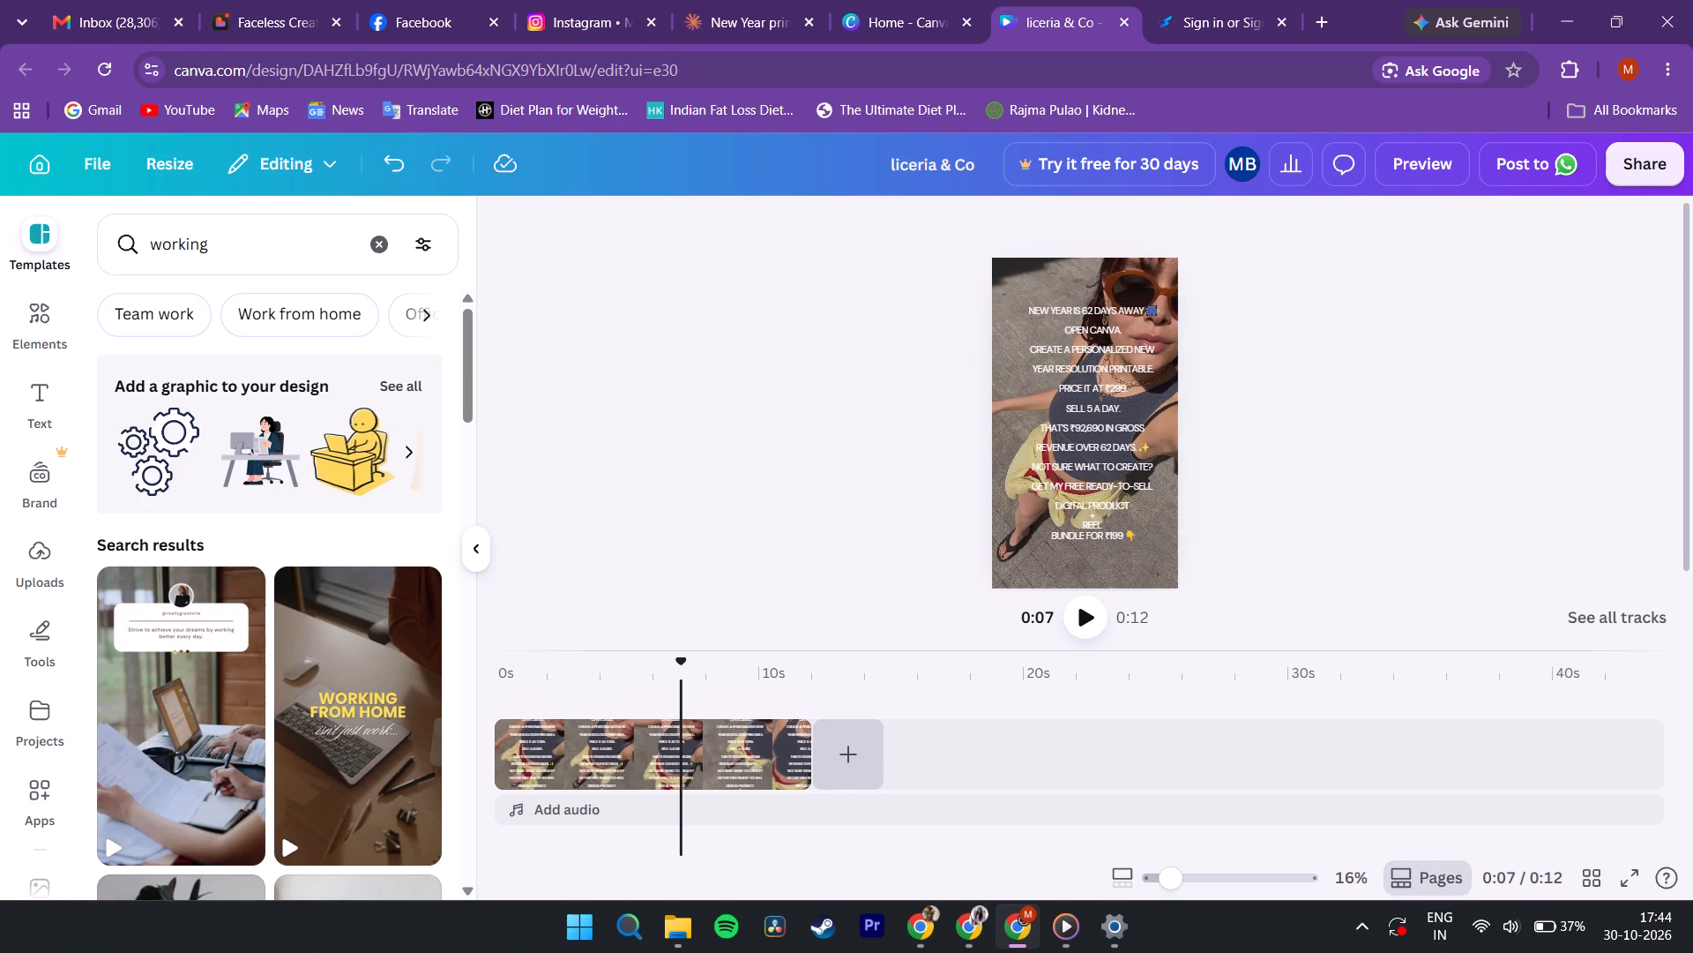
# Play back the reel from its start to check the smaller hook text over the video.
pyautogui.moveTo(685, 665); pyautogui.dragTo(453, 666)
pyautogui.press('space')
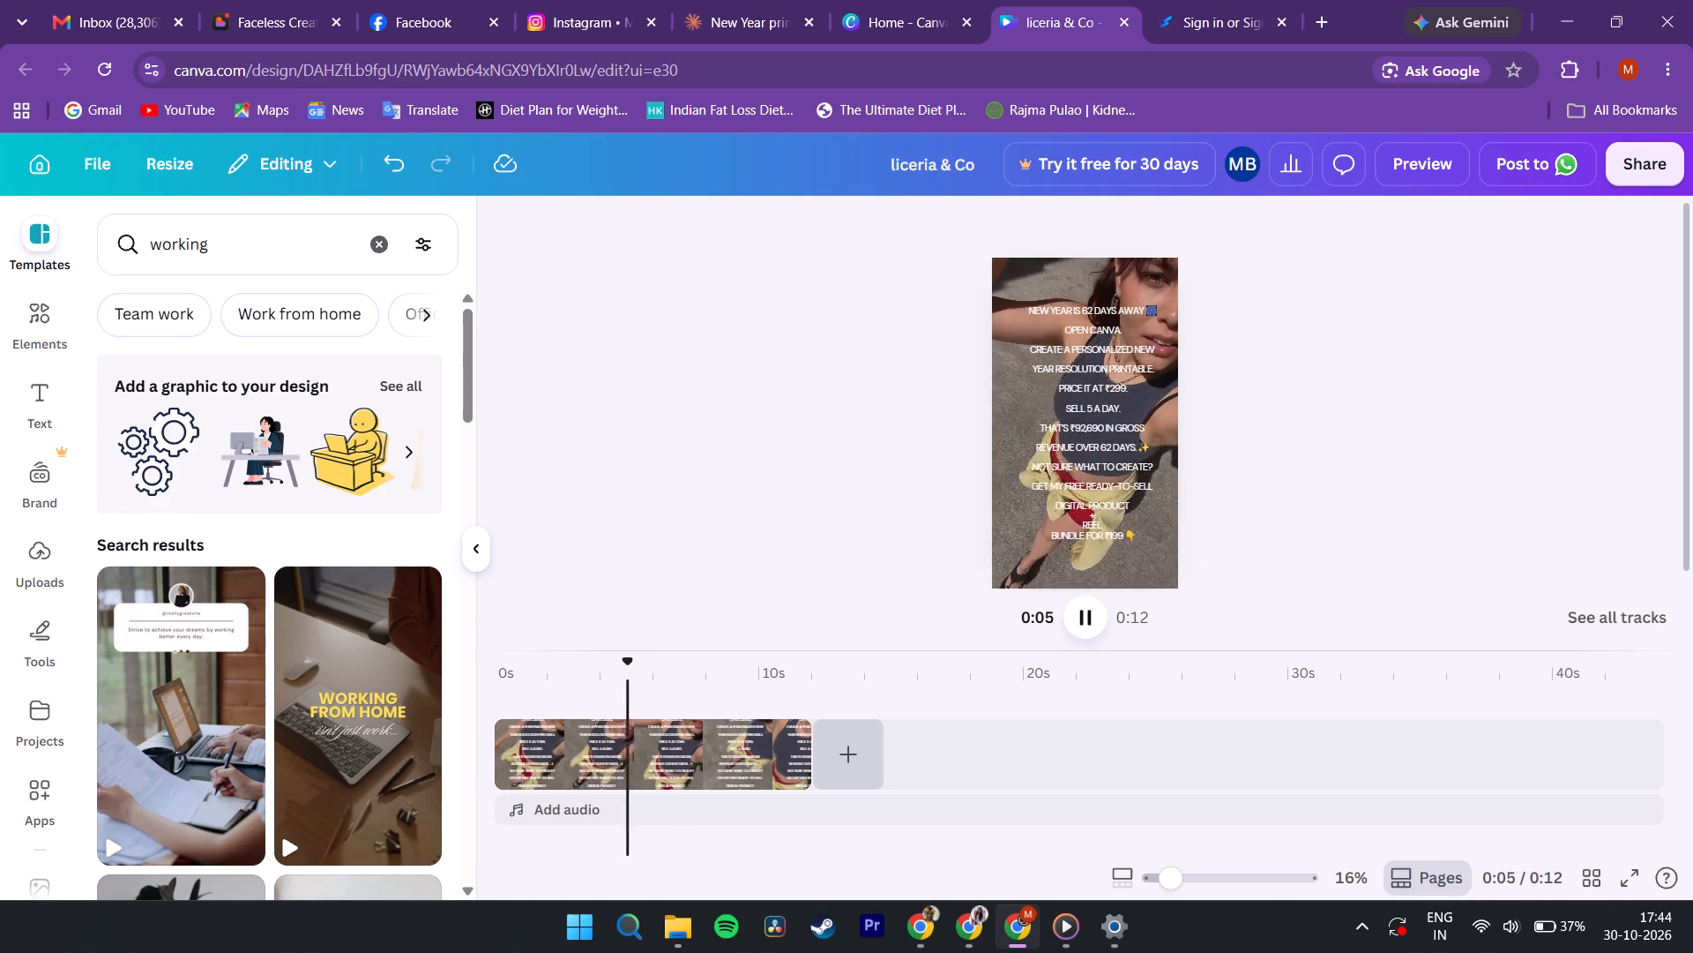
pyautogui.press('space')
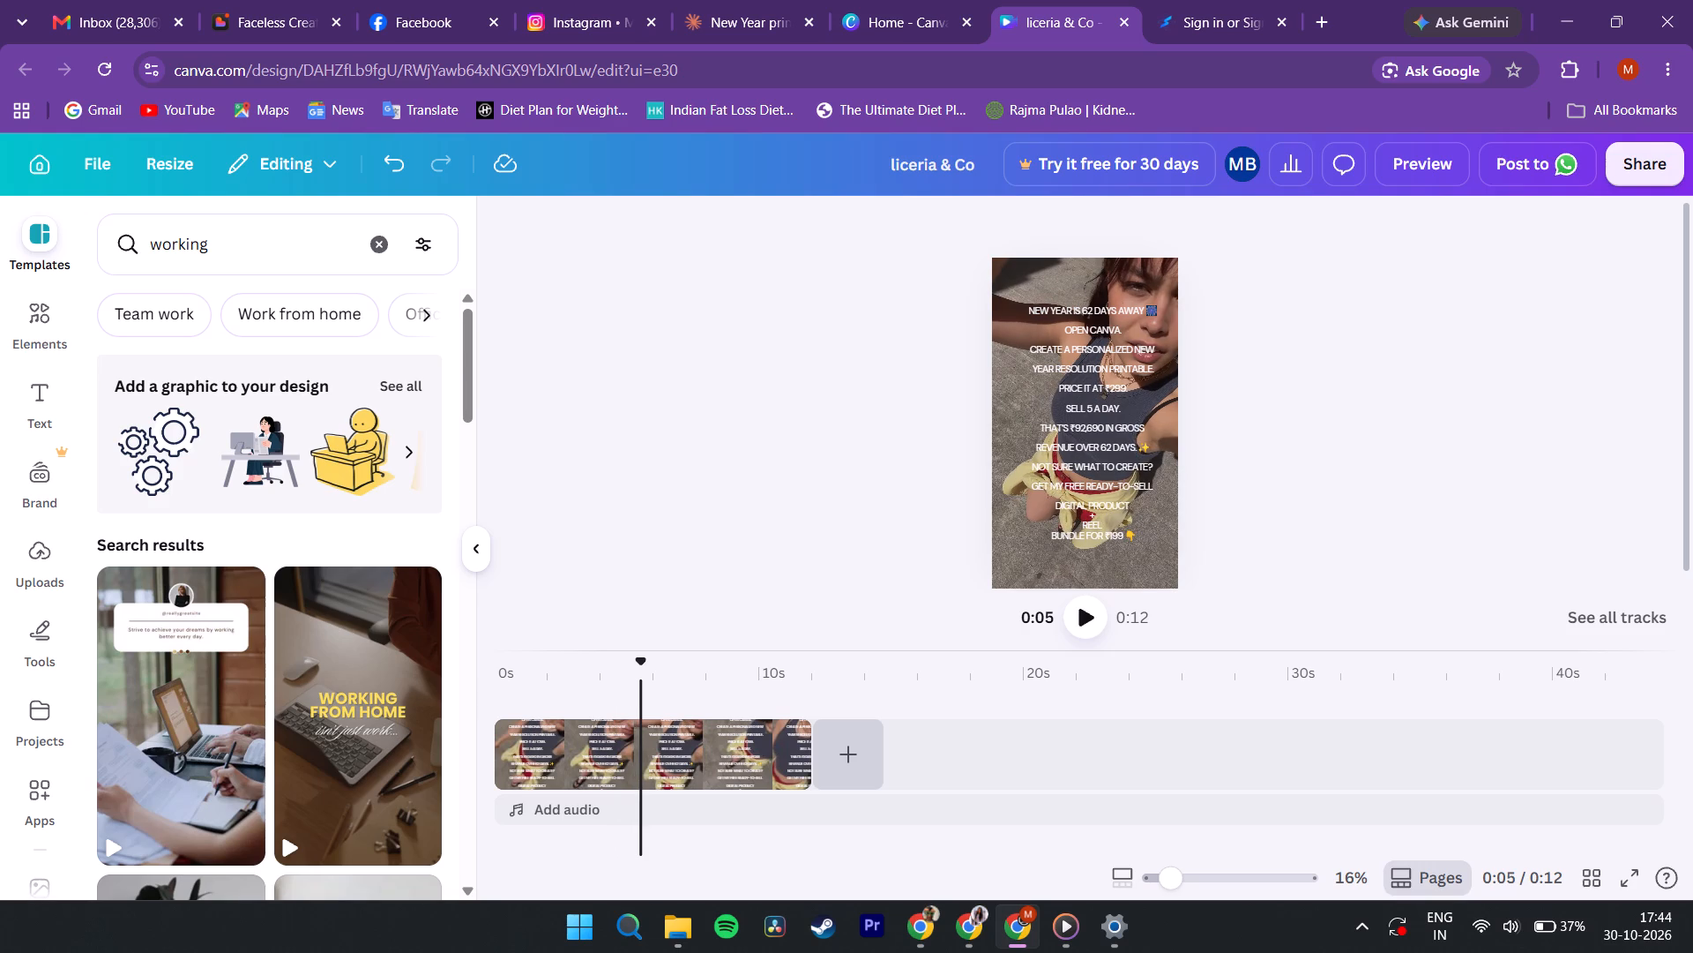
# Delete the "+", "reel" and "bundle for ₹199" lines from the hook text so it ends with "digital product".
pyautogui.doubleClick(1089, 530)
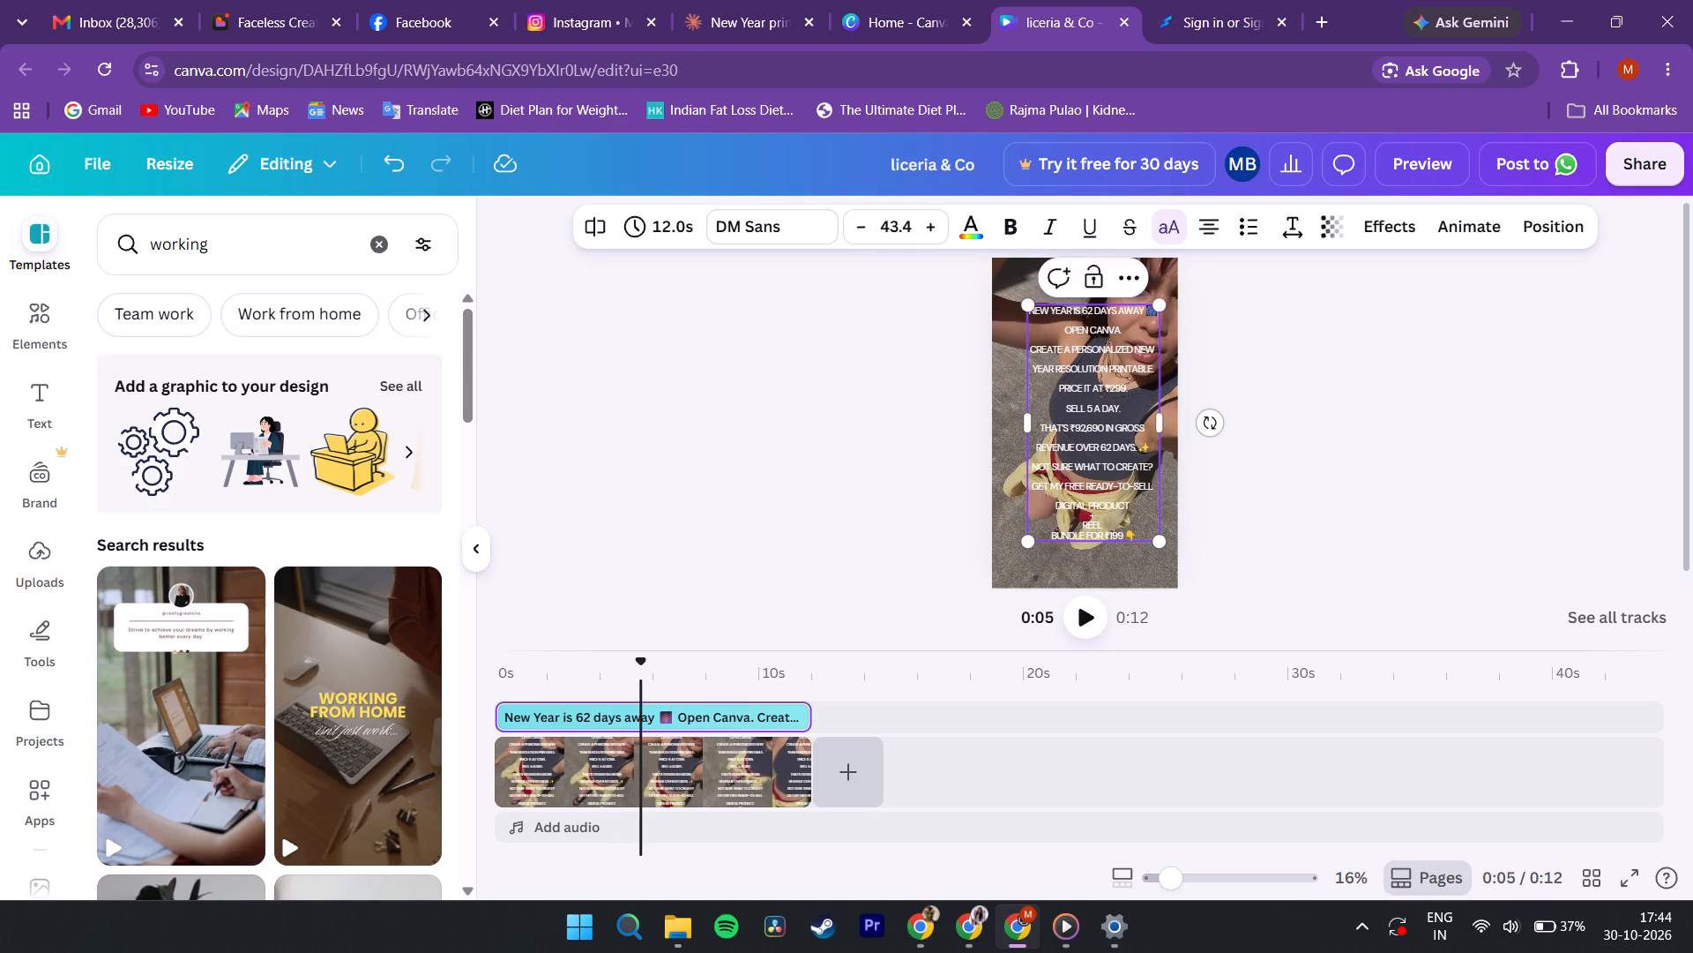
pyautogui.moveTo(1138, 535); pyautogui.dragTo(1045, 526)
pyautogui.moveTo(1045, 526); pyautogui.dragTo(1044, 516)
pyautogui.press('BackSpace')
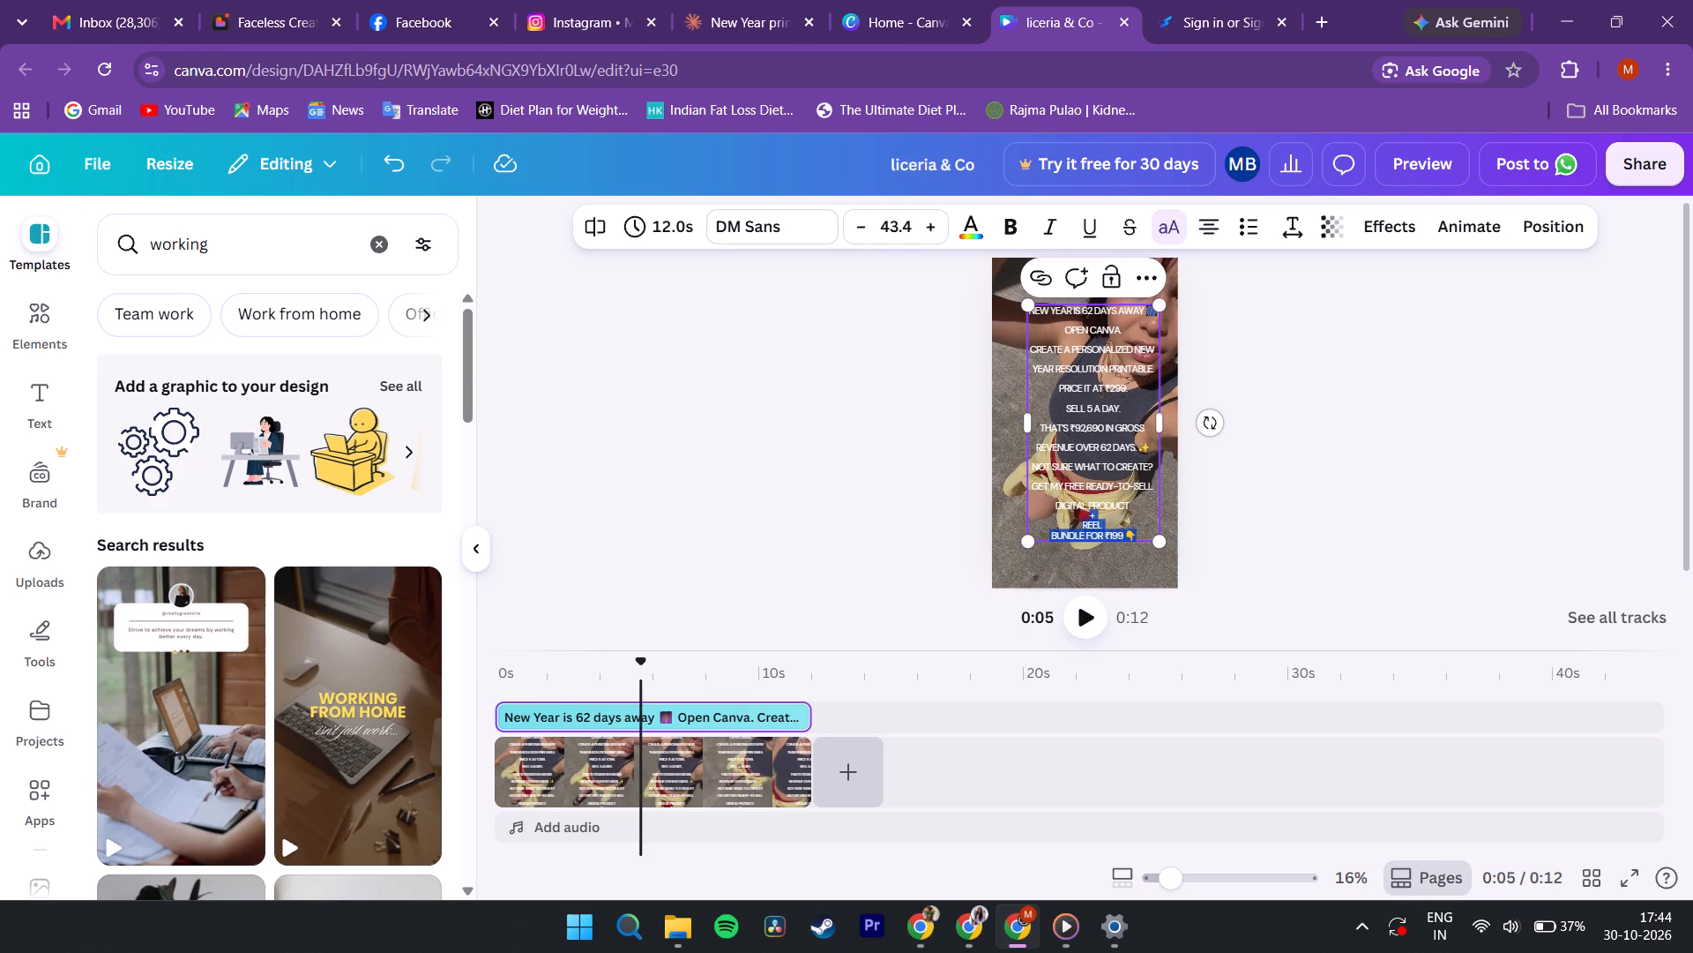
pyautogui.click(1434, 560)
# Centre the shortened hook text block horizontally and vertically in the reel frame.
pyautogui.moveTo(1118, 486); pyautogui.dragTo(1119, 499)
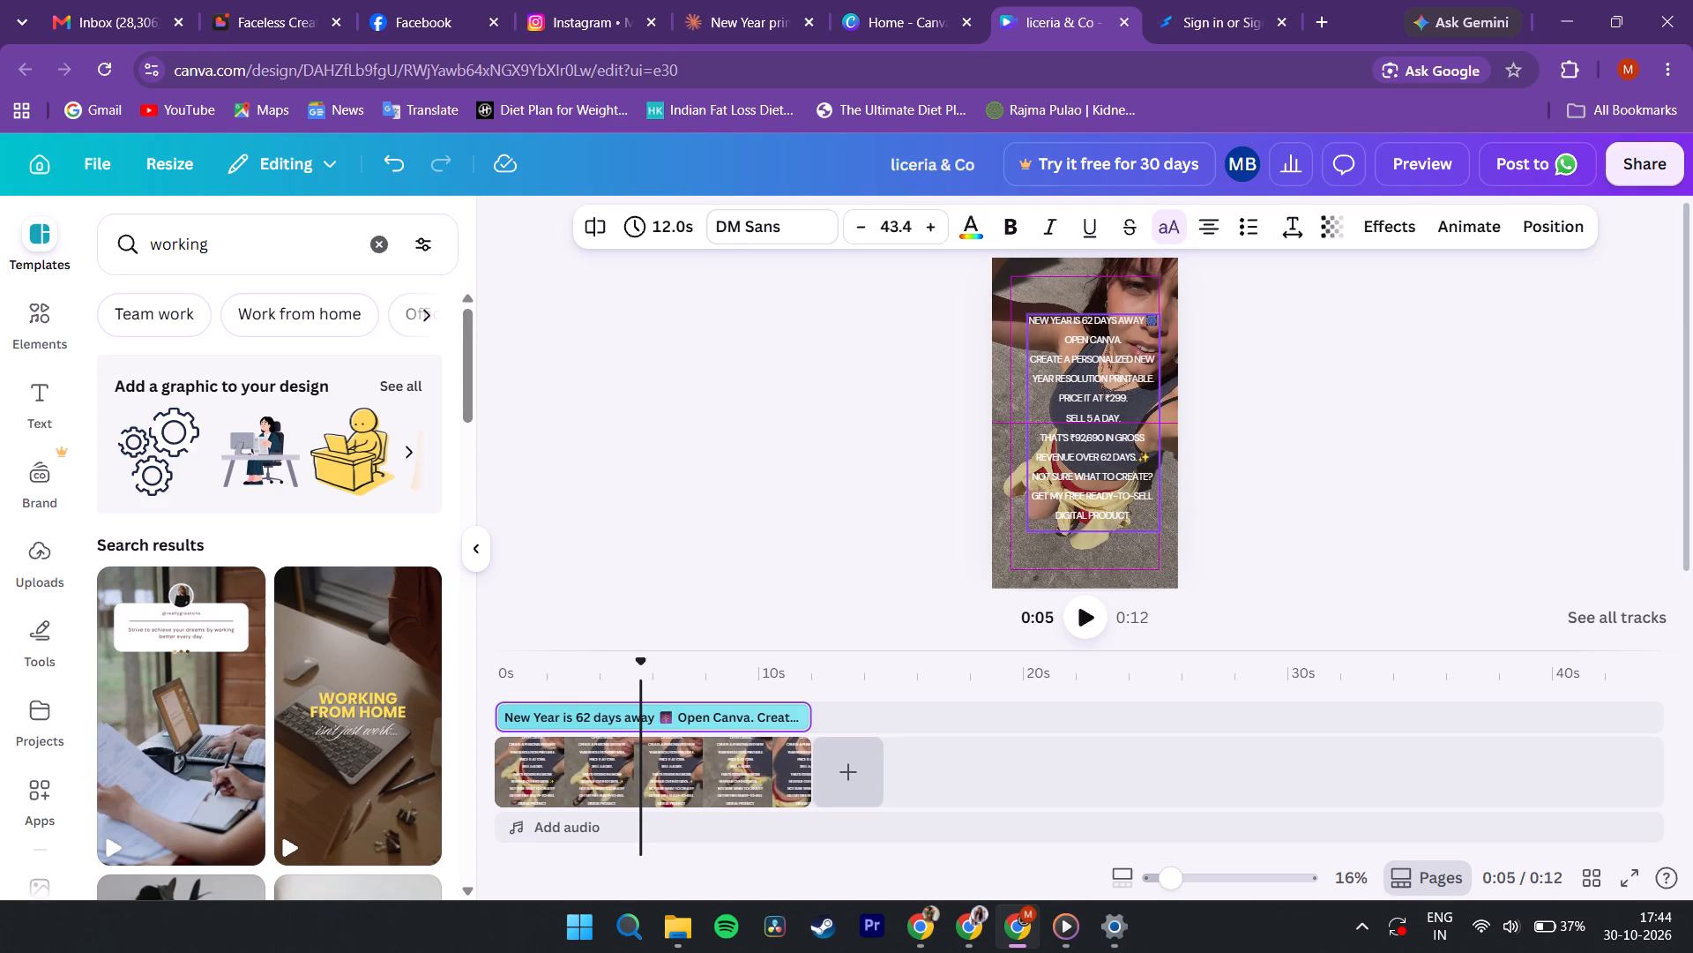
pyautogui.moveTo(1119, 499); pyautogui.dragTo(1114, 497)
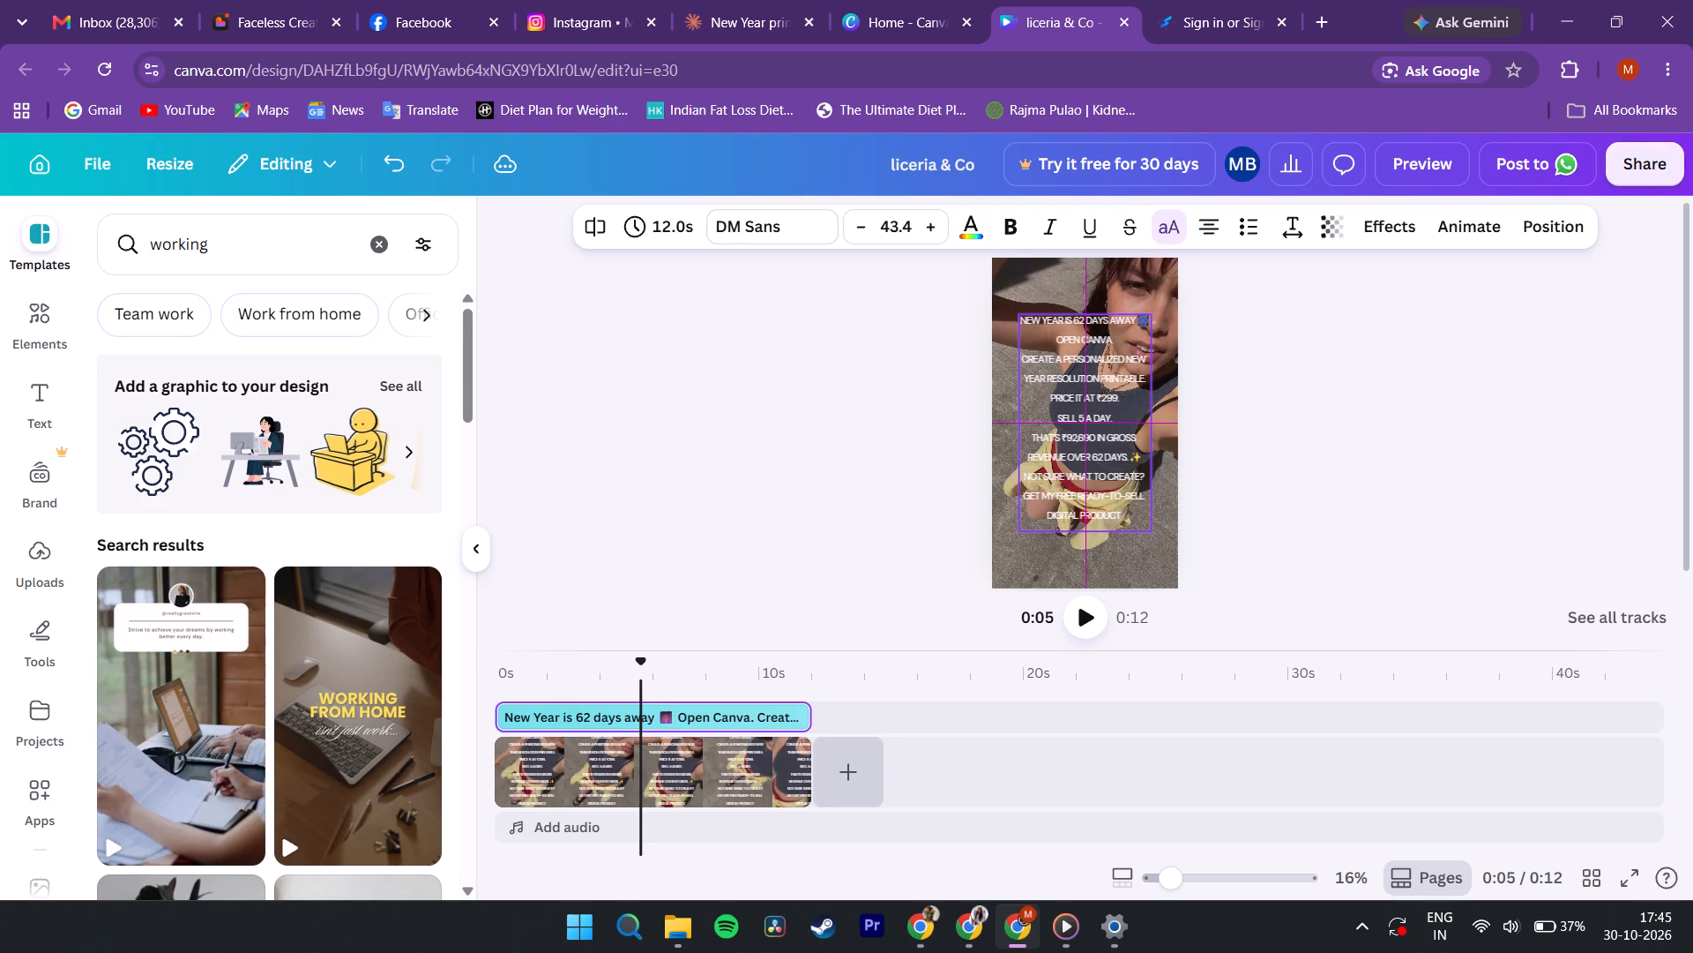
pyautogui.moveTo(1114, 497); pyautogui.dragTo(1112, 499)
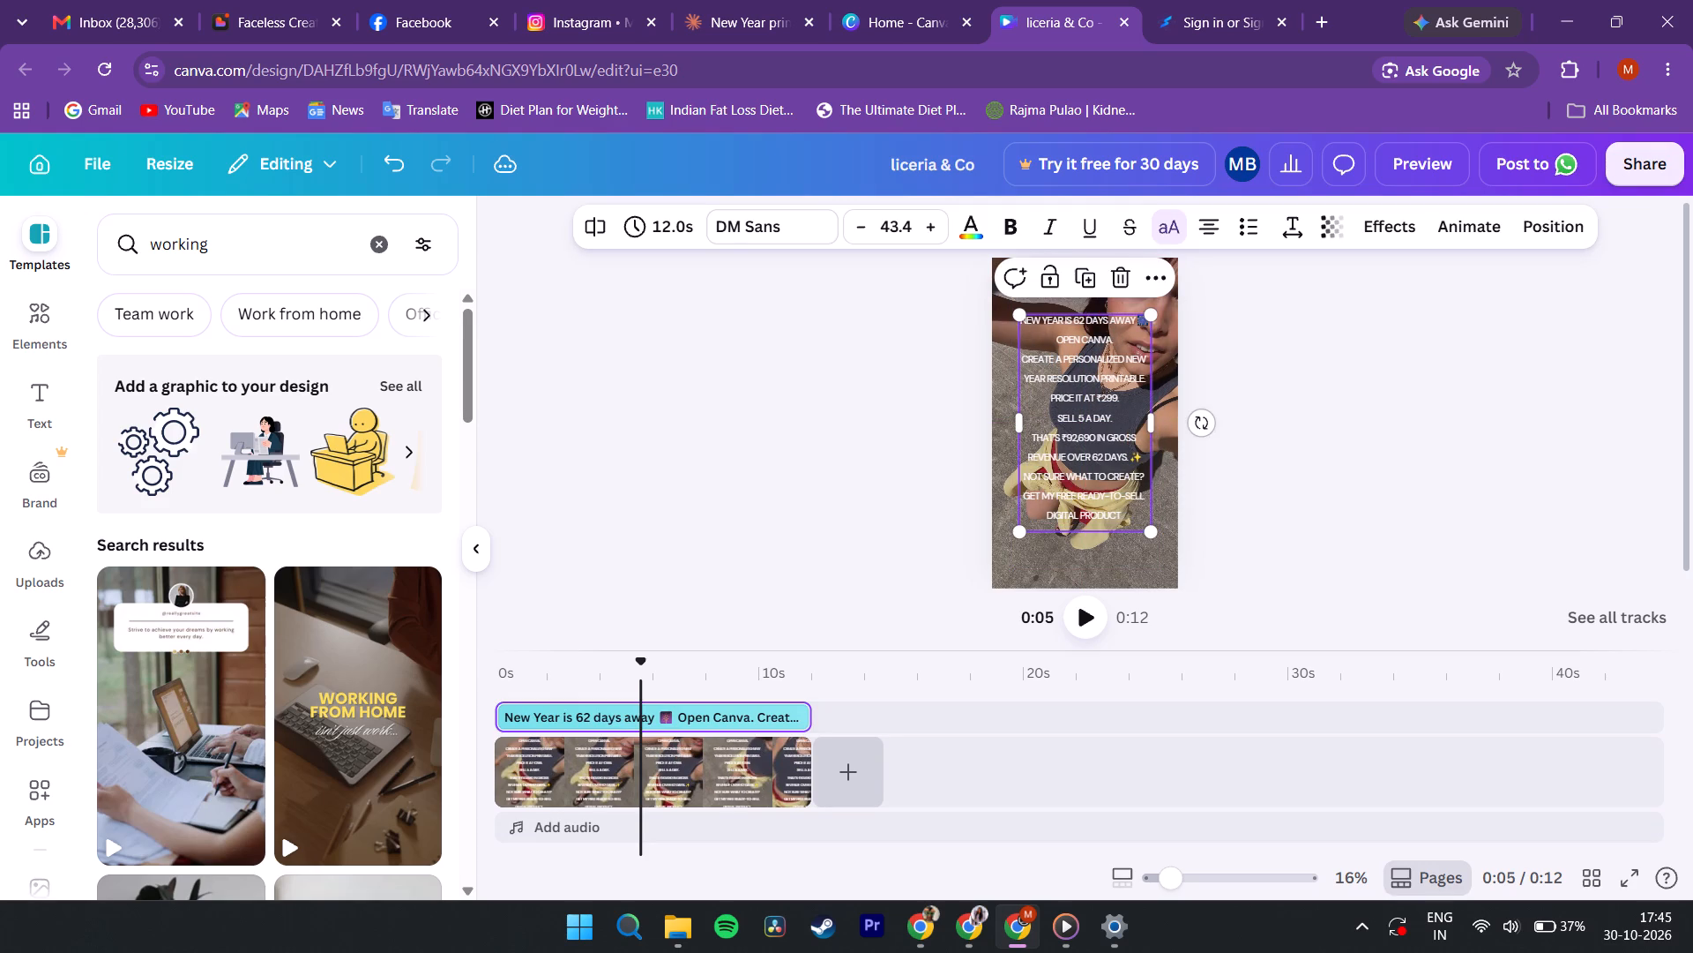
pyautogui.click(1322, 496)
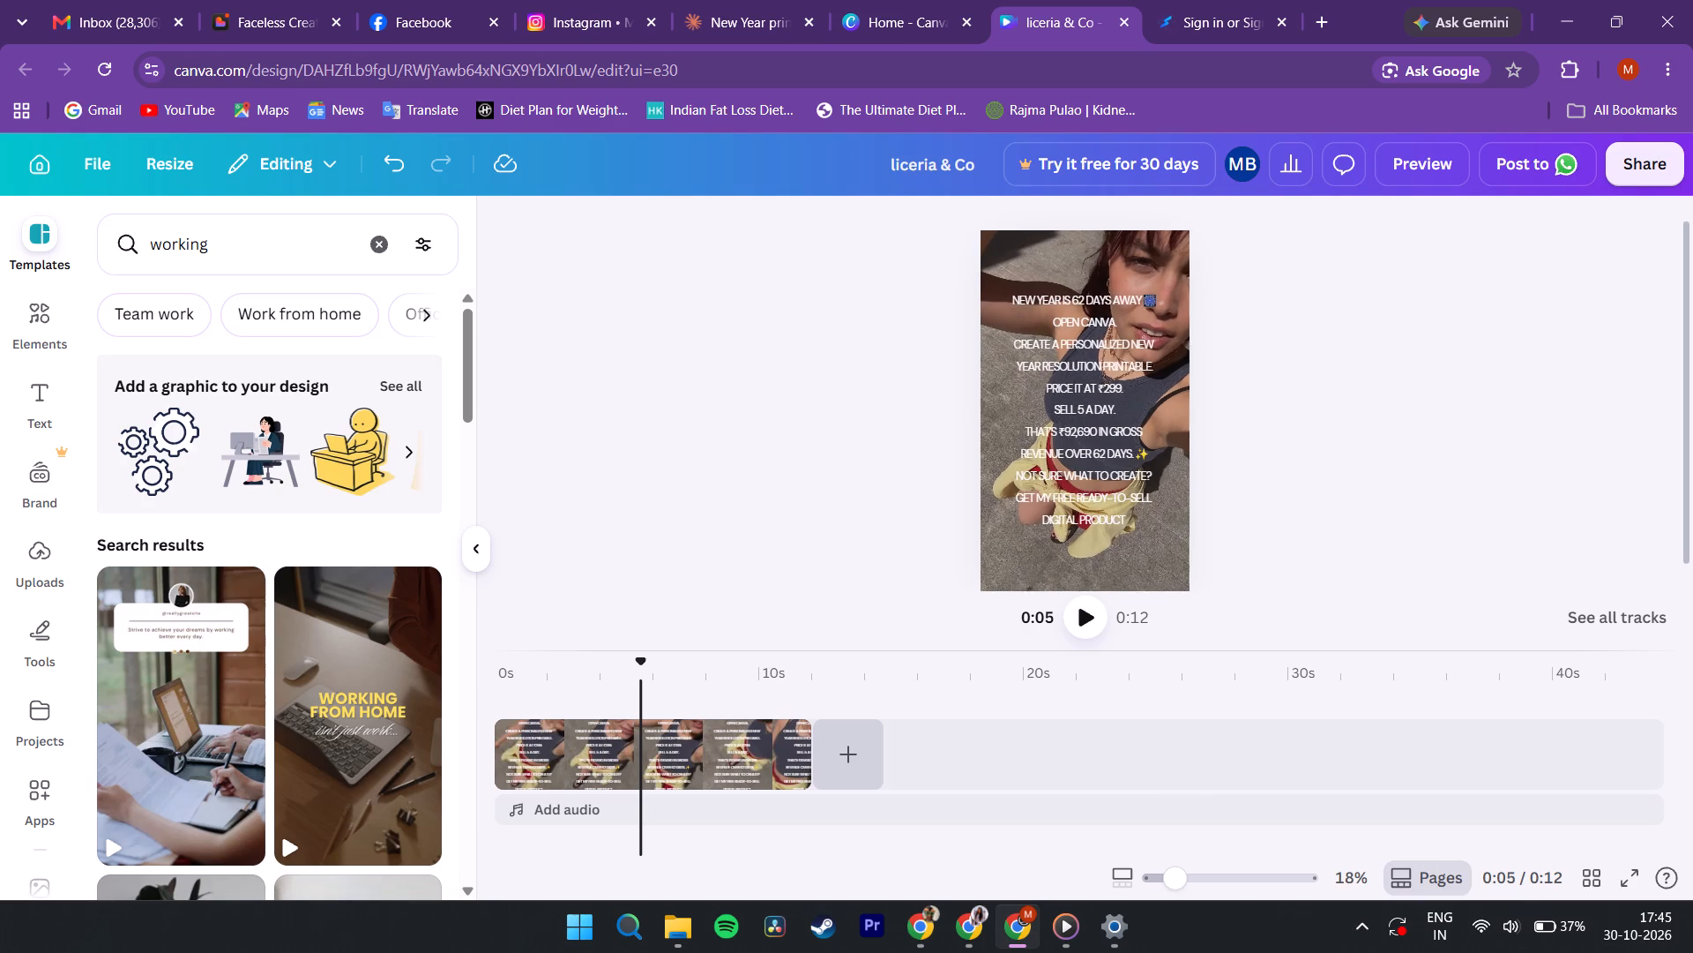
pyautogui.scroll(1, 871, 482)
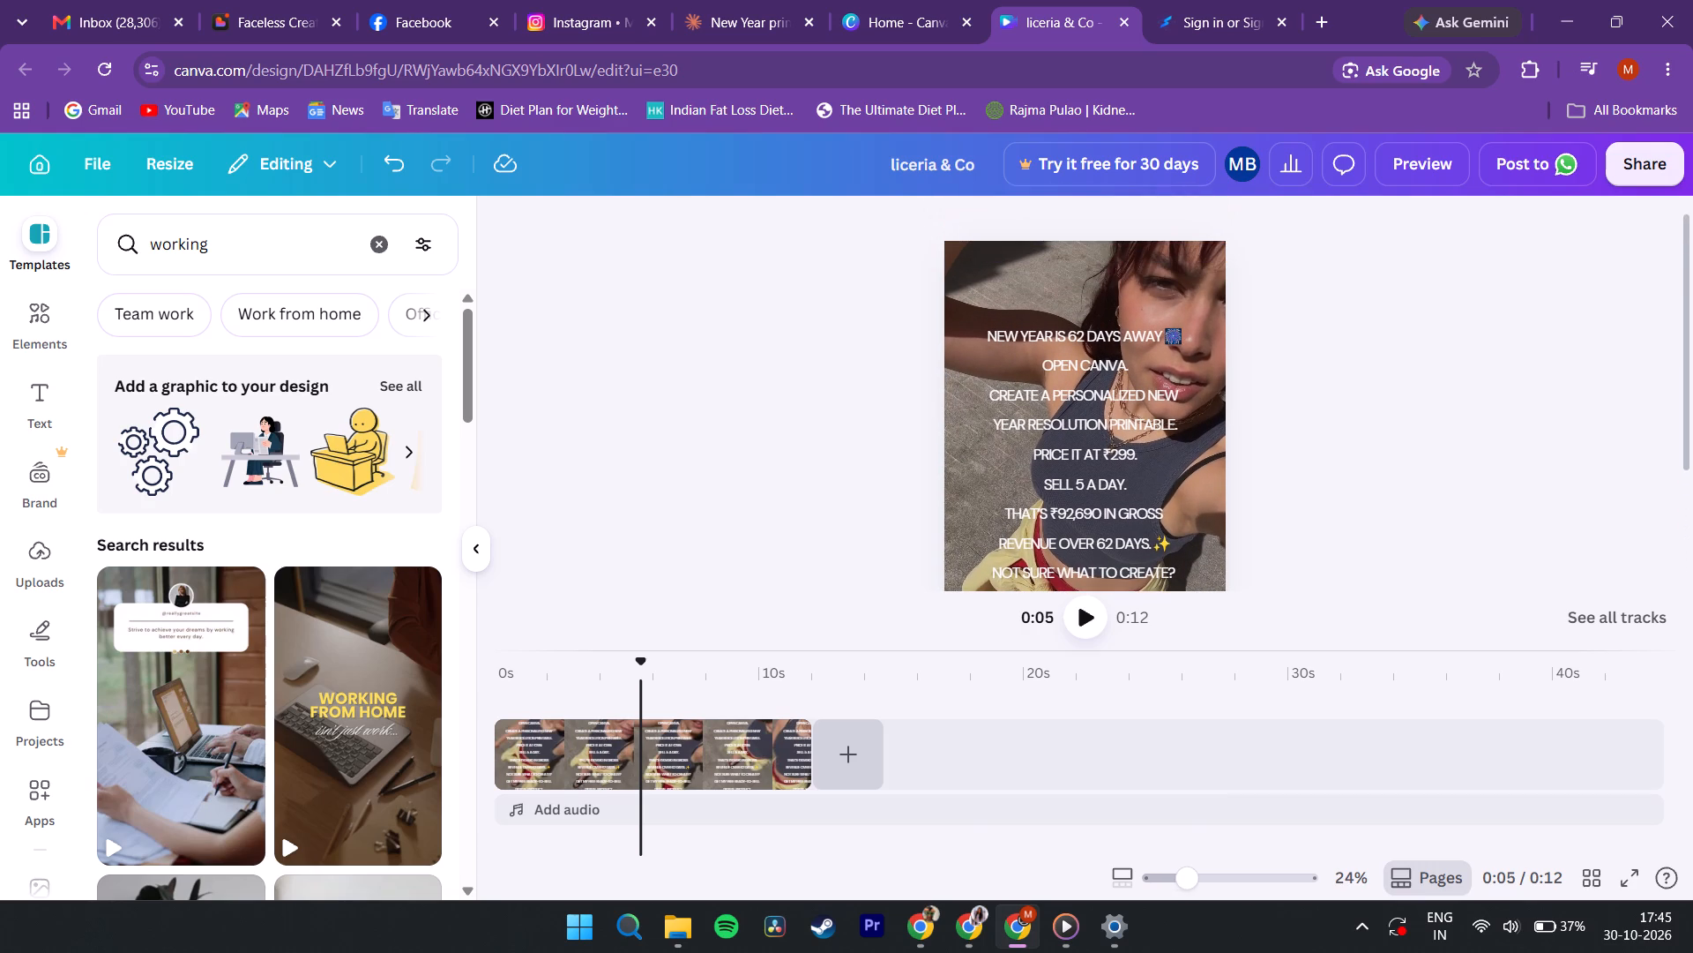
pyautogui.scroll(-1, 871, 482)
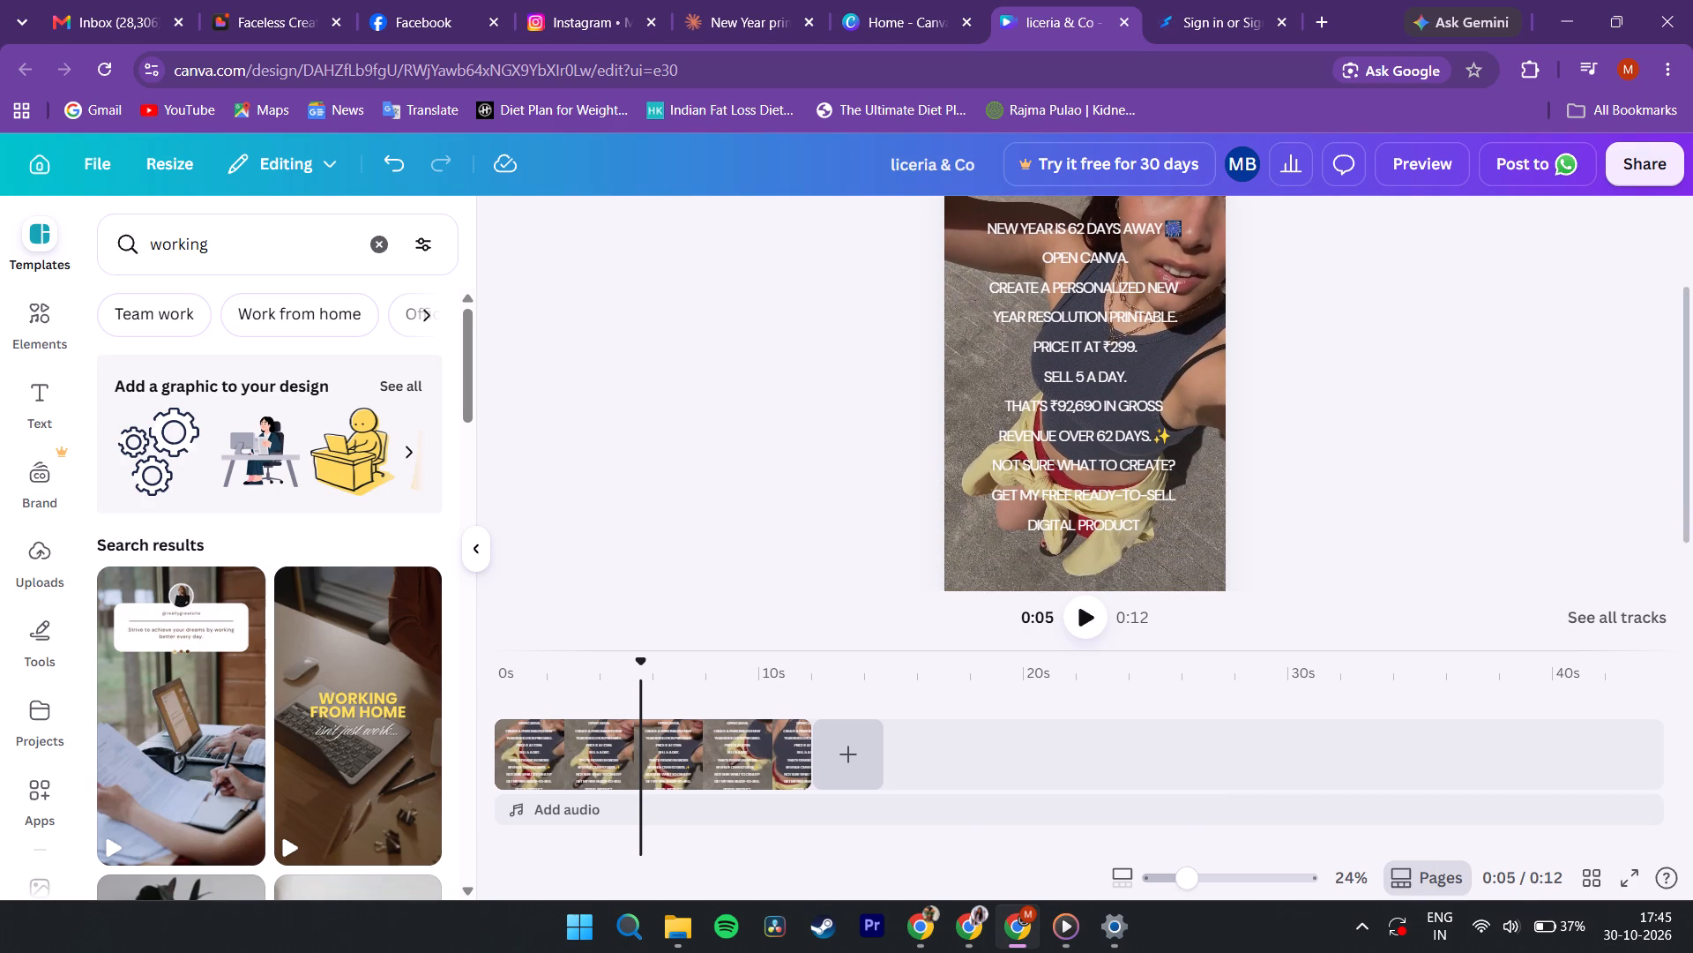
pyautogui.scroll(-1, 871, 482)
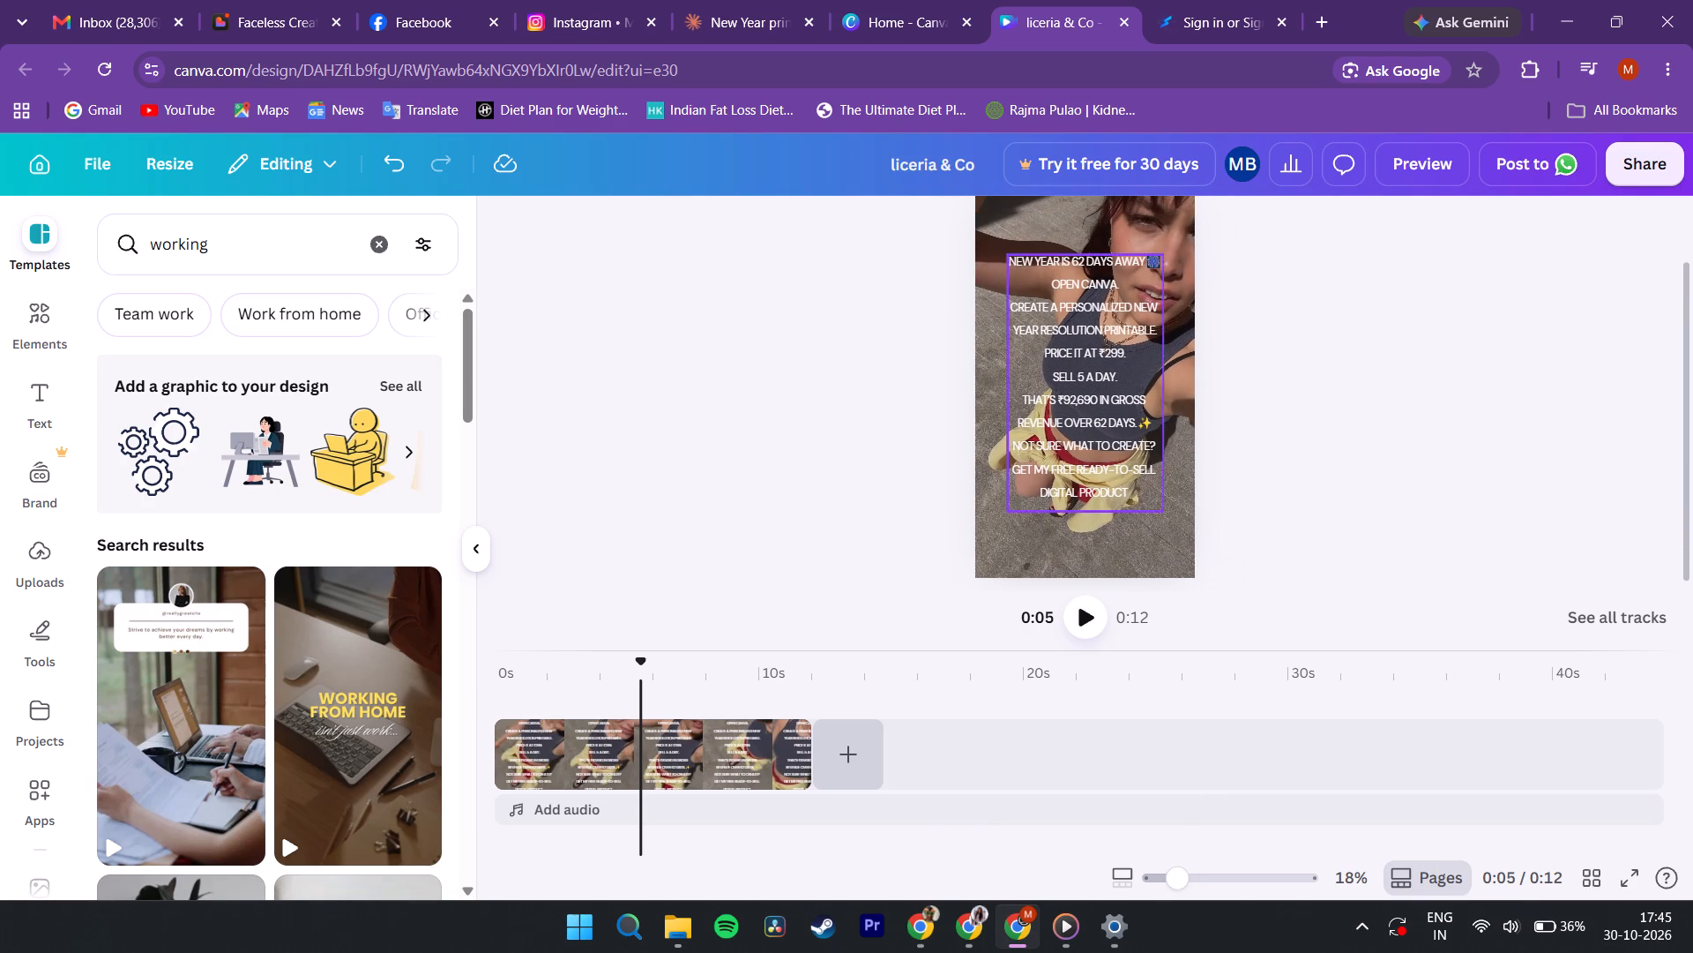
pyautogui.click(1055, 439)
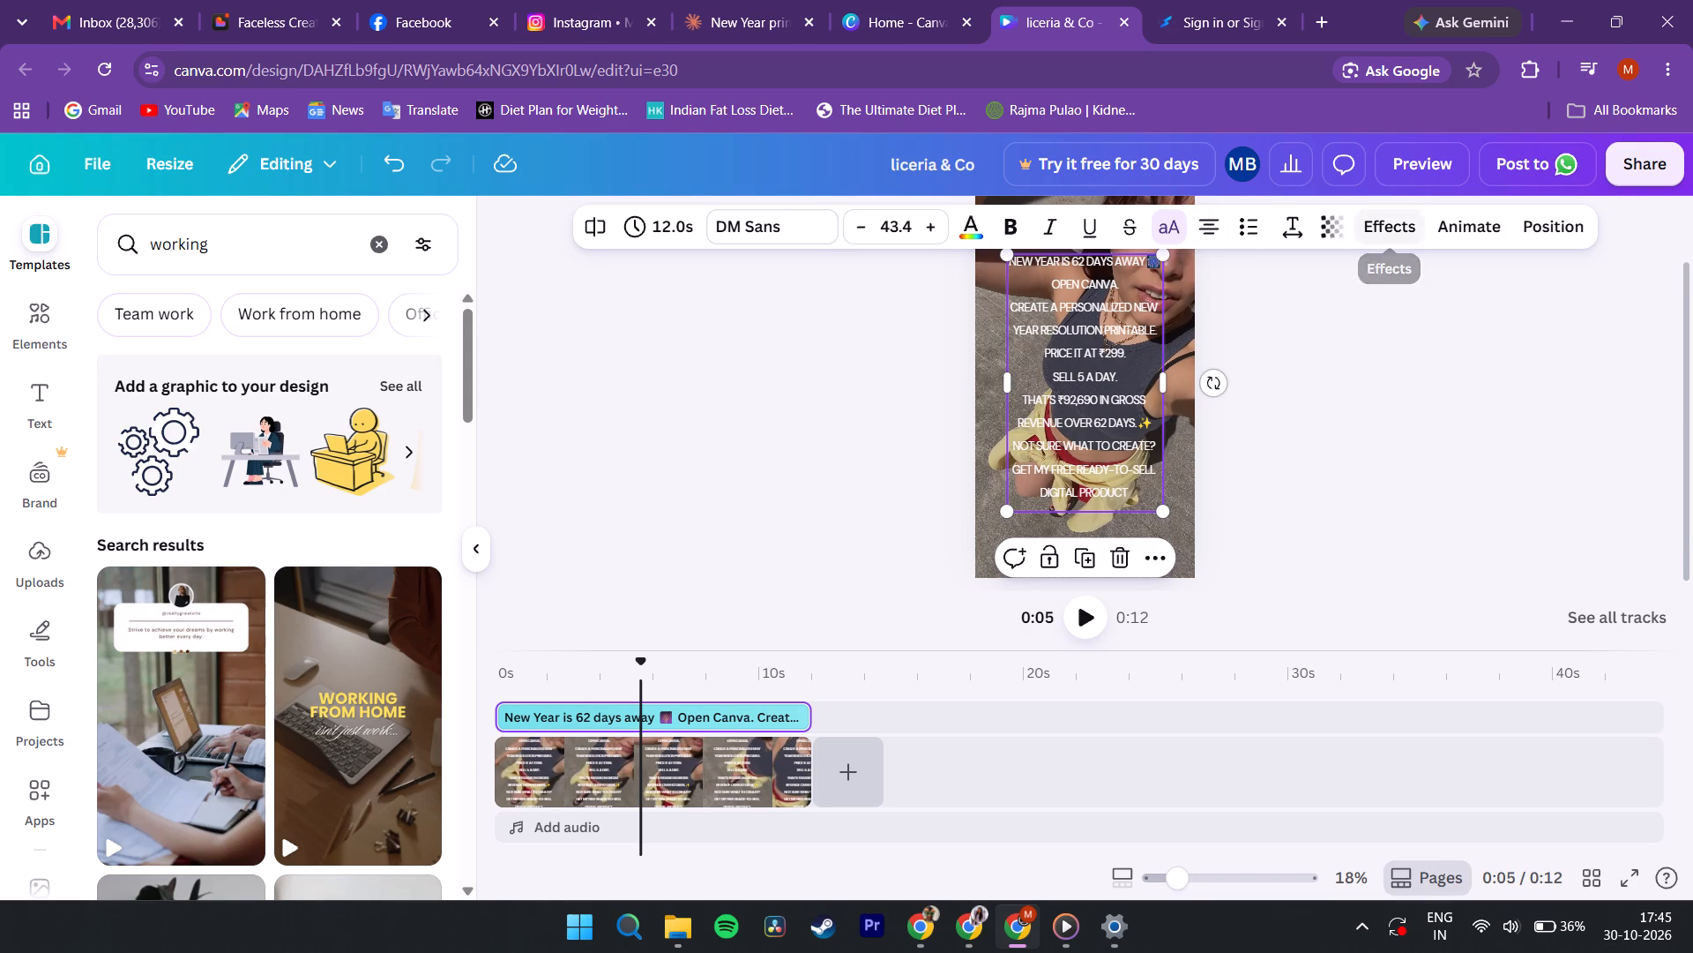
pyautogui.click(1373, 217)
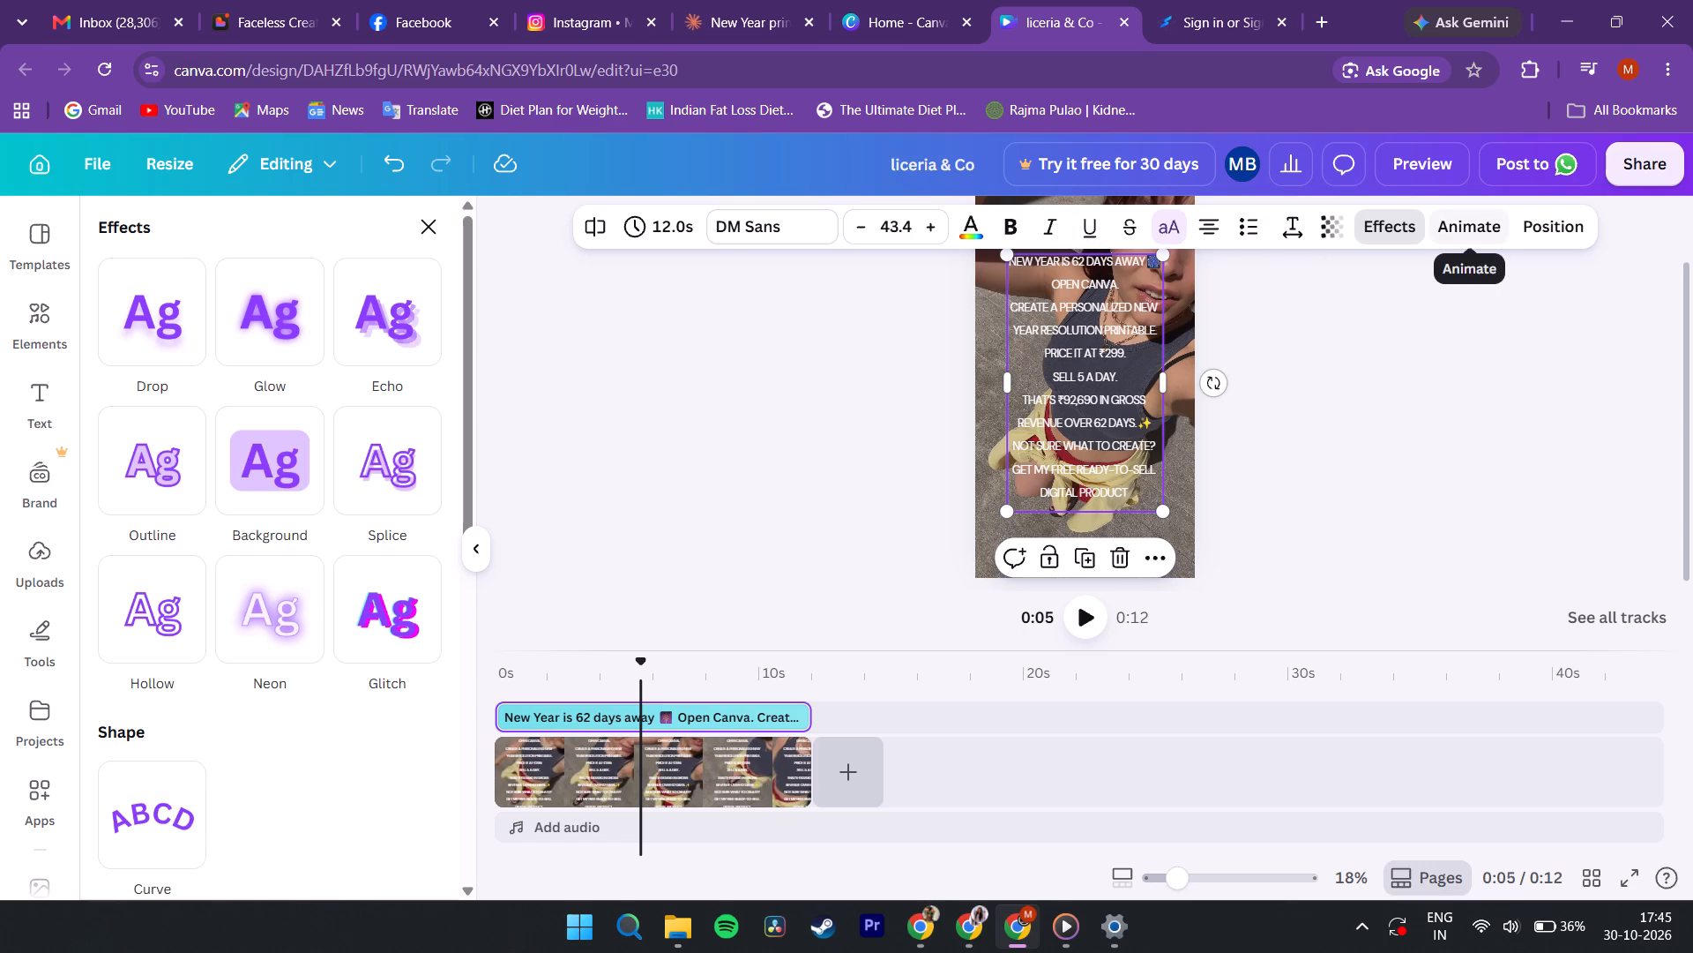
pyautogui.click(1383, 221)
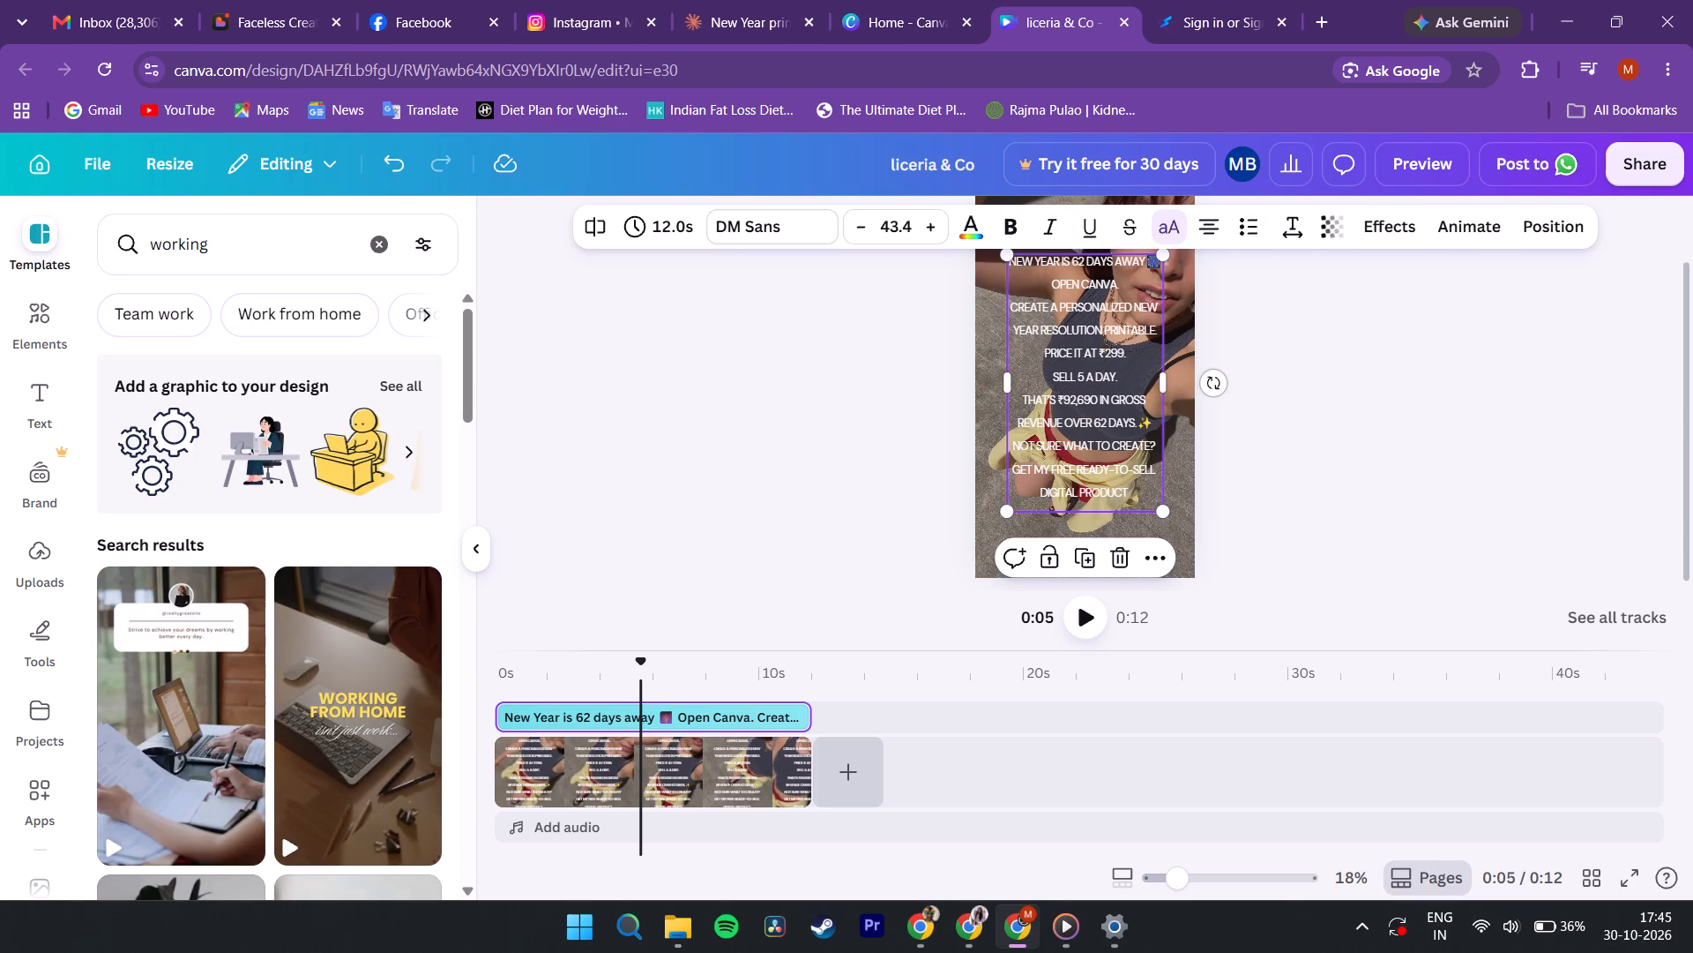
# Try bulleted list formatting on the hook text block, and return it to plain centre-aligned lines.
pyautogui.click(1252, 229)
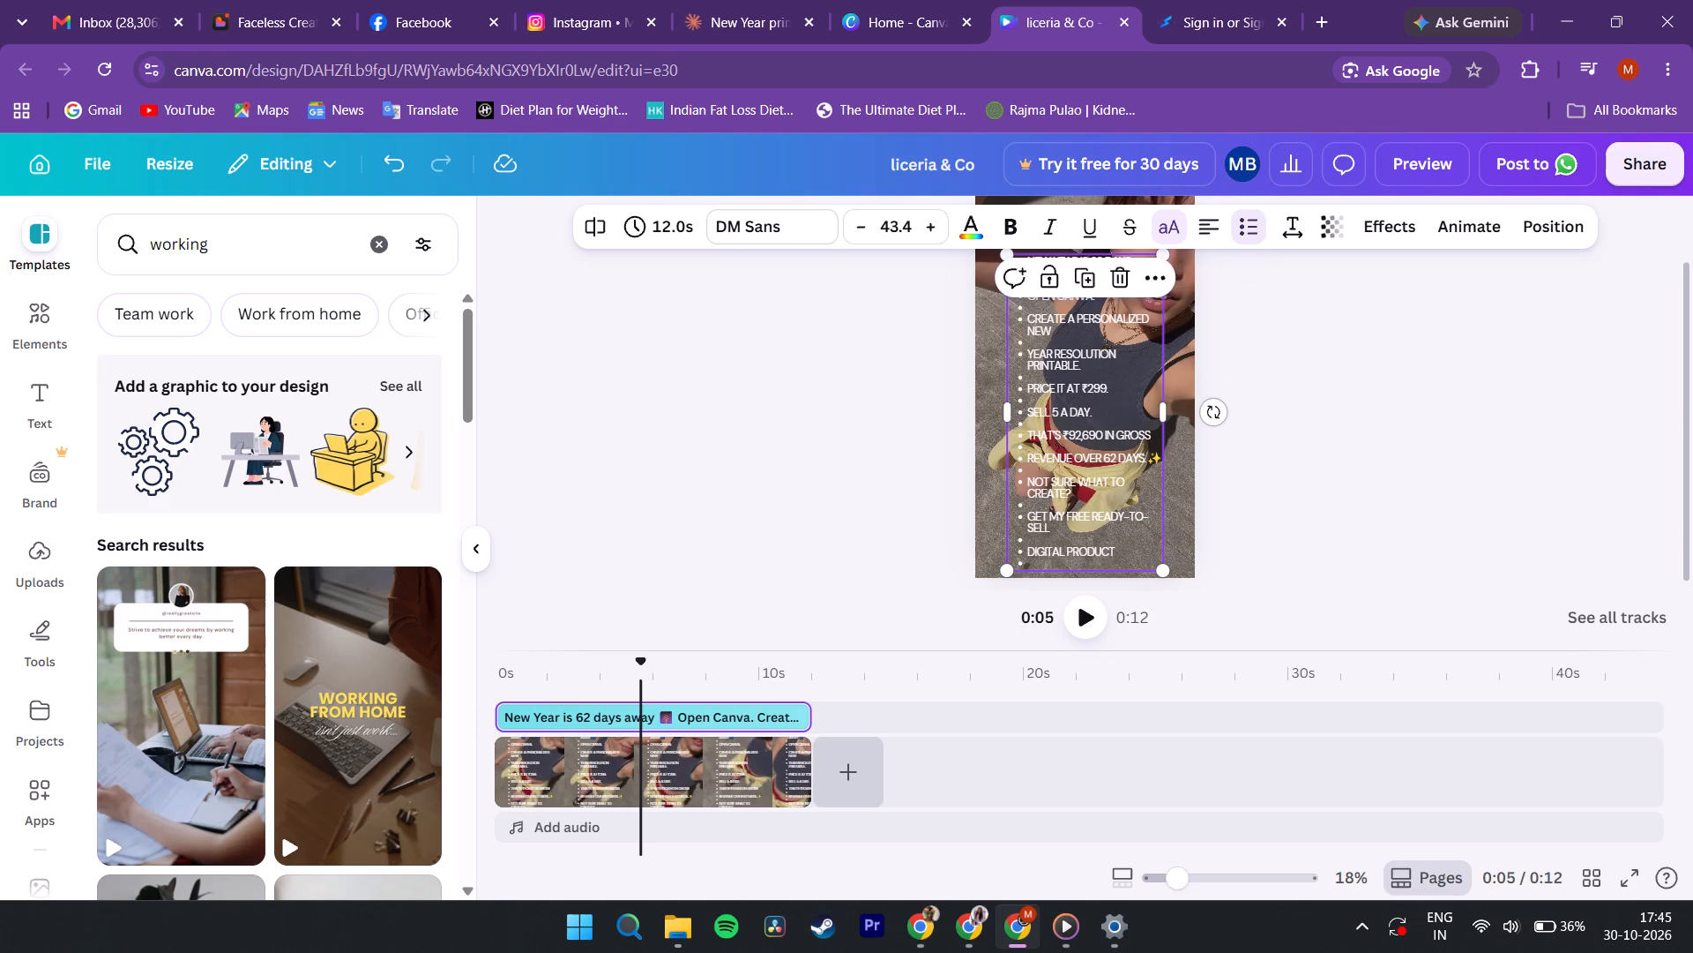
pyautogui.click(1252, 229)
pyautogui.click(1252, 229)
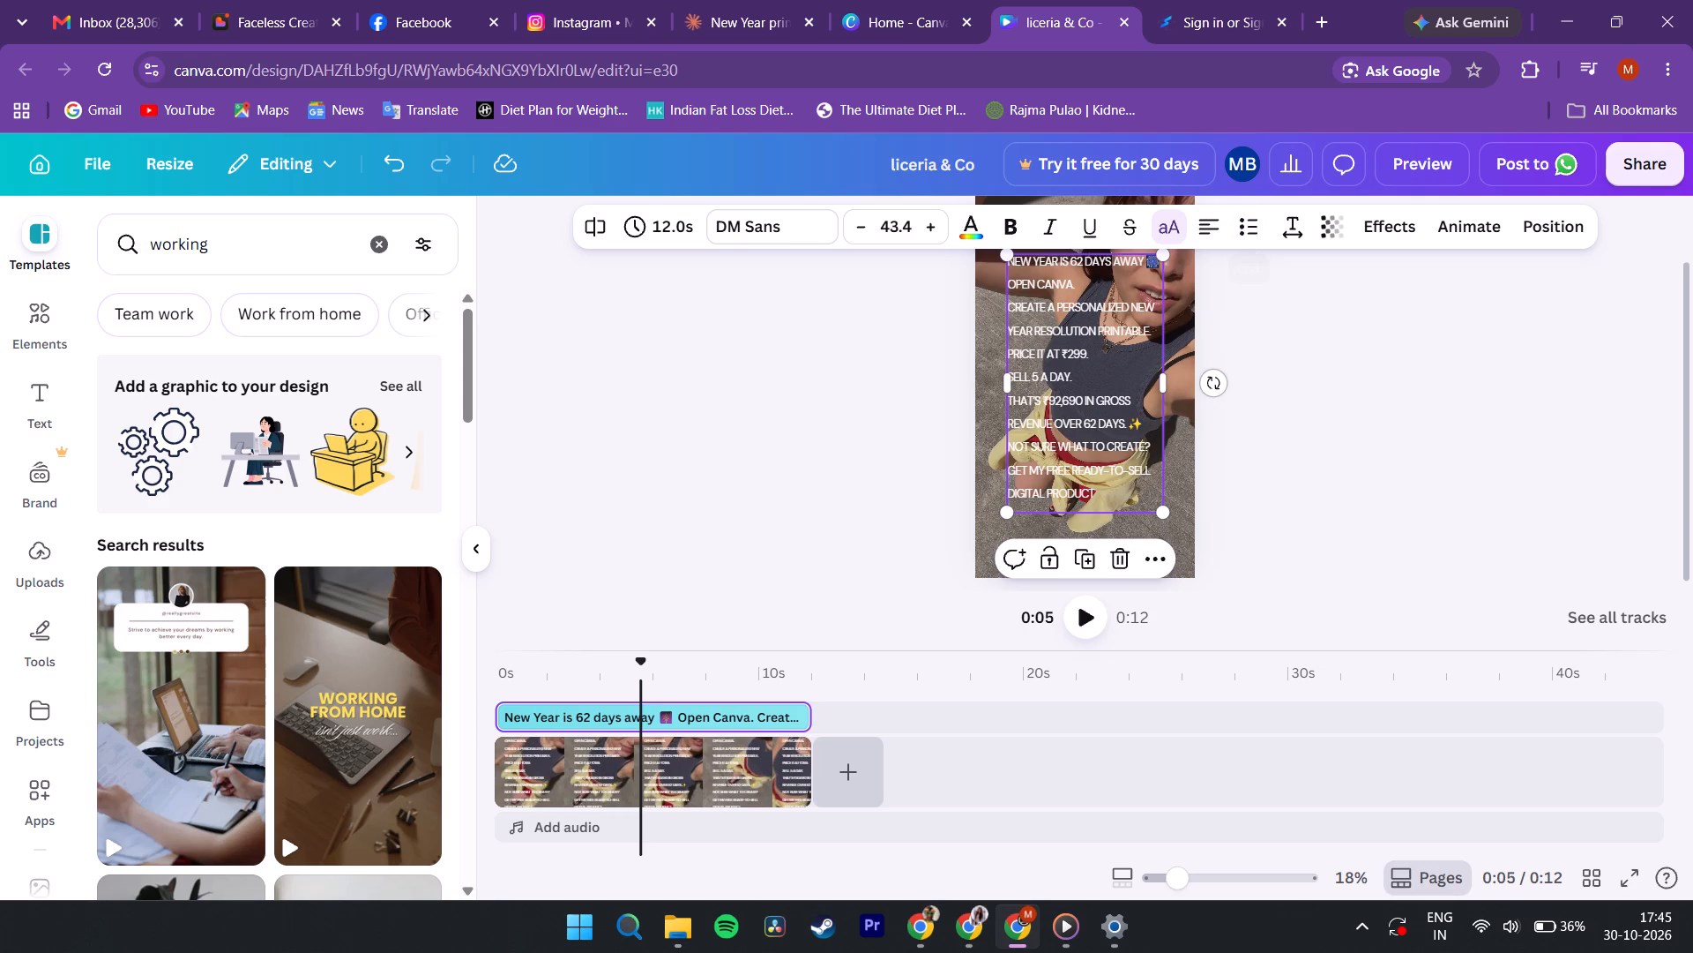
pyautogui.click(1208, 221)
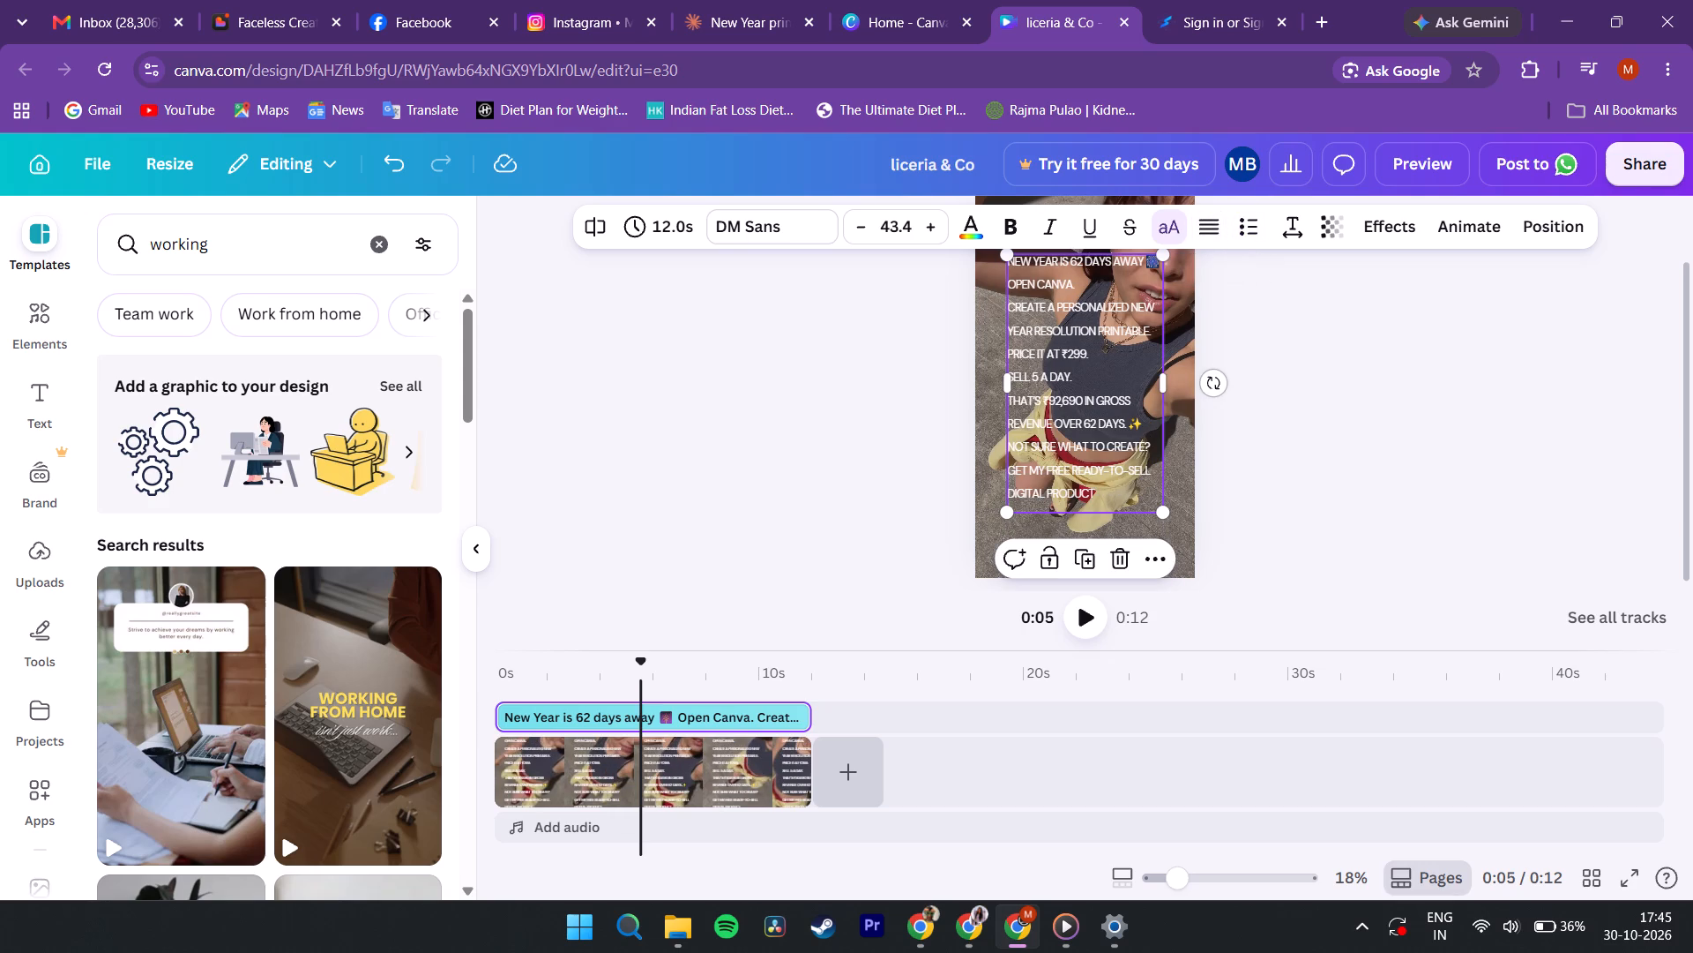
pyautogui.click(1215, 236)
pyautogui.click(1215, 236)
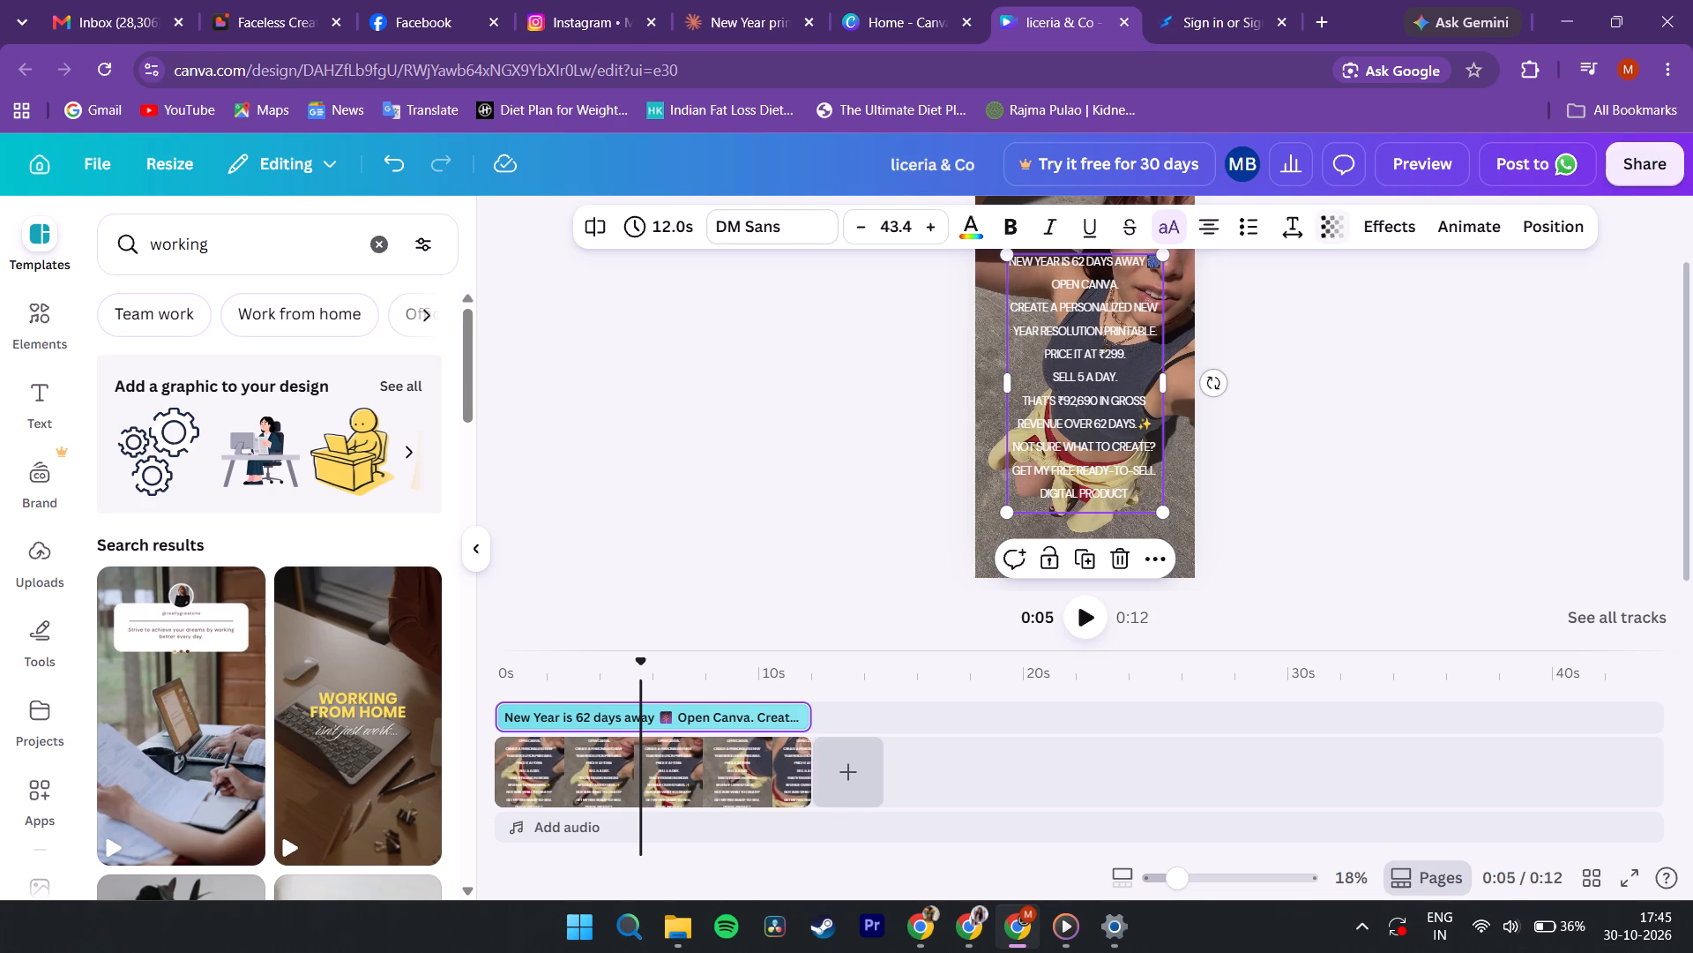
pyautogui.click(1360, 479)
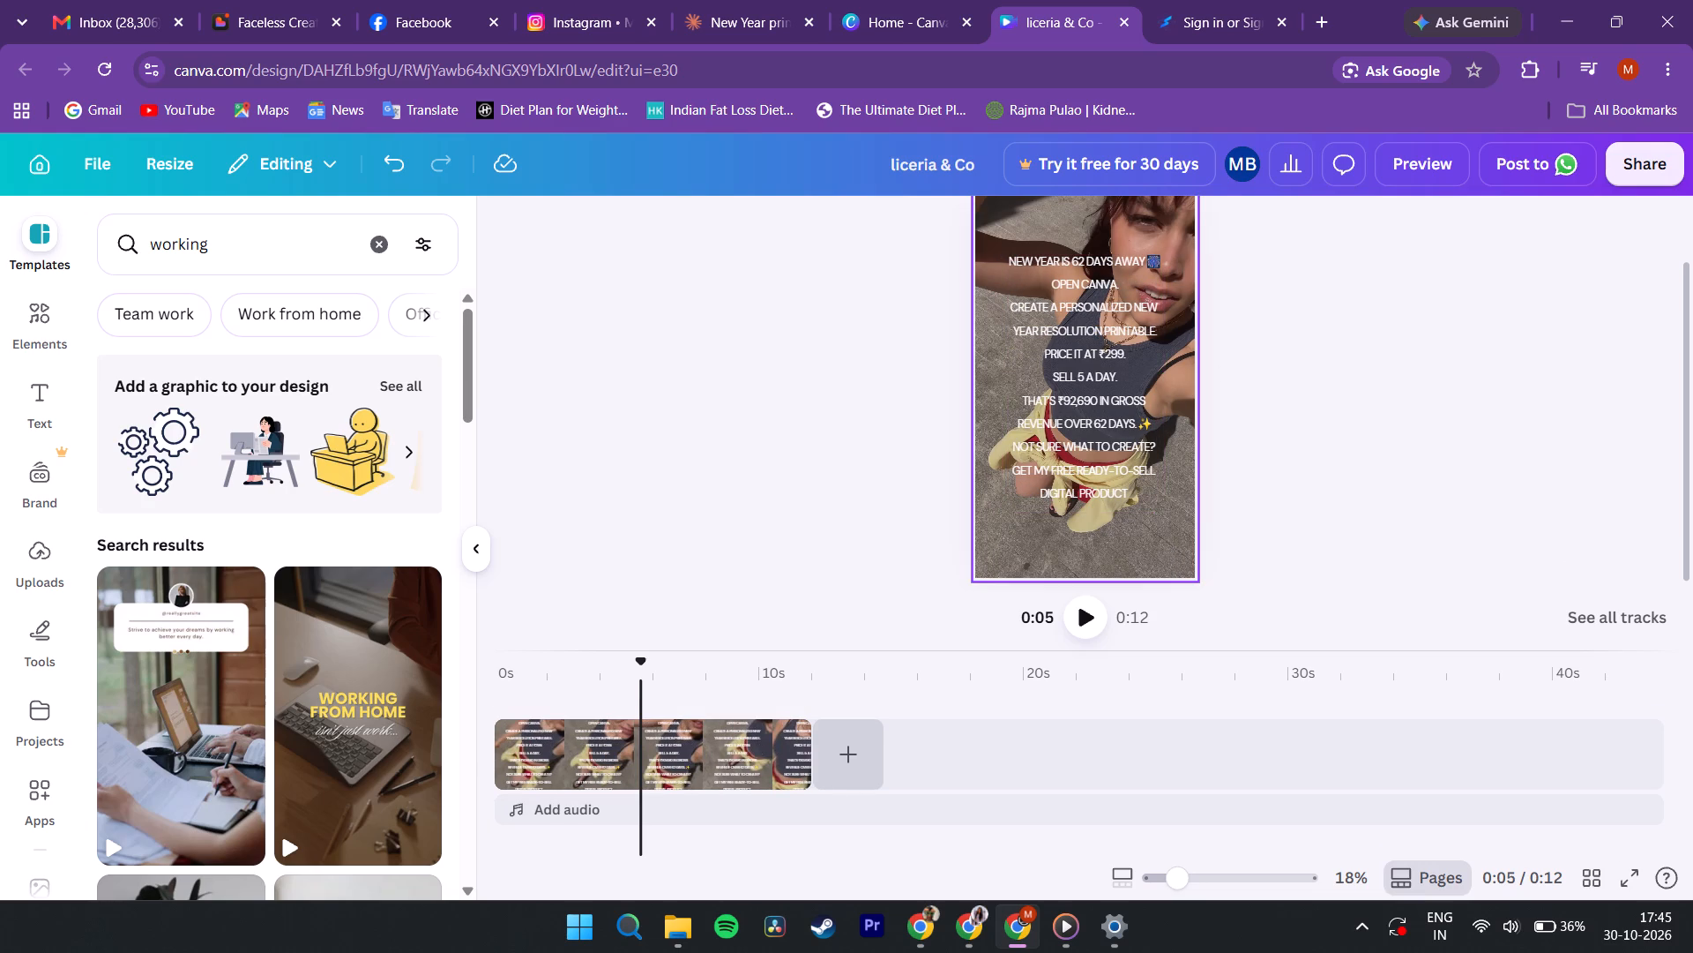
# Set the background video's solid background colour to black, #000000.
pyautogui.click(1155, 541)
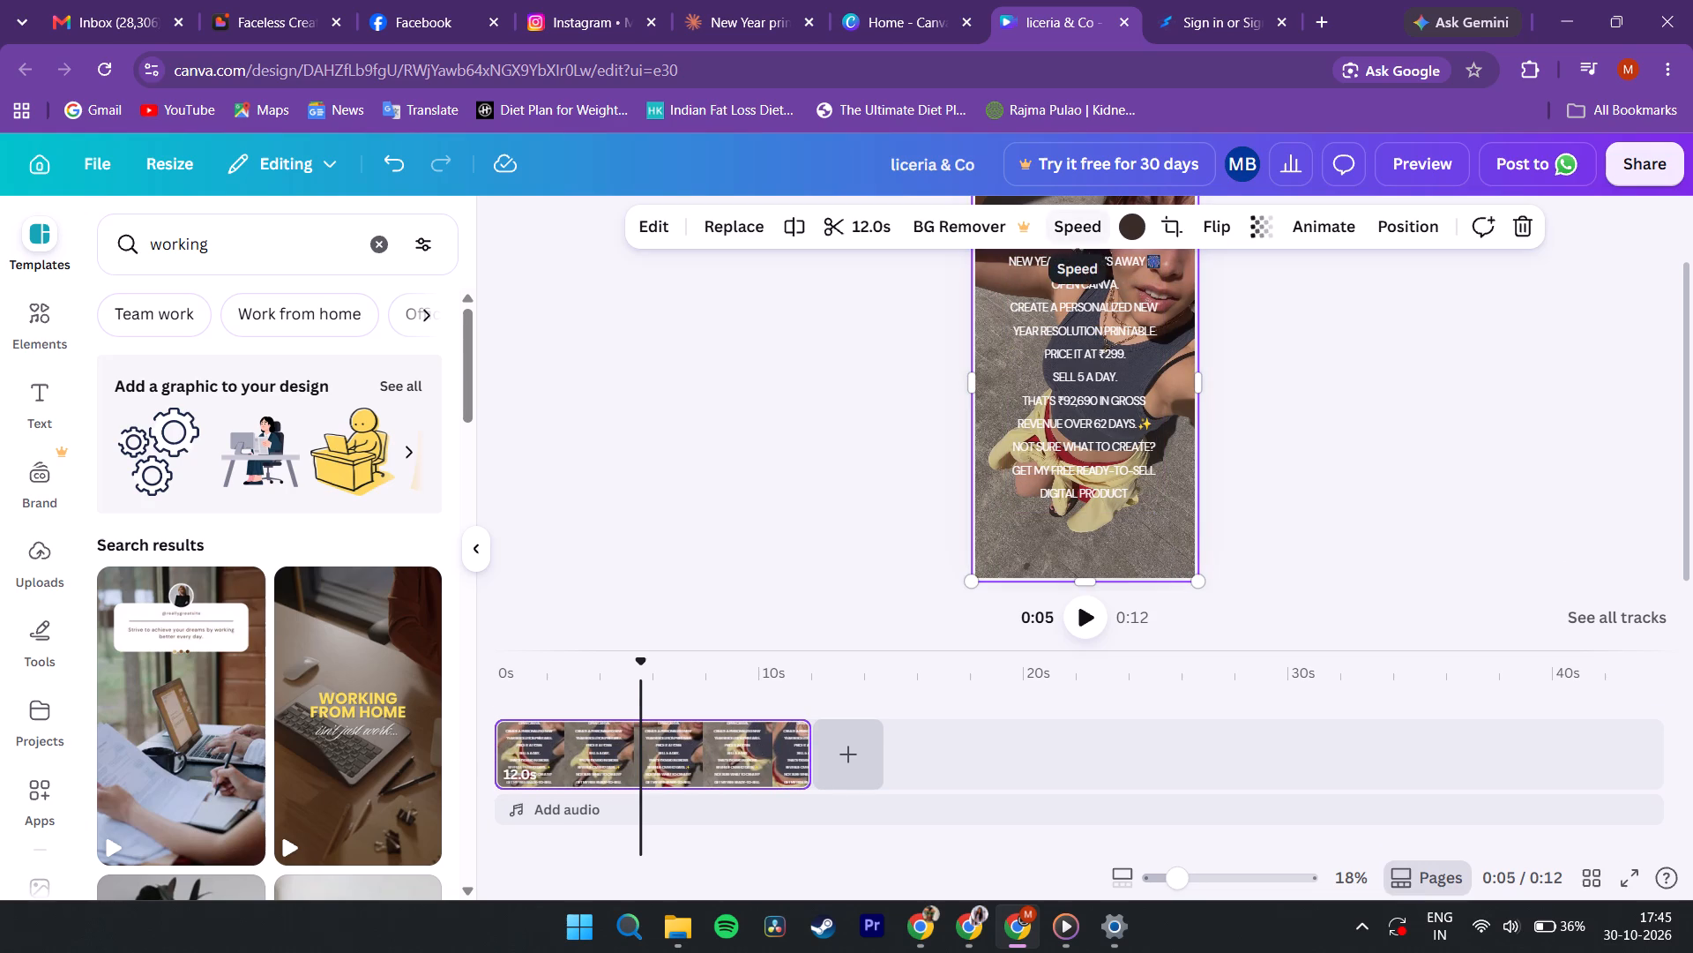
pyautogui.click(1134, 232)
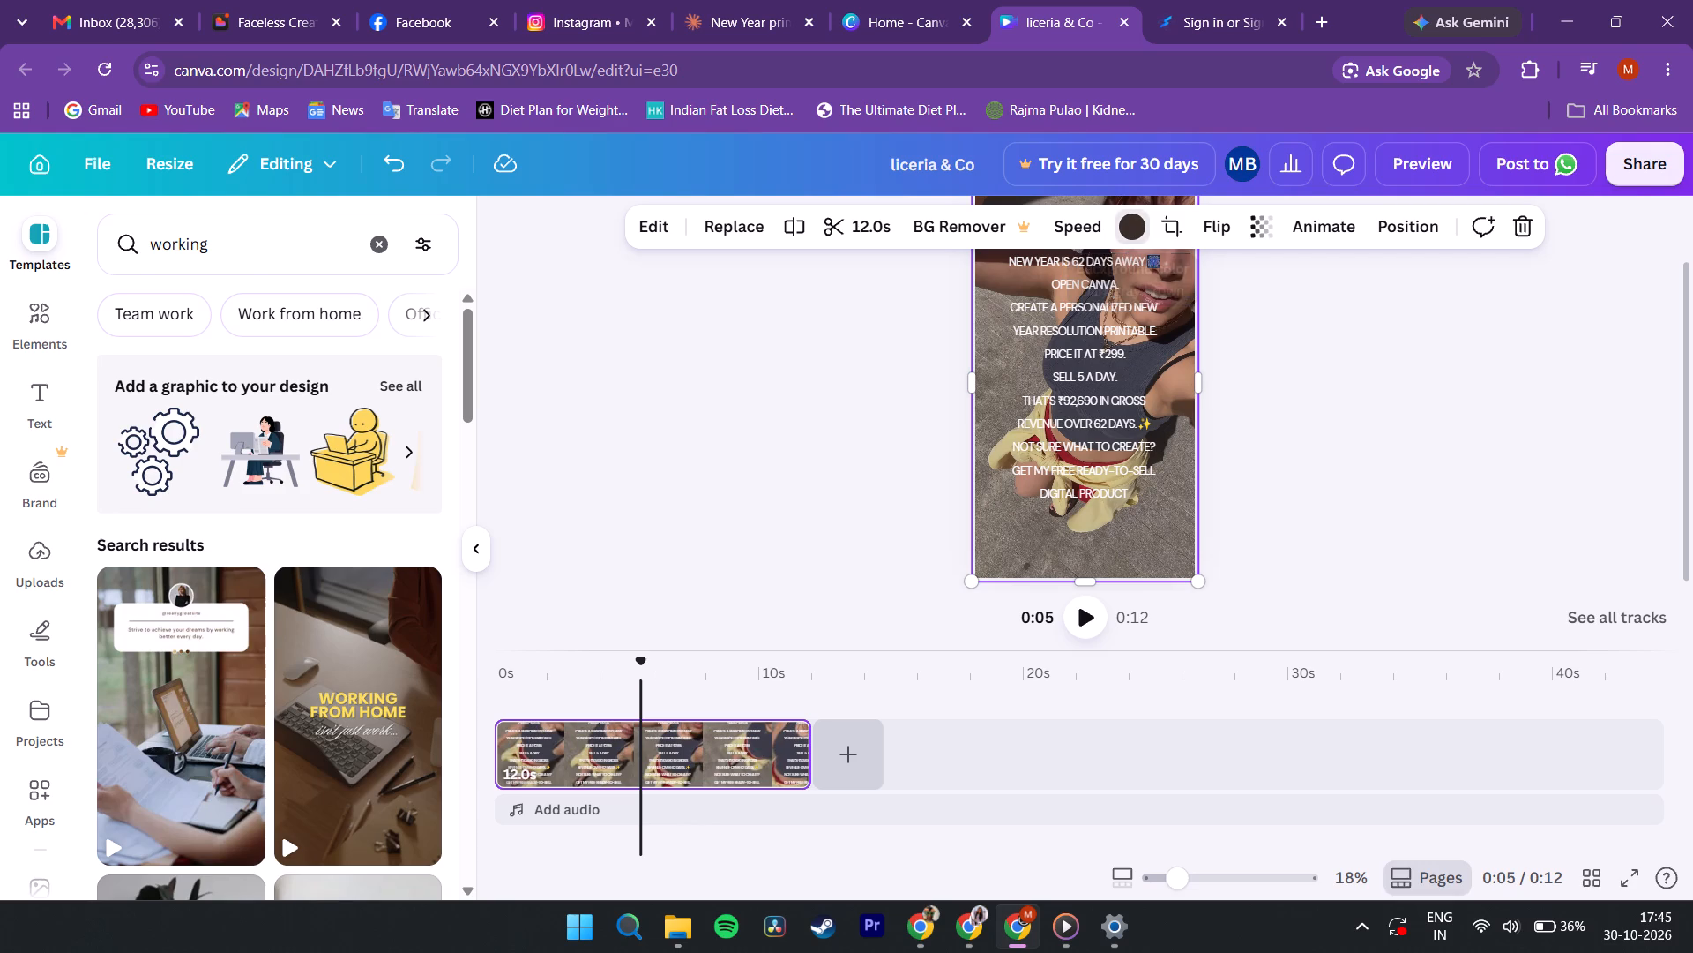
pyautogui.click(218, 388)
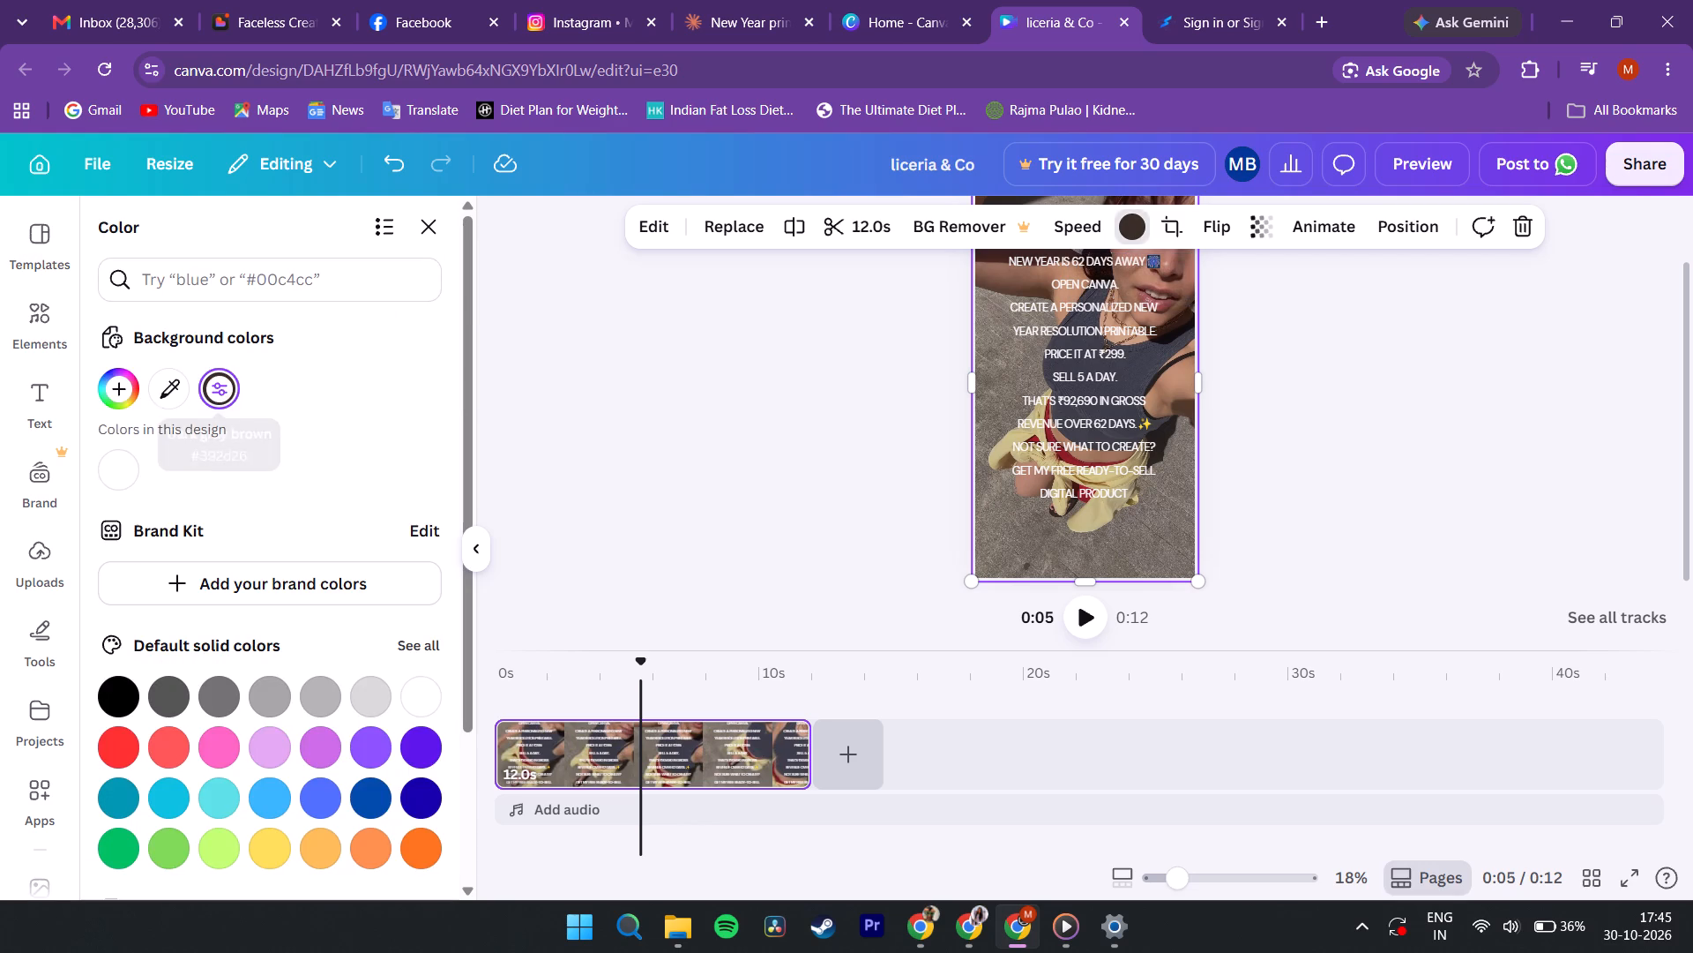
pyautogui.moveTo(207, 562); pyautogui.dragTo(161, 545)
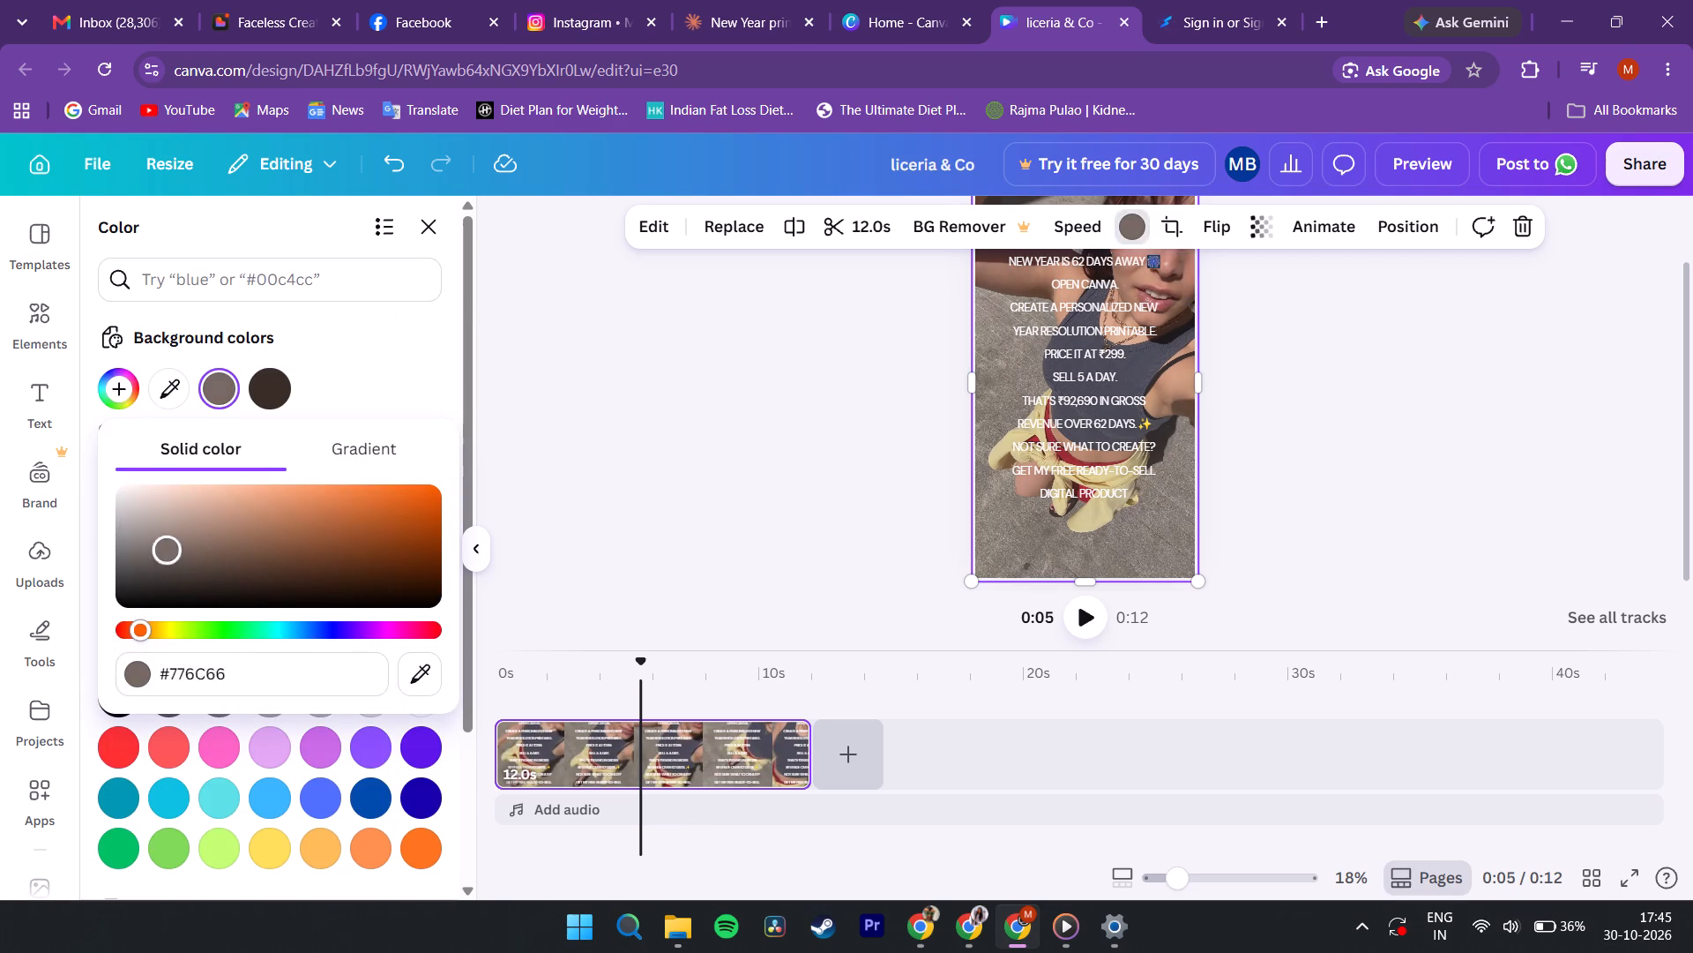
pyautogui.moveTo(161, 545); pyautogui.dragTo(342, 531)
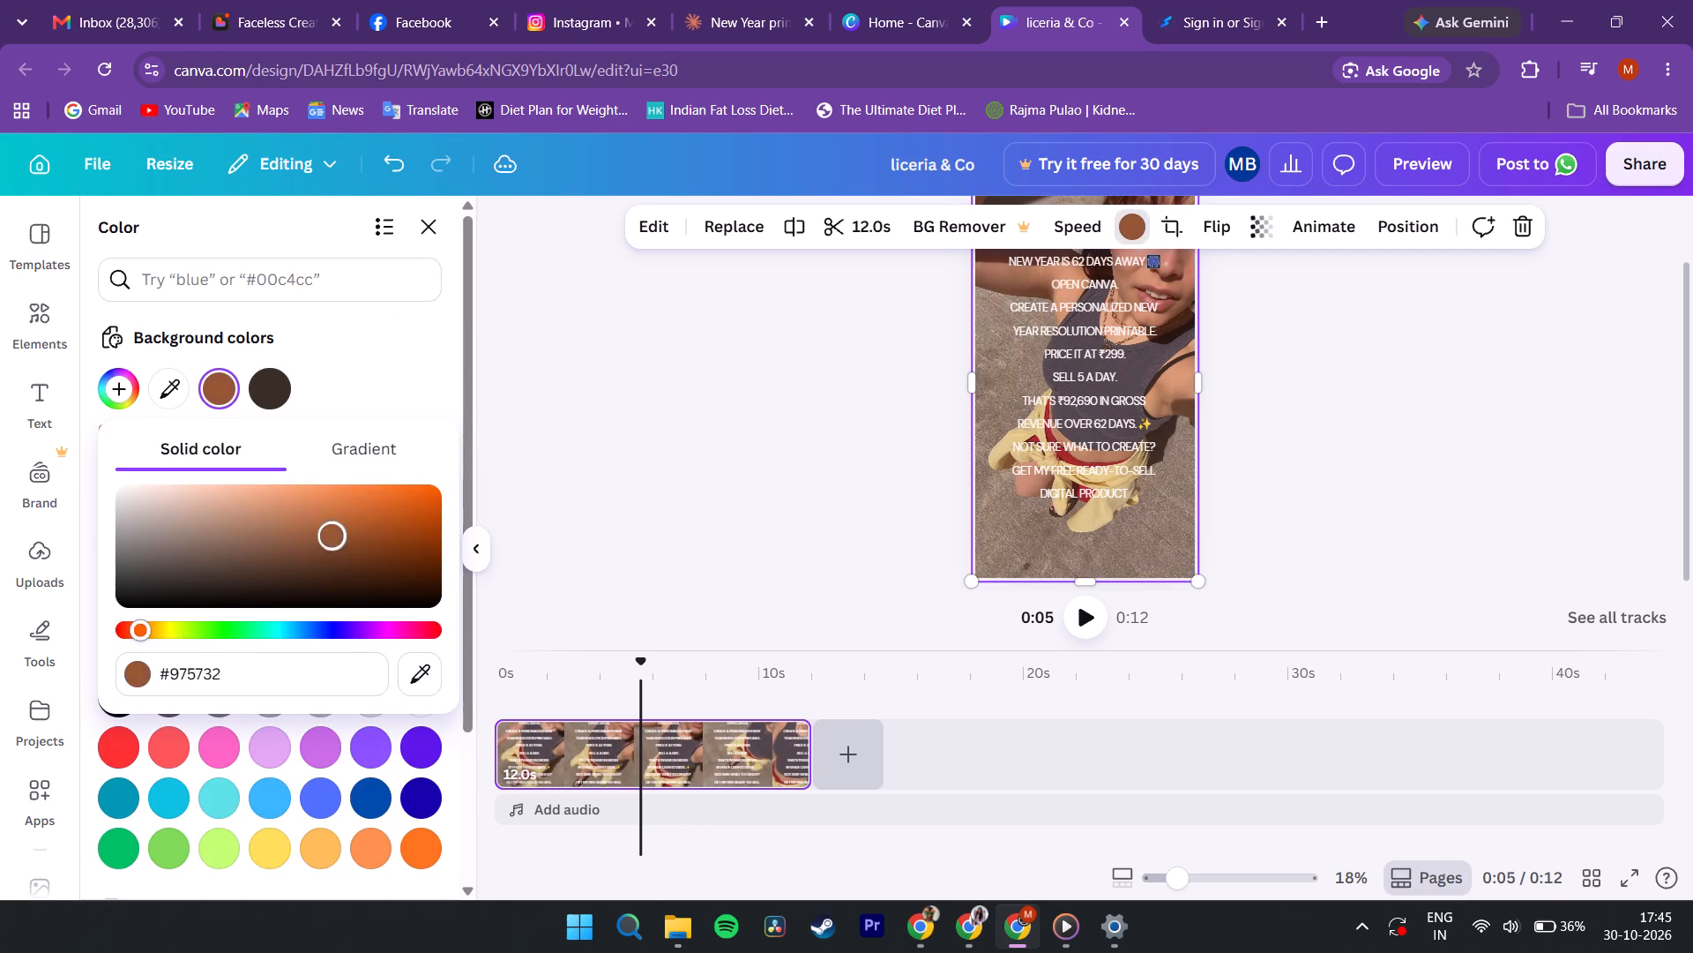
pyautogui.moveTo(342, 531); pyautogui.dragTo(198, 602)
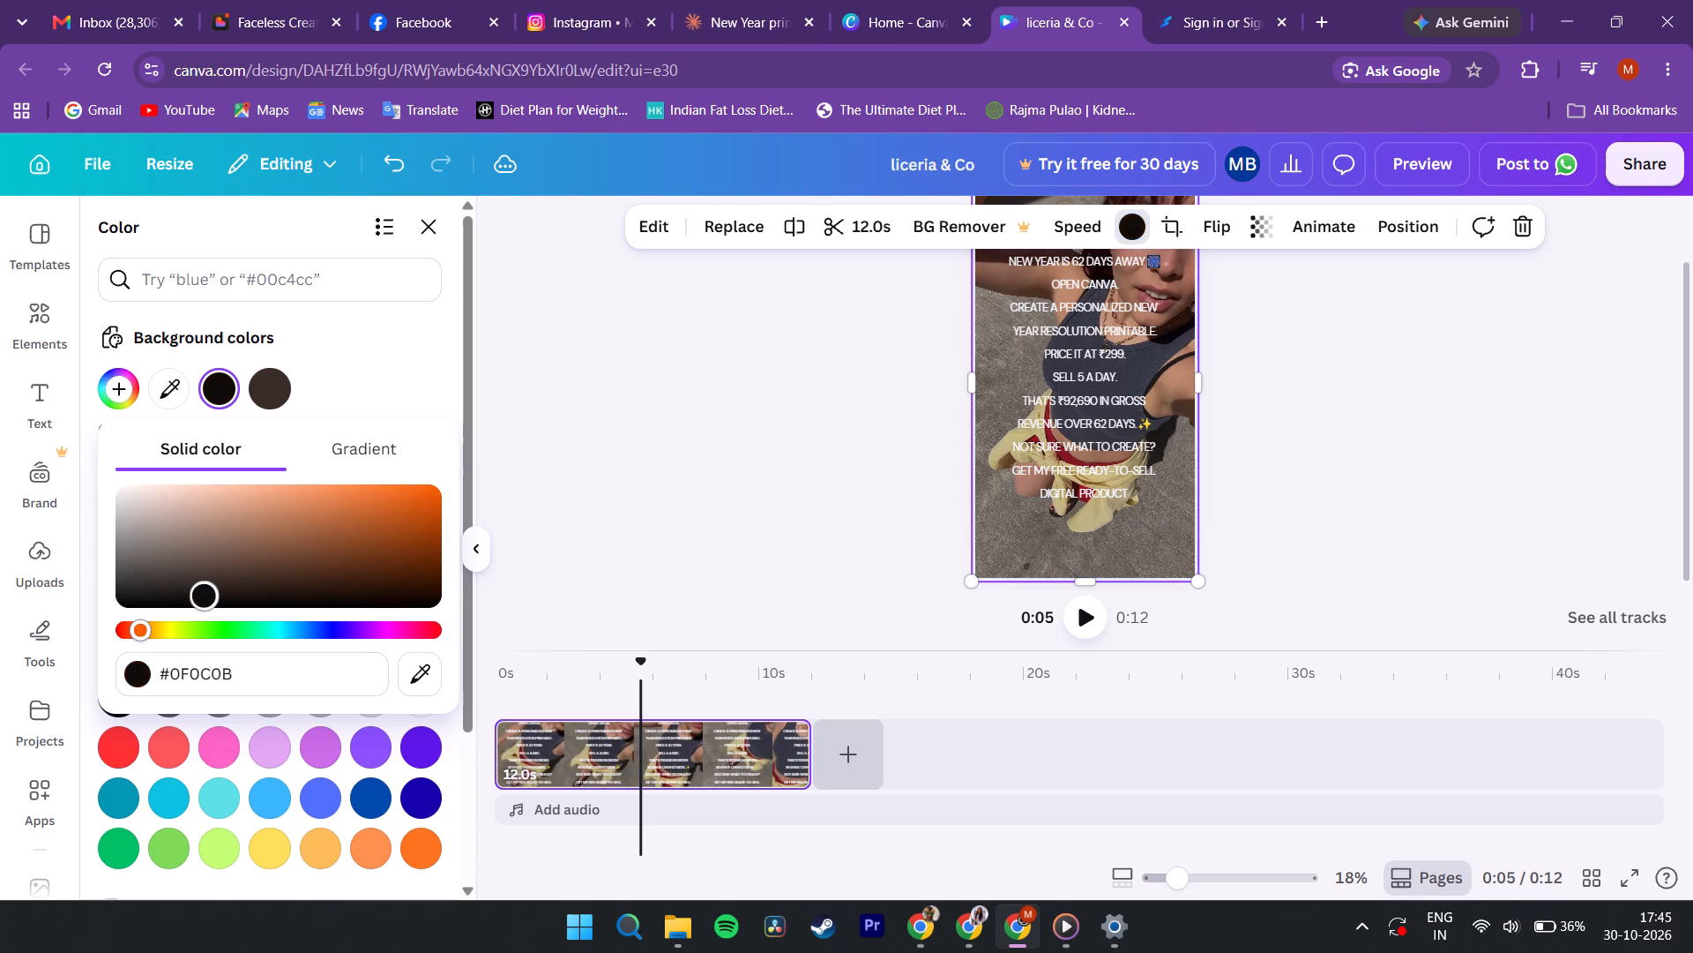
pyautogui.moveTo(198, 602); pyautogui.dragTo(121, 612)
pyautogui.click(725, 551)
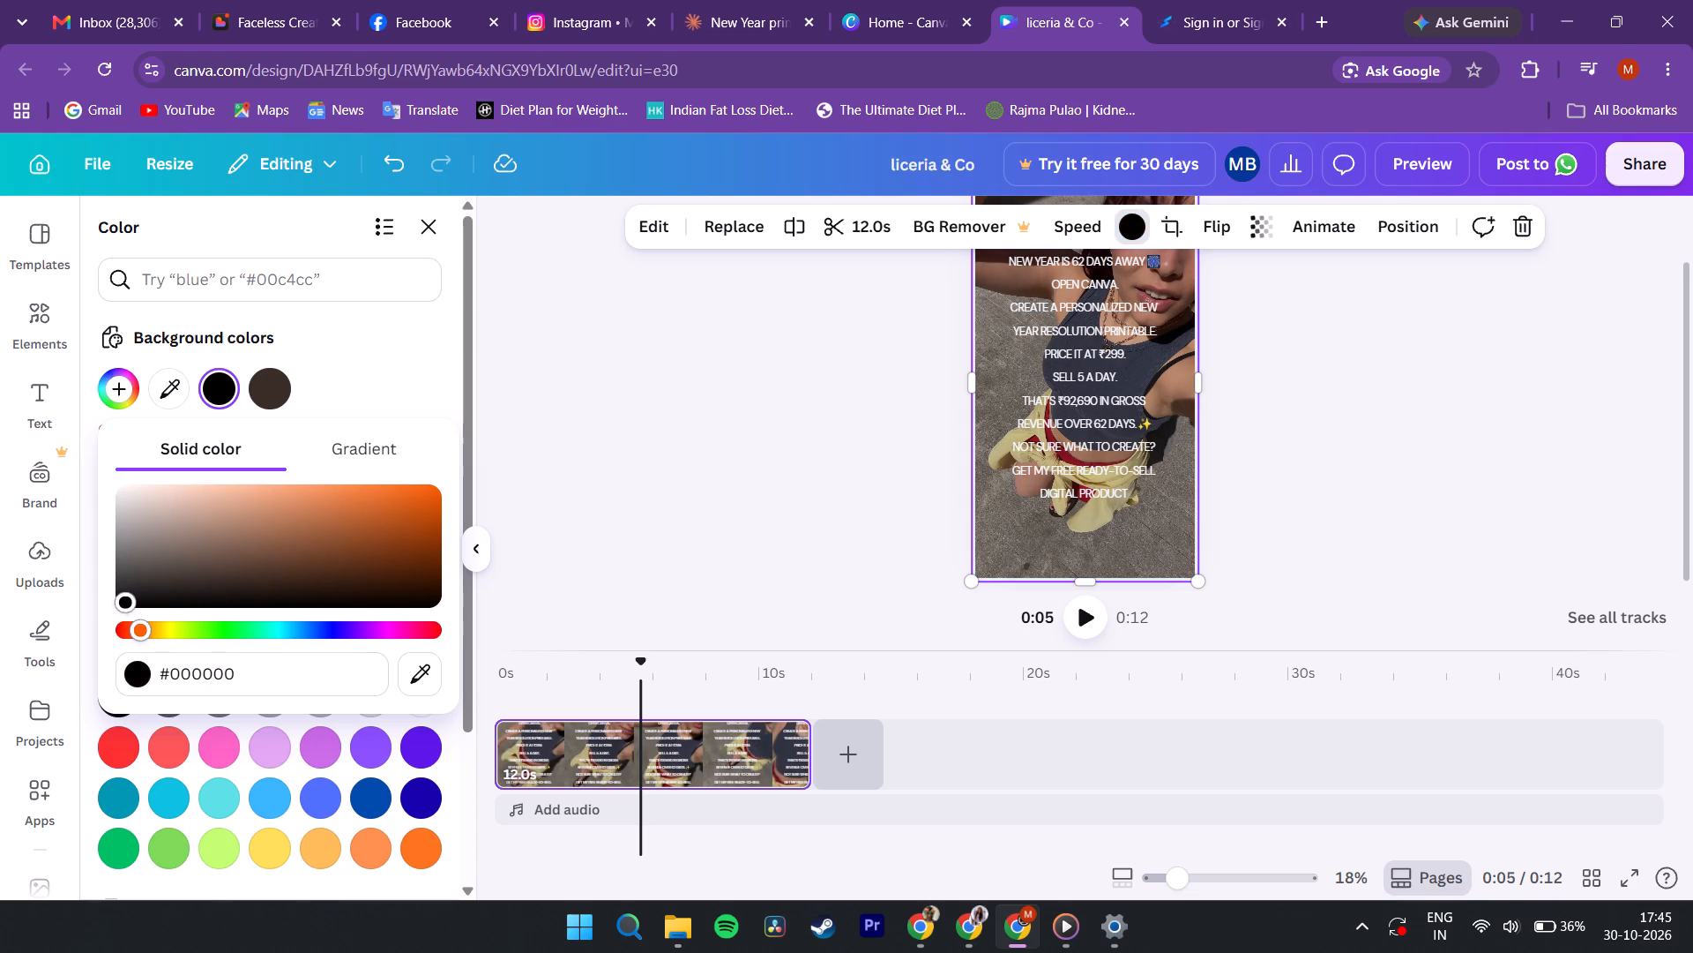
# Play back the reel to its end and again briefly from its start to check the text over the video.
pyautogui.scroll(1, 725, 551)
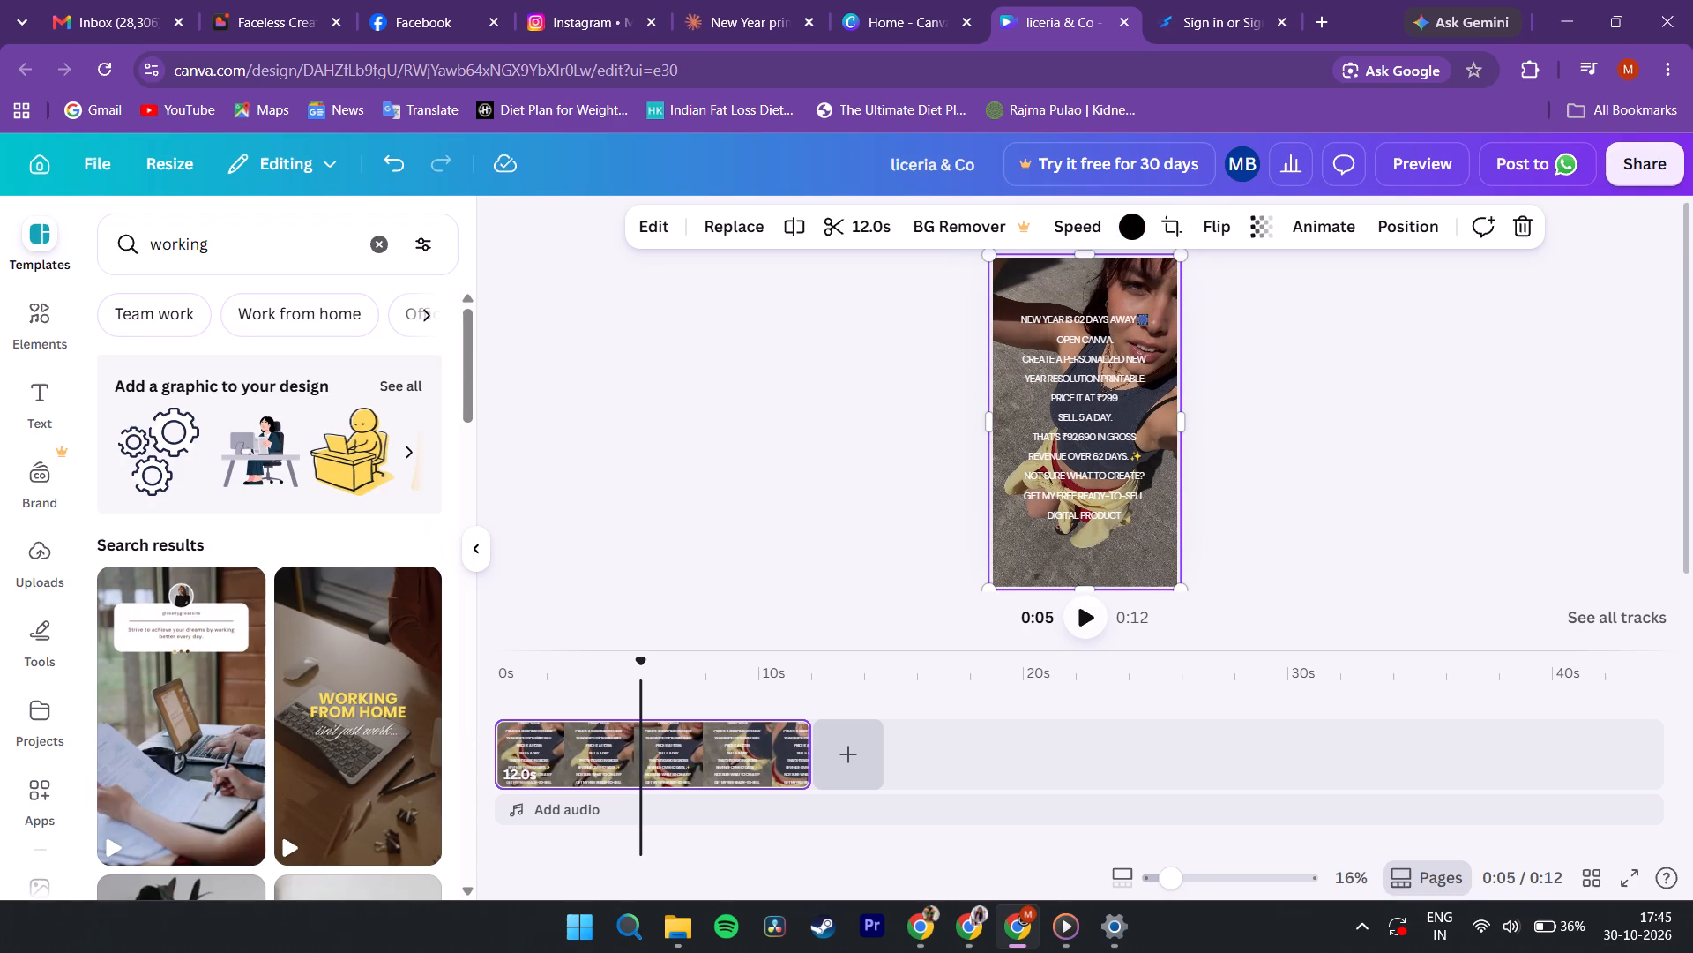
pyautogui.click(1085, 623)
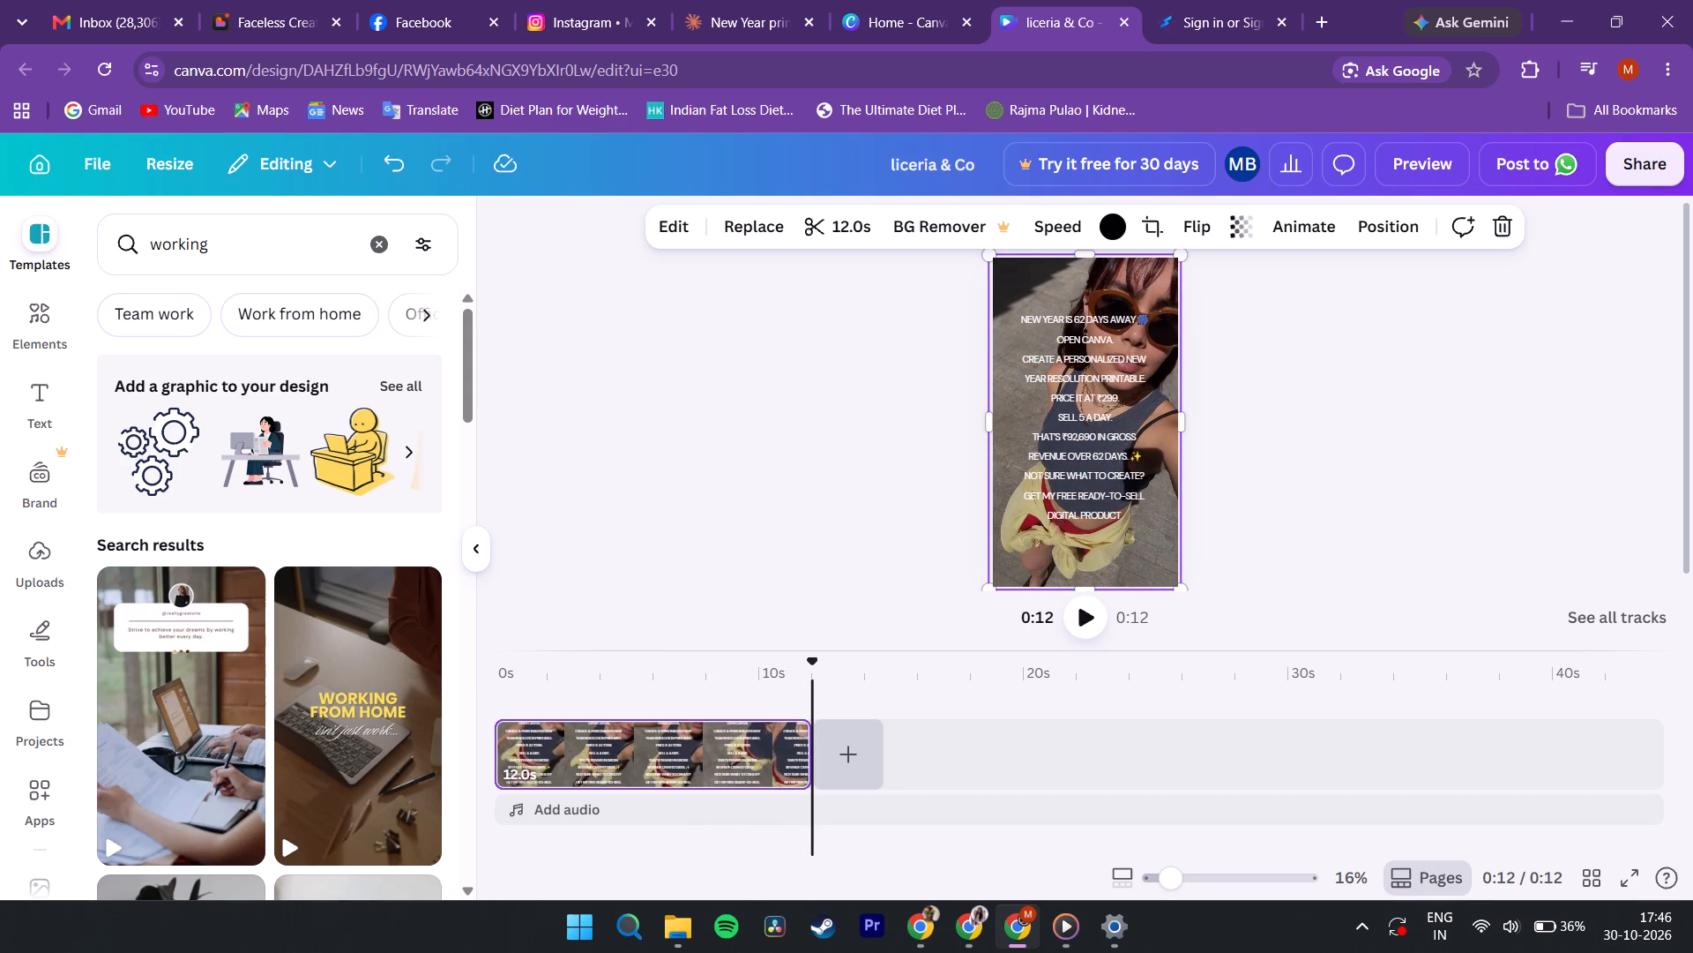
pyautogui.moveTo(811, 664); pyautogui.dragTo(466, 682)
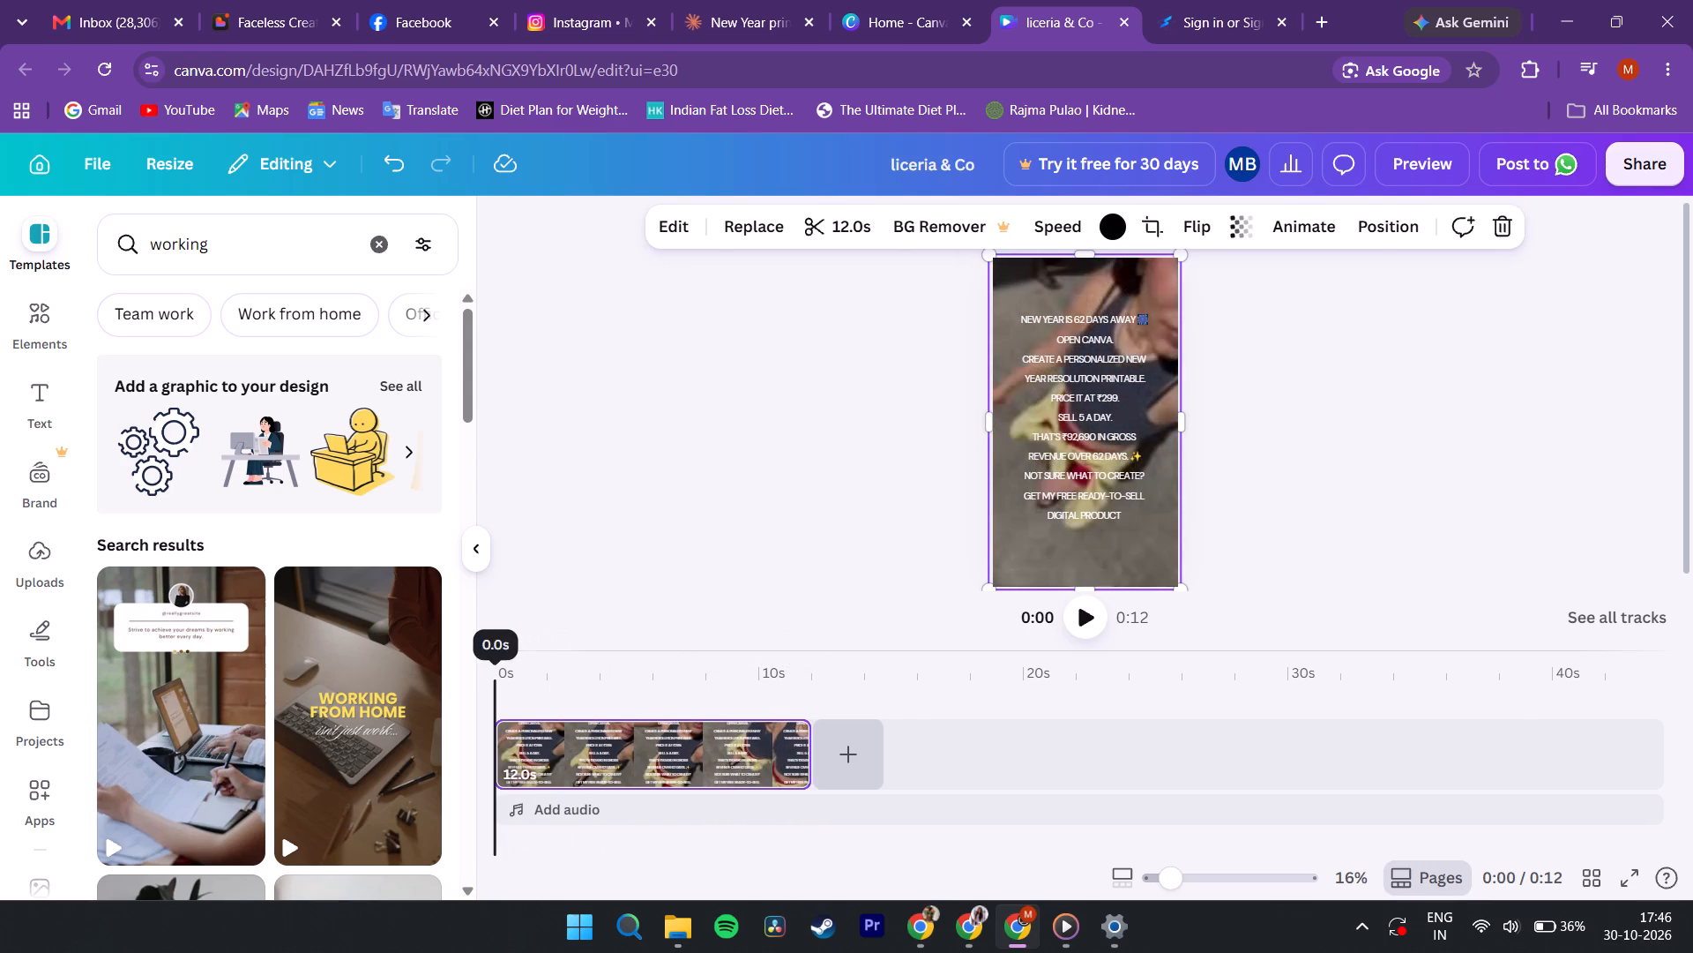
pyautogui.moveTo(466, 682); pyautogui.dragTo(461, 680)
pyautogui.press('space')
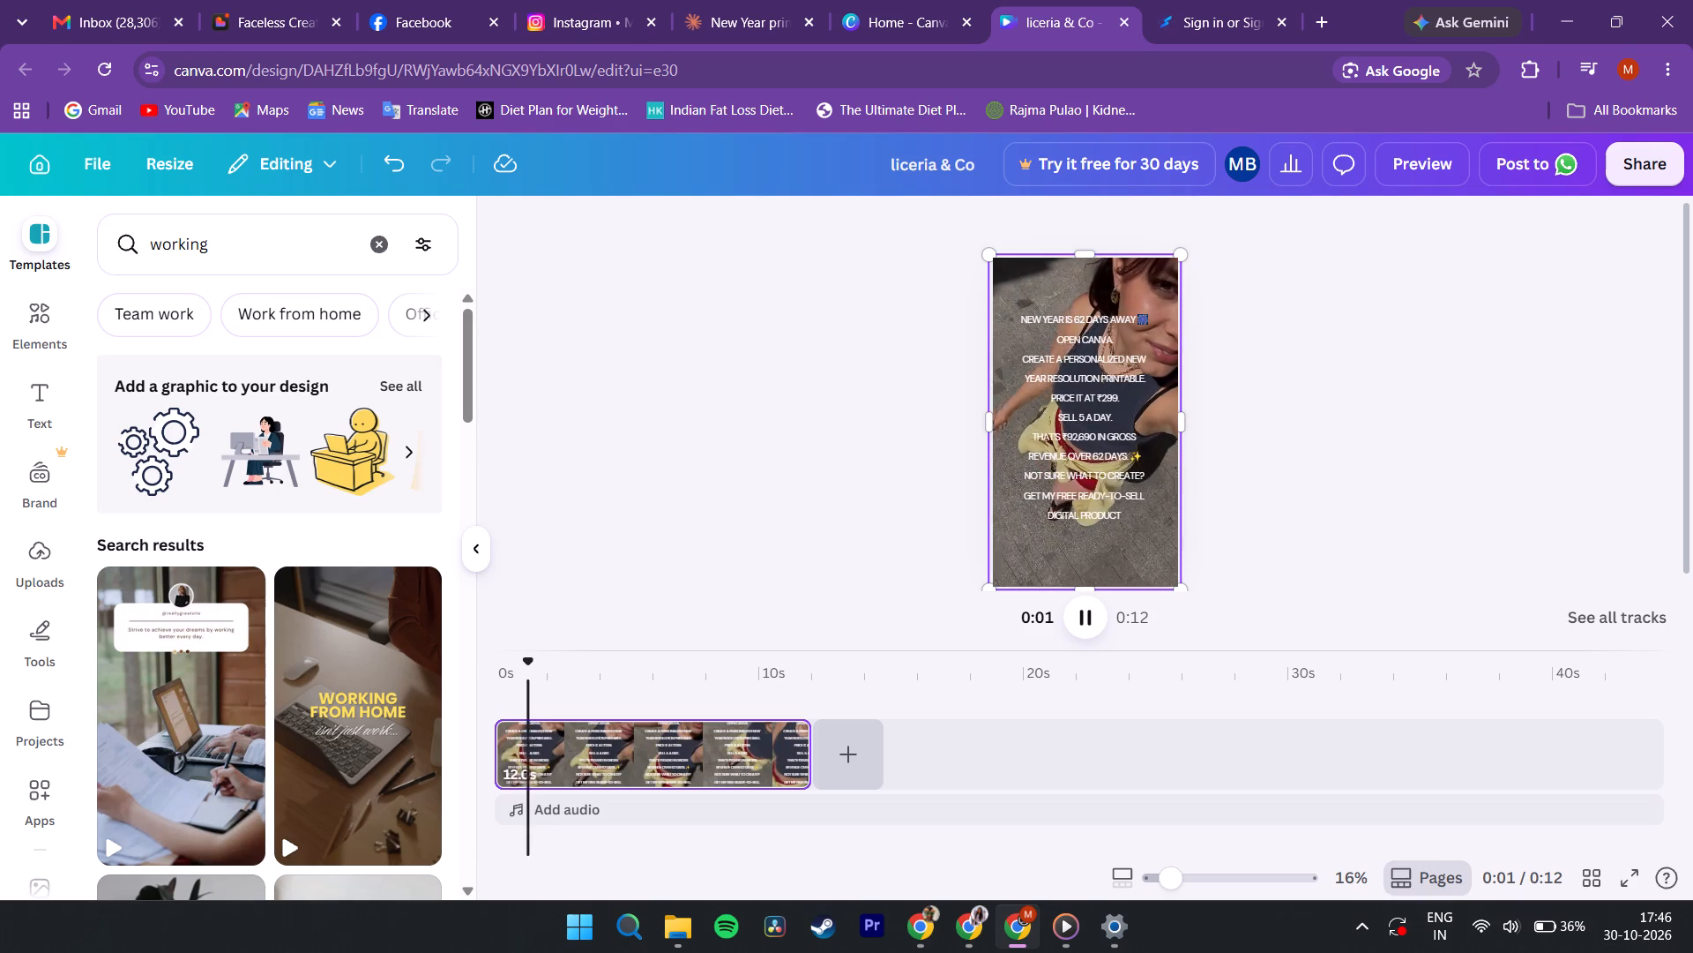
pyautogui.press('space')
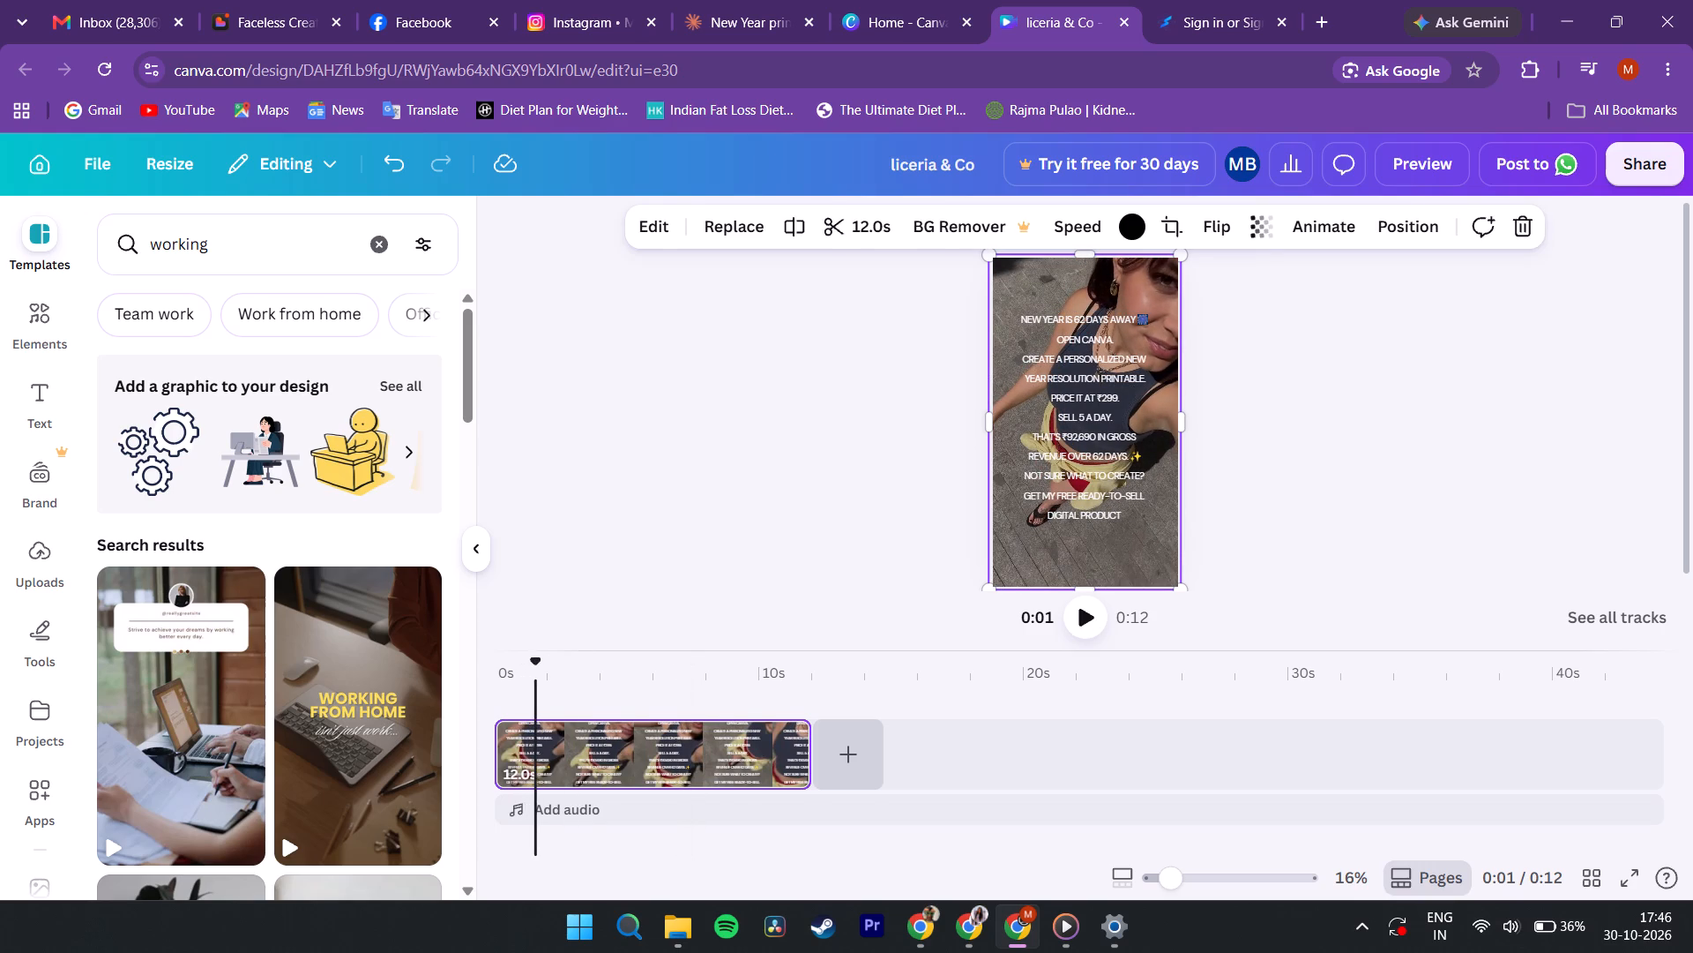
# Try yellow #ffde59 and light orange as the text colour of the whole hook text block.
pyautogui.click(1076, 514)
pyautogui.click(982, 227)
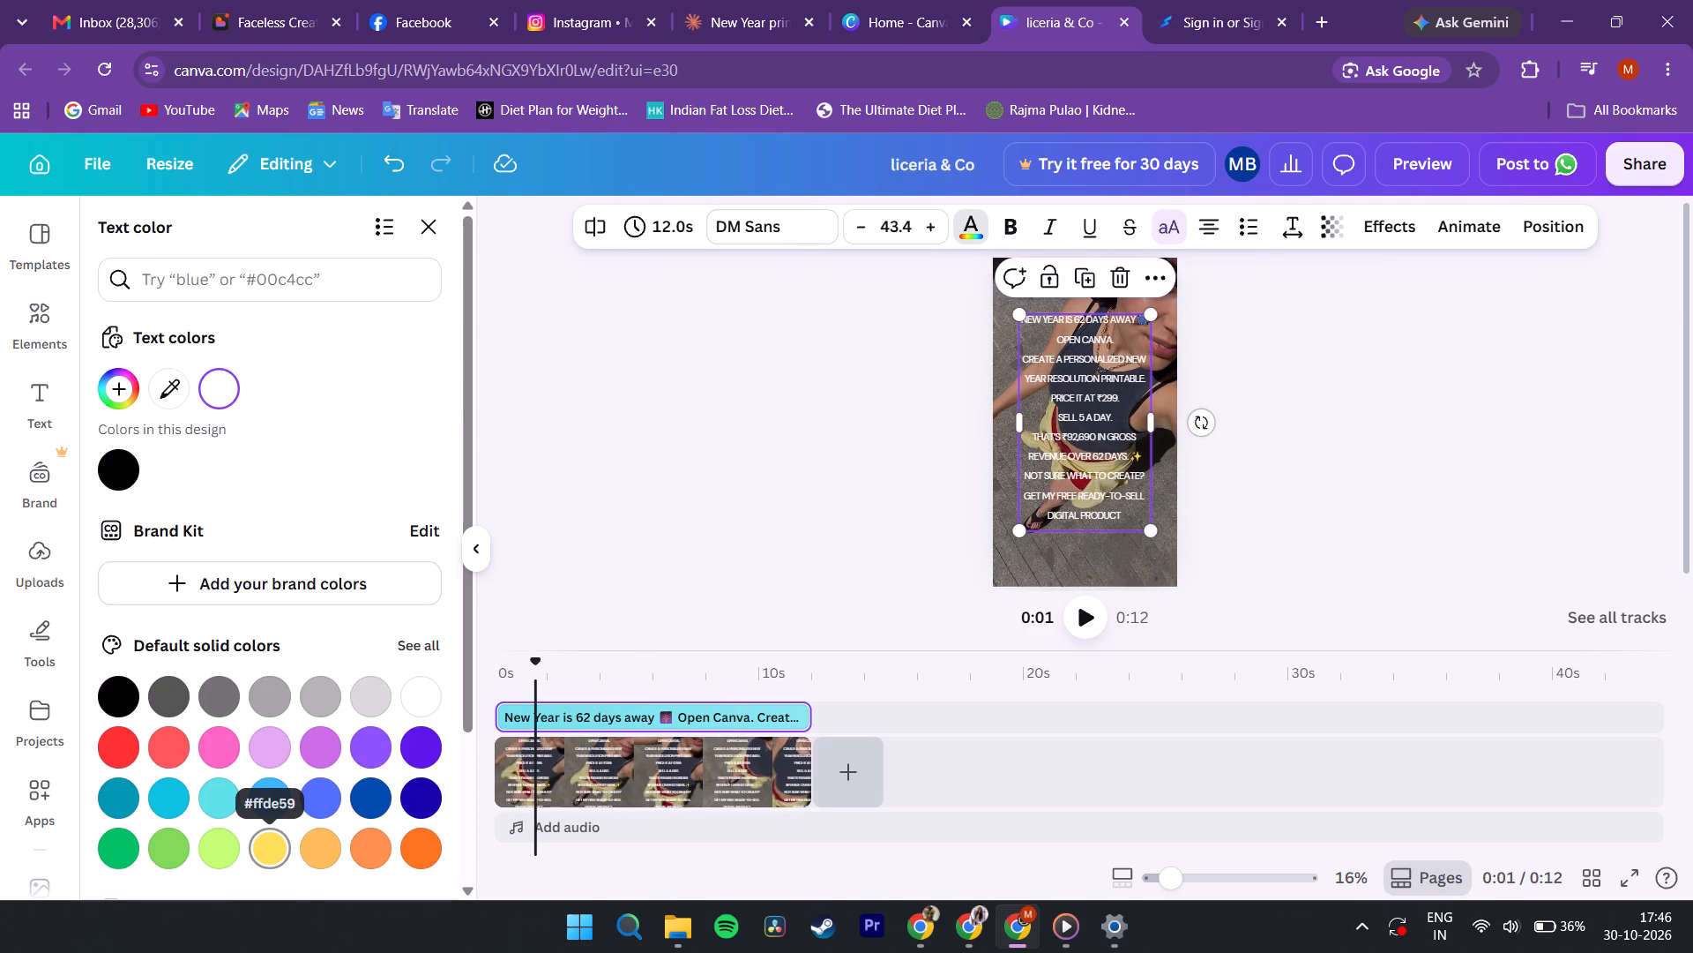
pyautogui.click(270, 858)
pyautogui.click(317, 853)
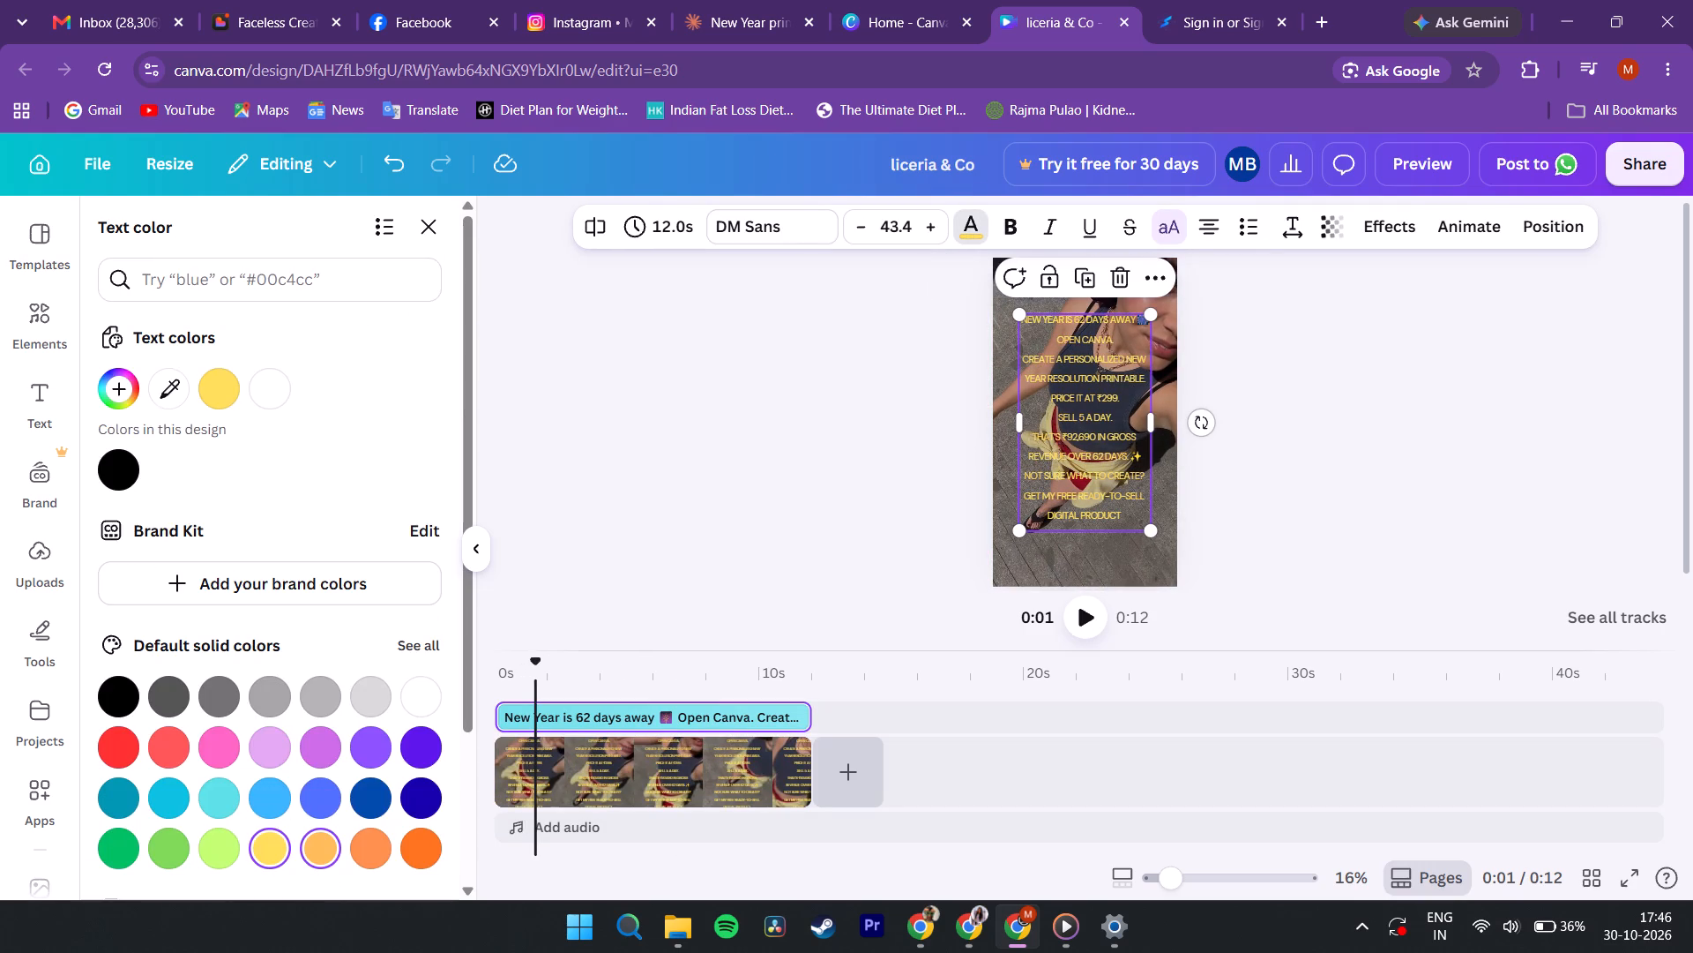
# Make the whole hook text block bold.
pyautogui.click(1008, 229)
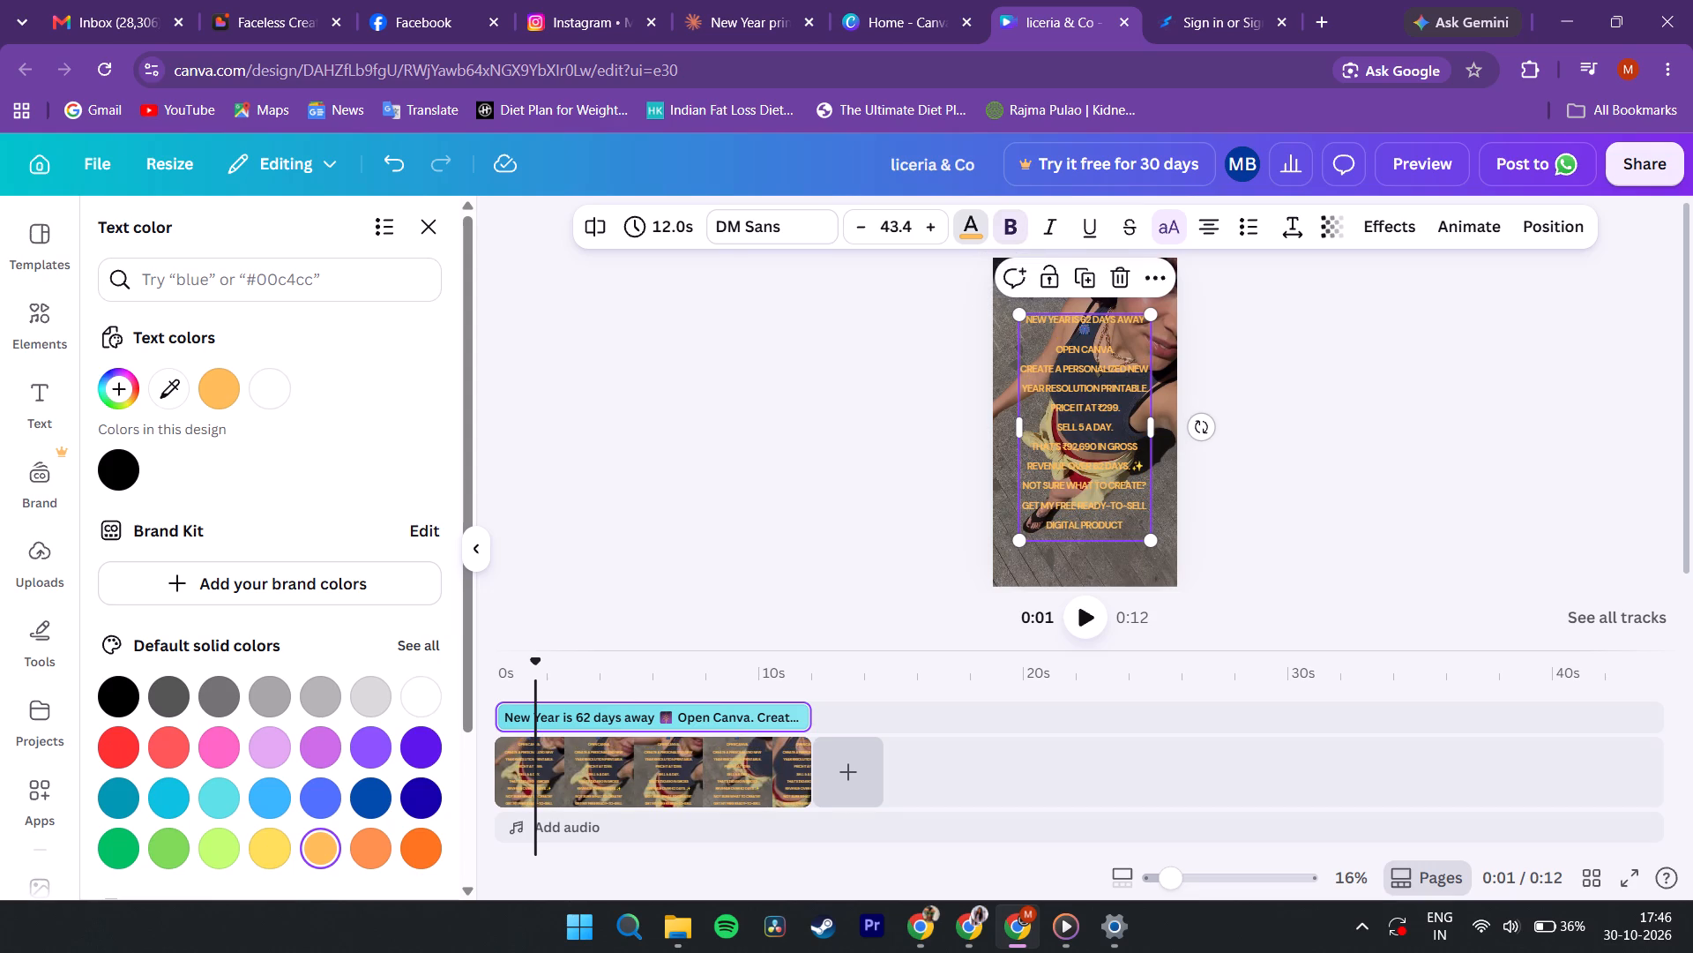
pyautogui.click(914, 495)
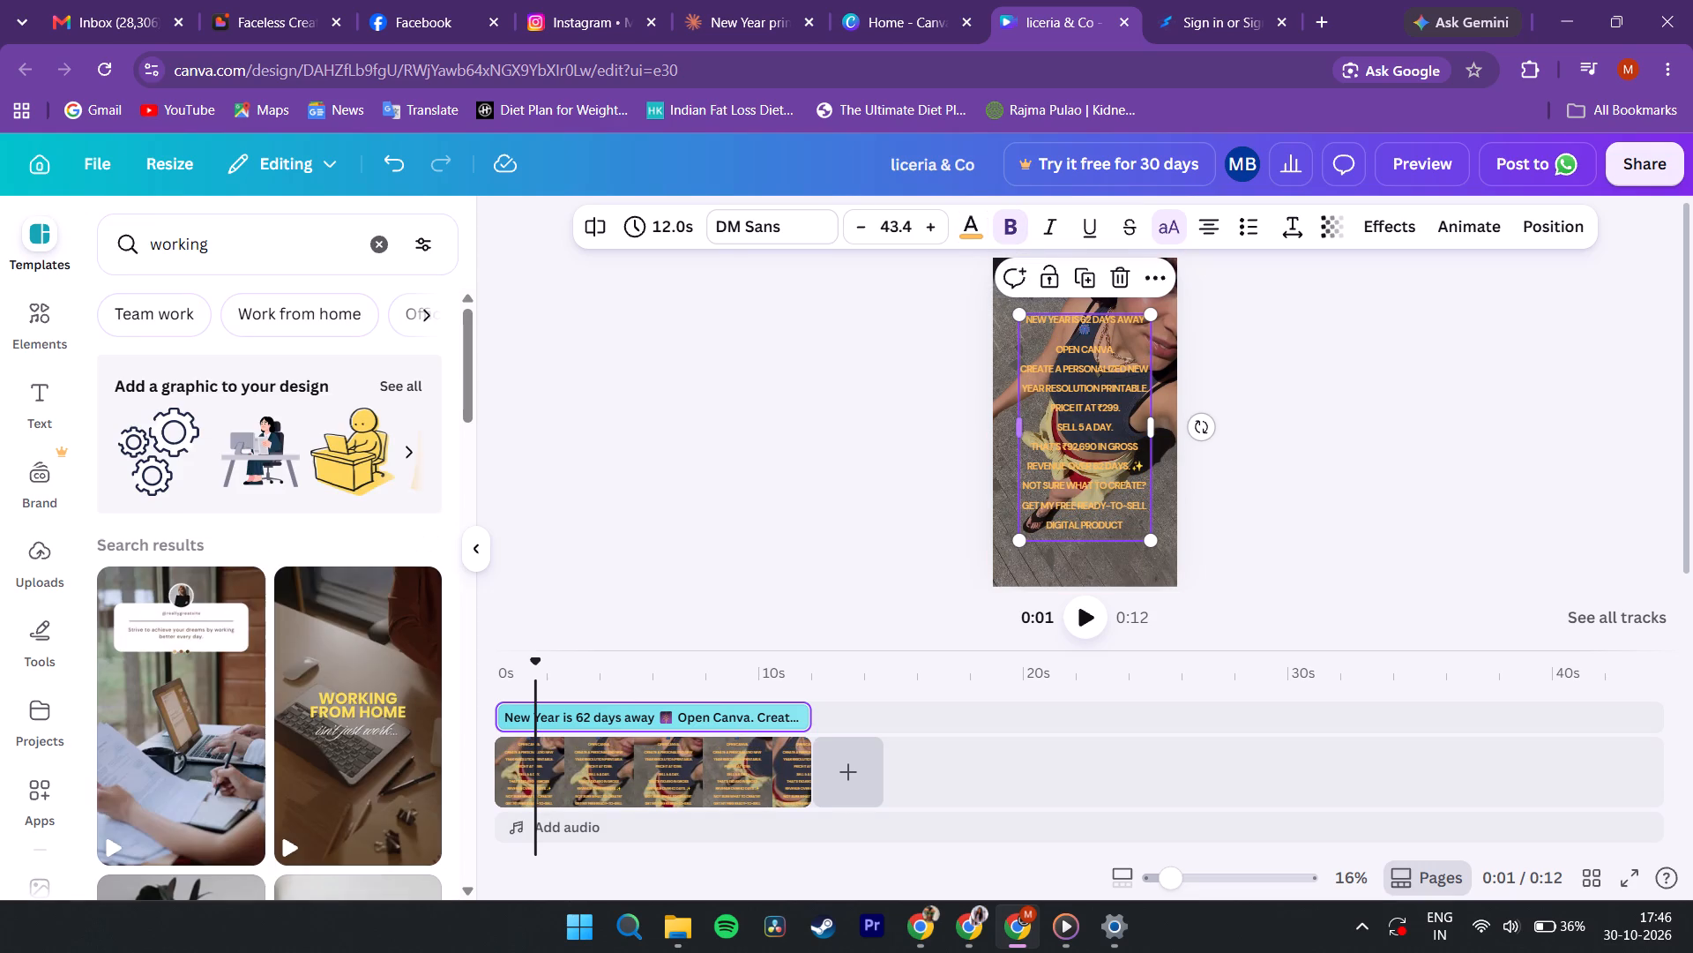
pyautogui.click(1423, 484)
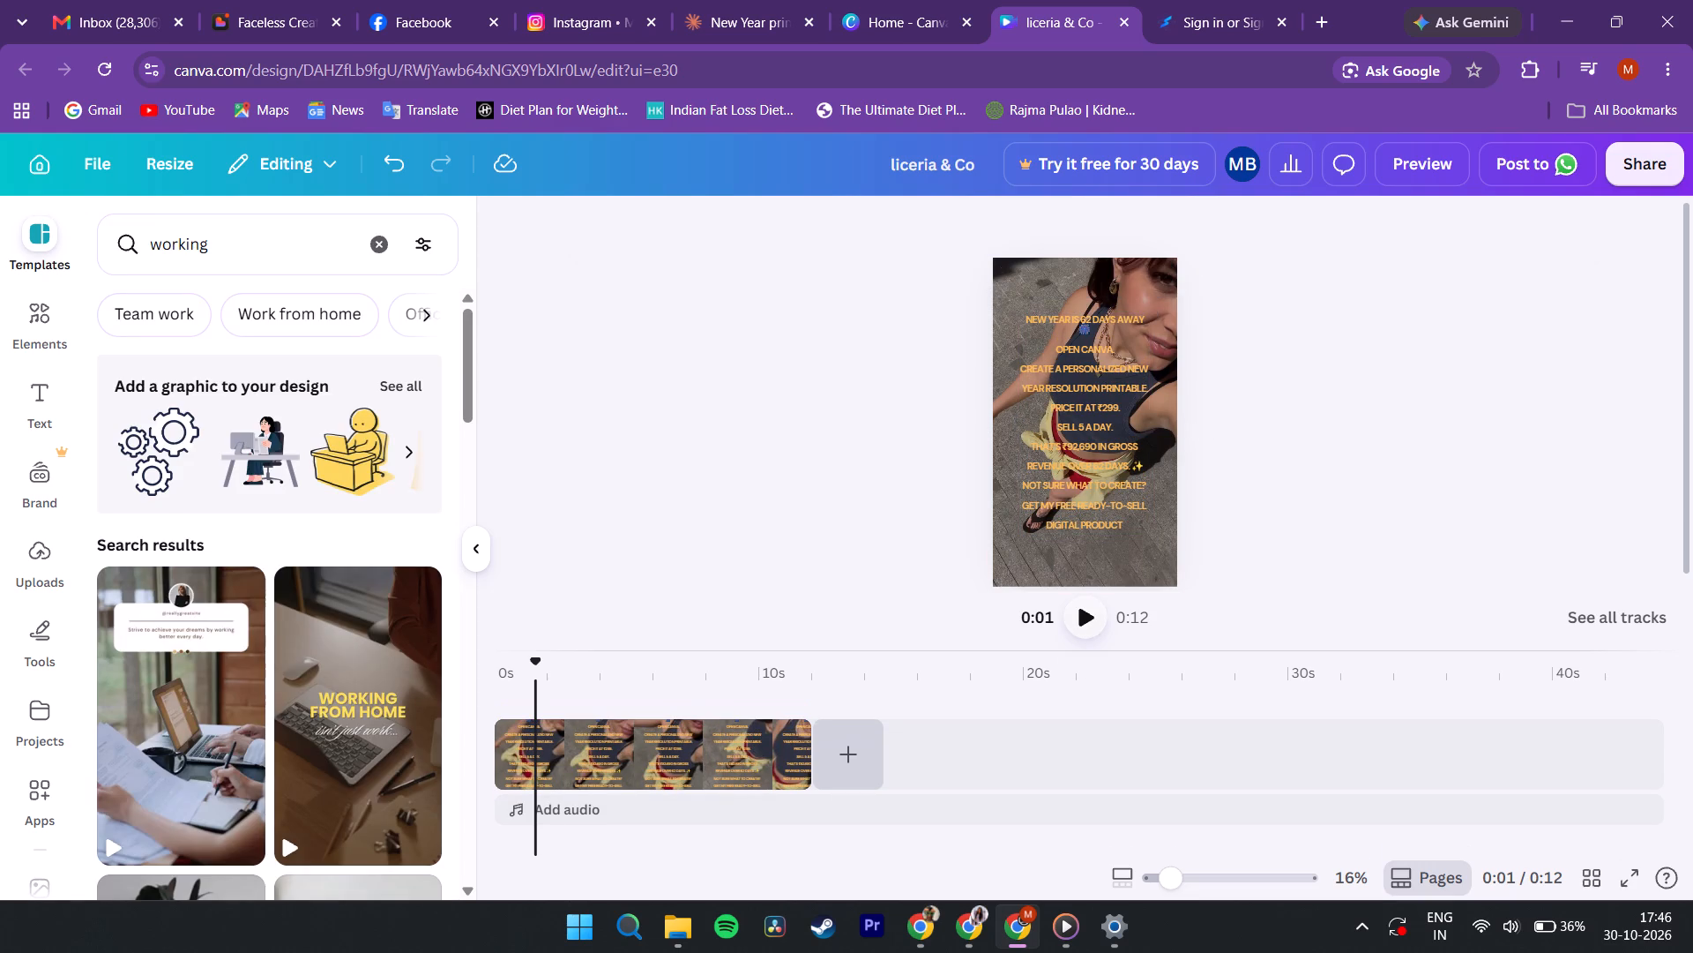
# Play back the reel to check the bold orange hook text, and return the playhead to 0.0s.
pyautogui.click(1078, 628)
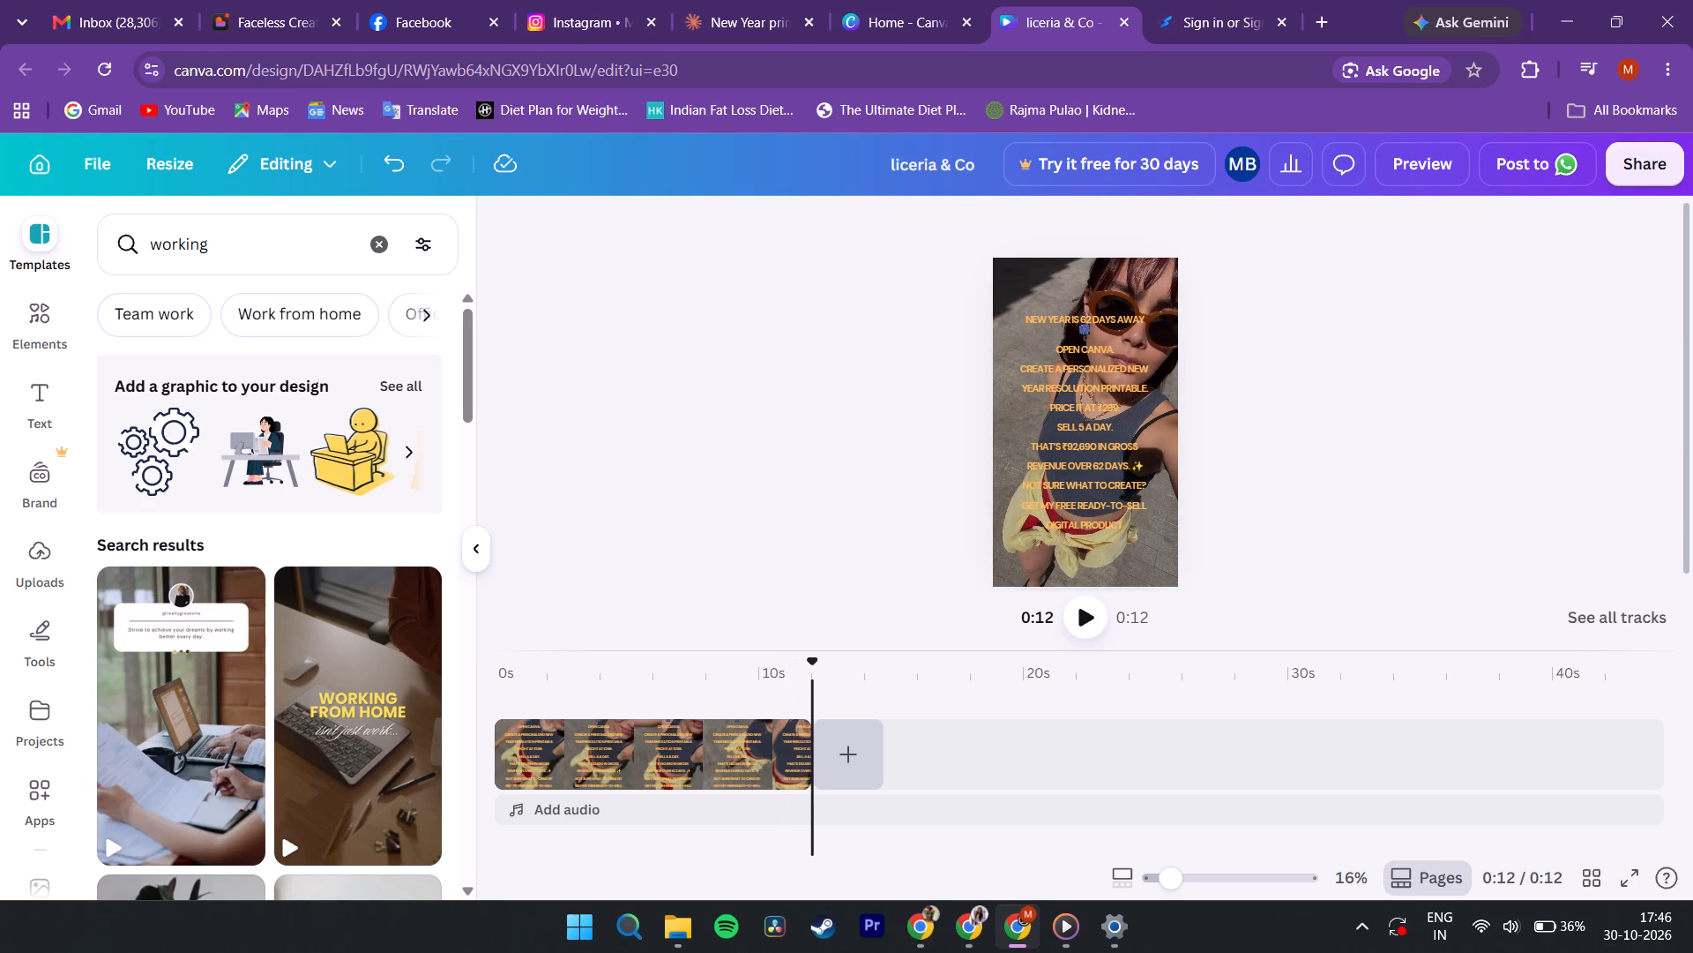
pyautogui.moveTo(813, 664); pyautogui.dragTo(589, 687)
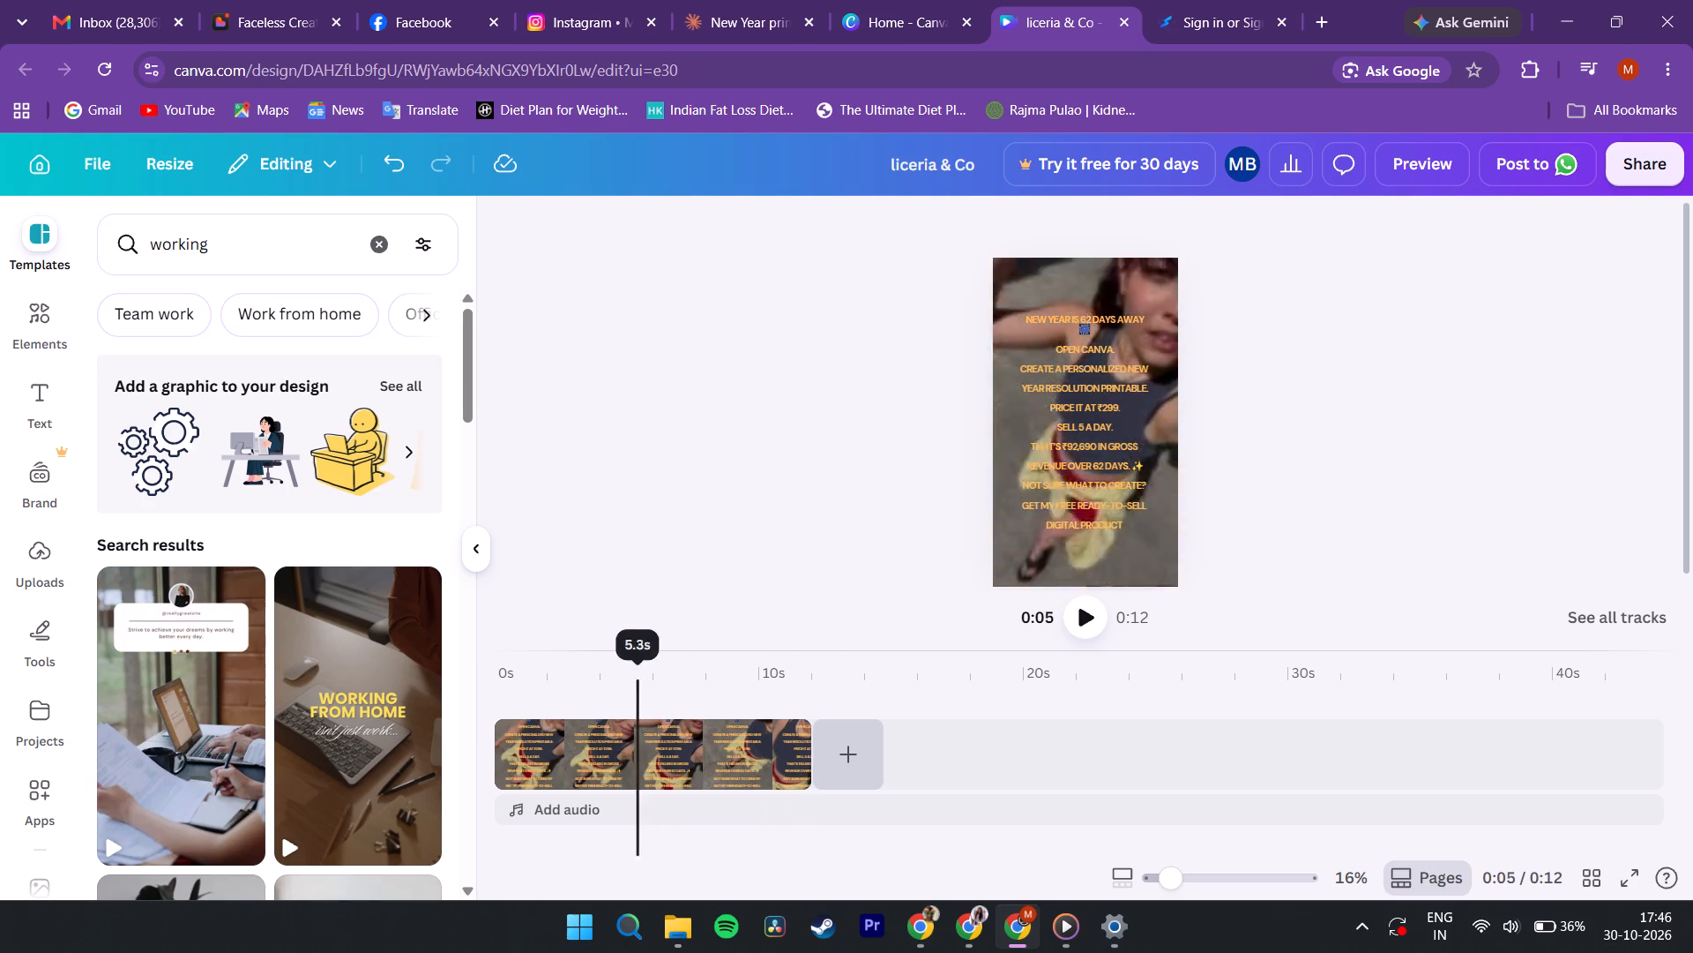
pyautogui.moveTo(589, 687); pyautogui.dragTo(466, 703)
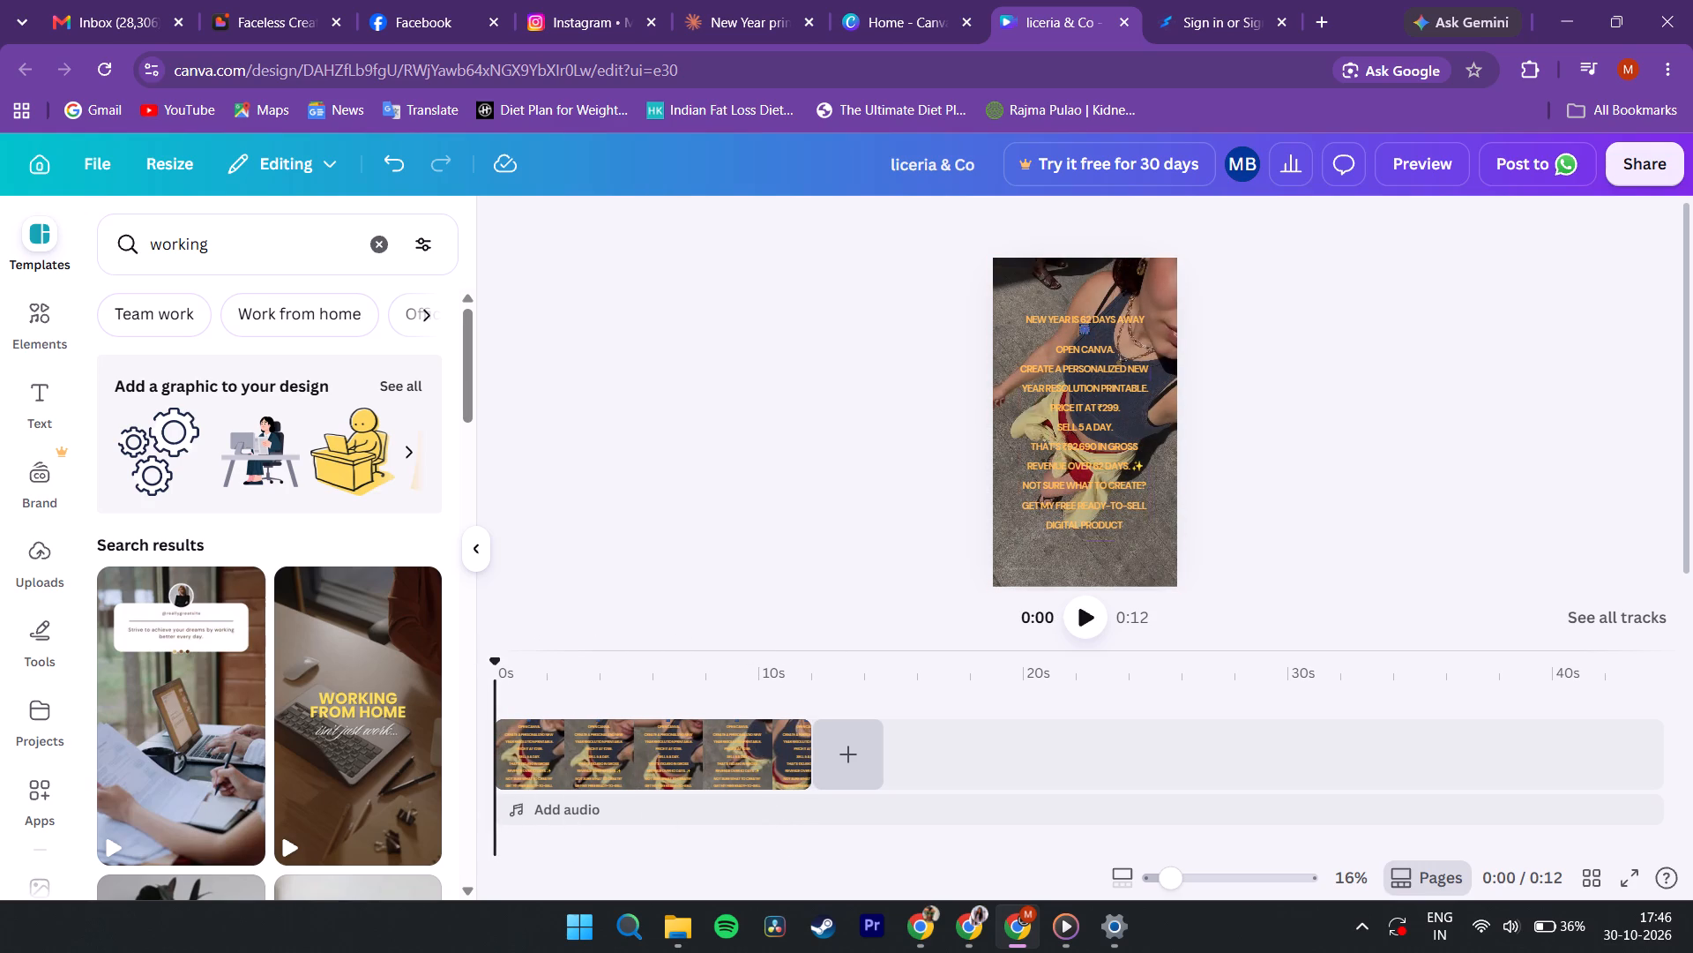
# Set the text colour of the bold hook text block to white.
pyautogui.click(1048, 454)
pyautogui.click(958, 224)
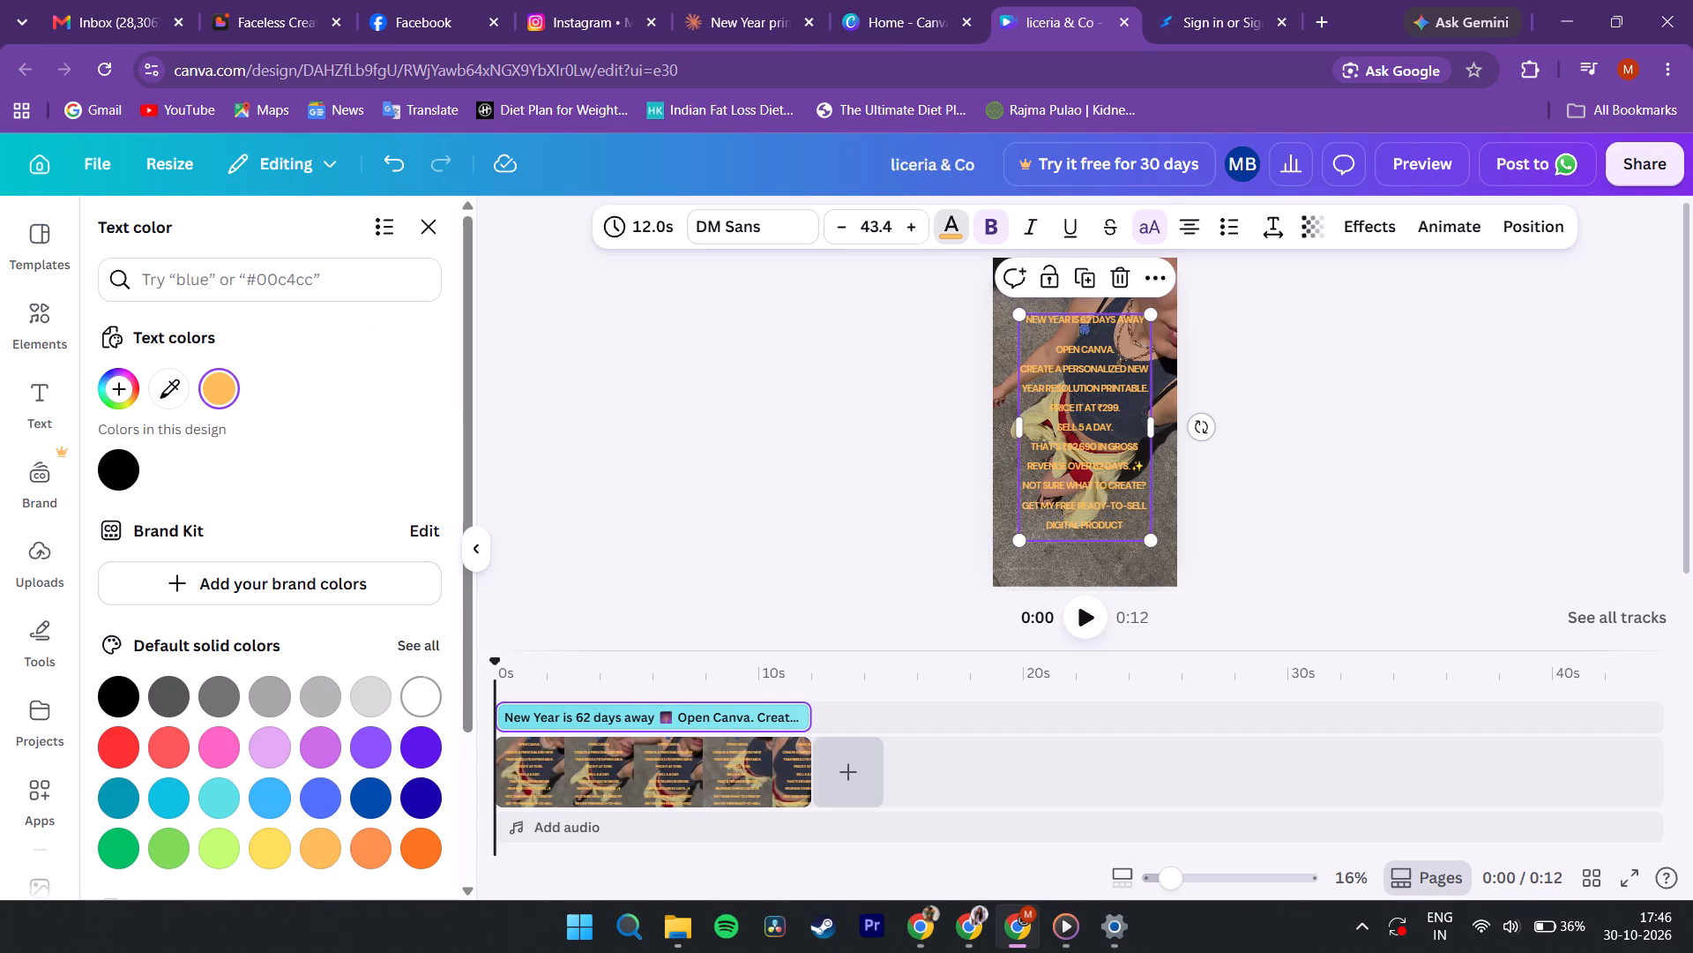
pyautogui.click(414, 695)
pyautogui.click(774, 488)
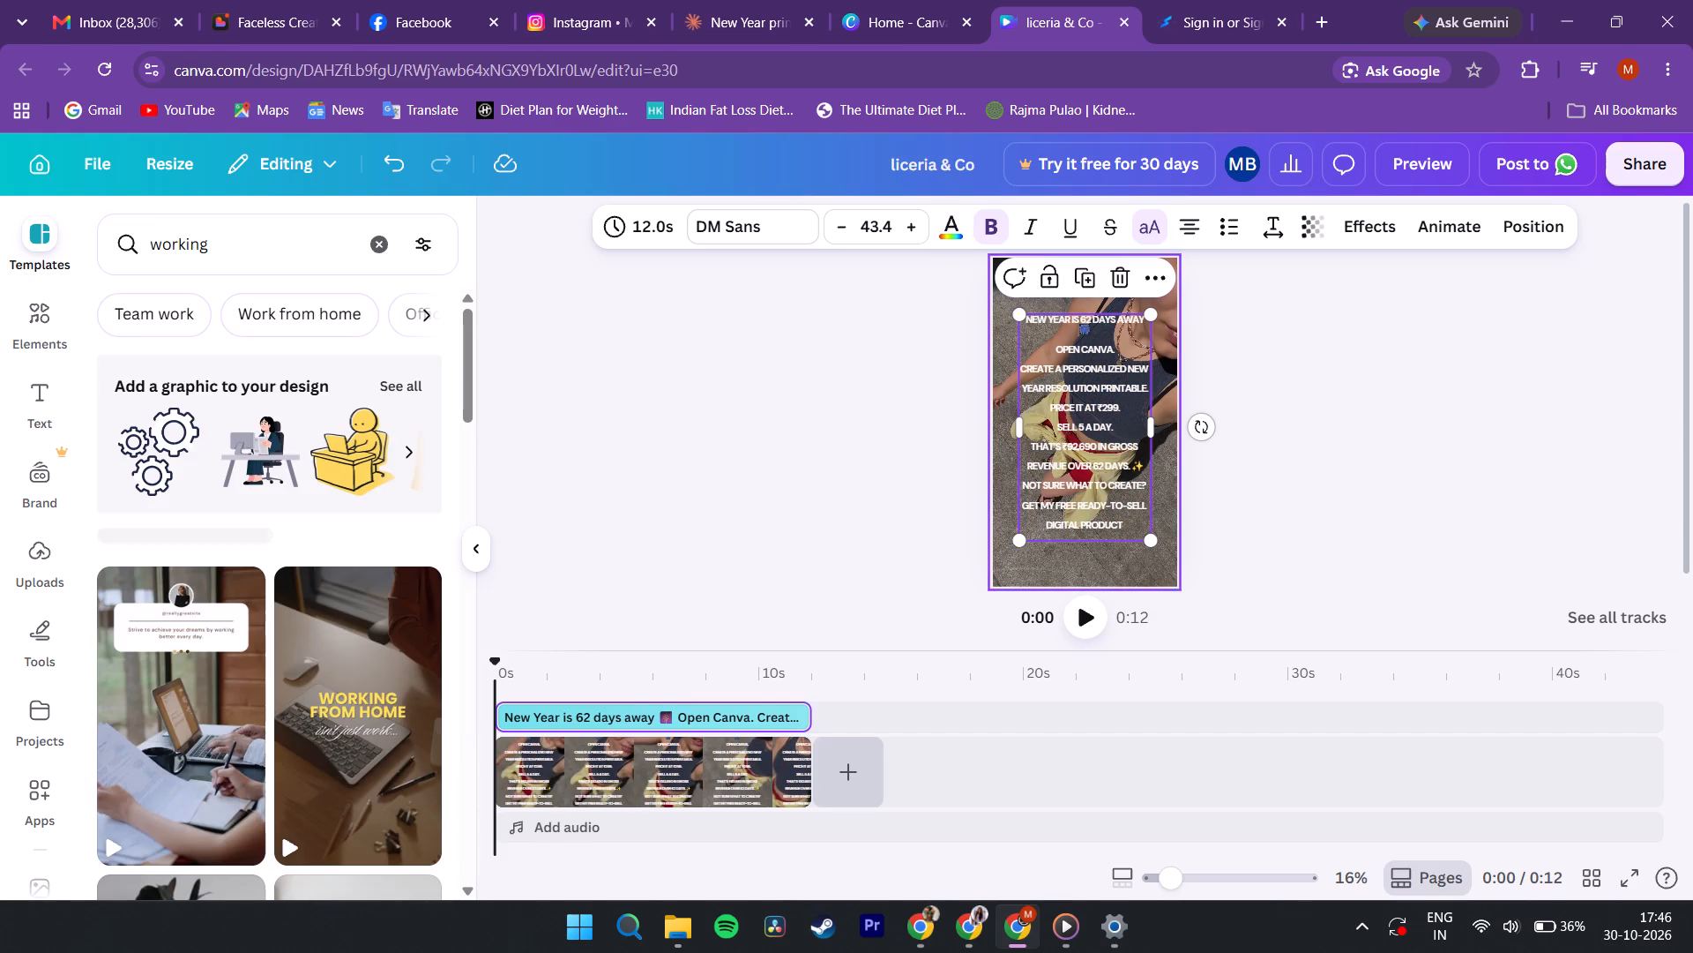
pyautogui.click(1325, 522)
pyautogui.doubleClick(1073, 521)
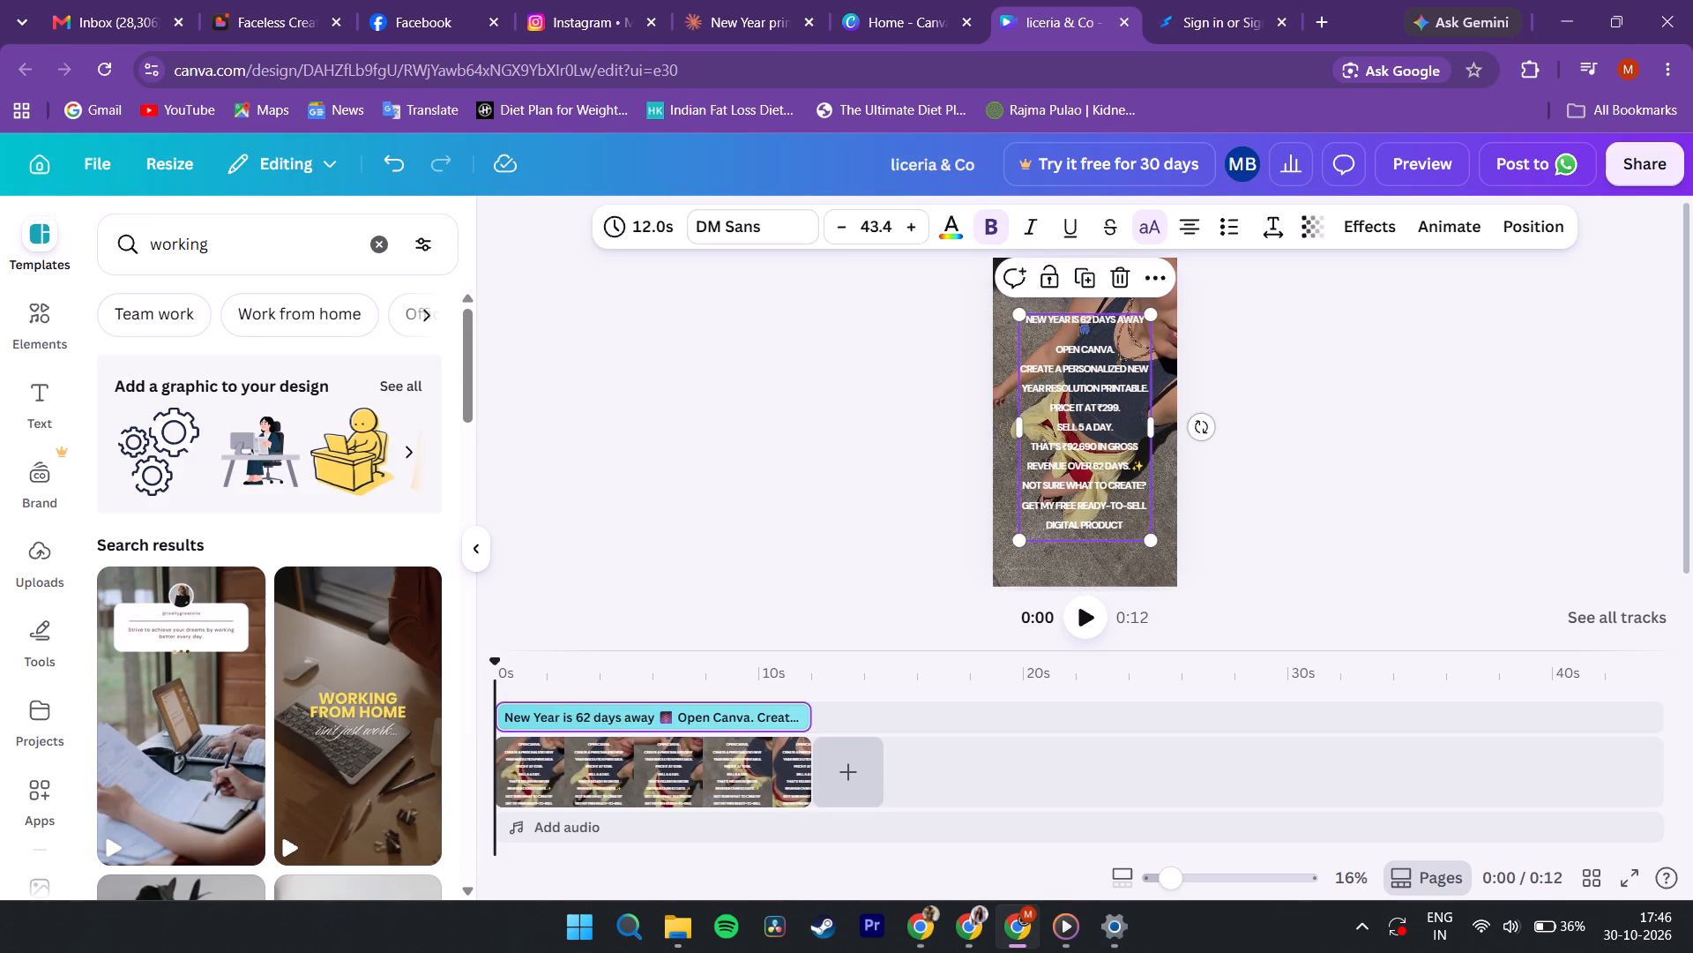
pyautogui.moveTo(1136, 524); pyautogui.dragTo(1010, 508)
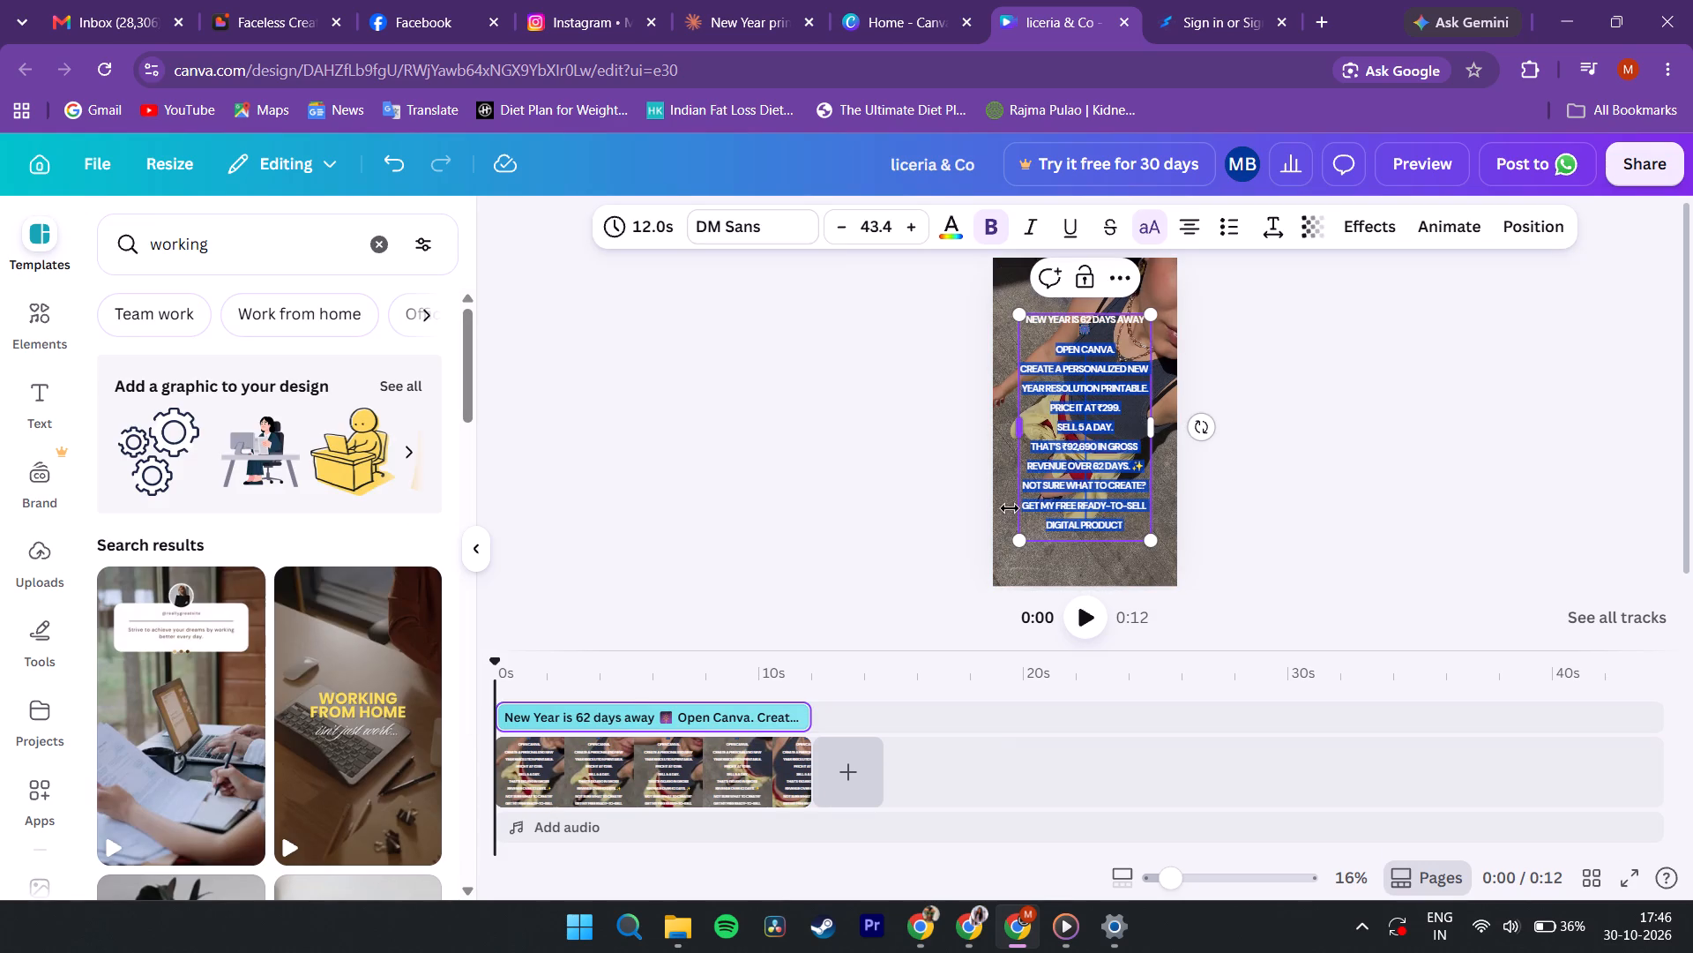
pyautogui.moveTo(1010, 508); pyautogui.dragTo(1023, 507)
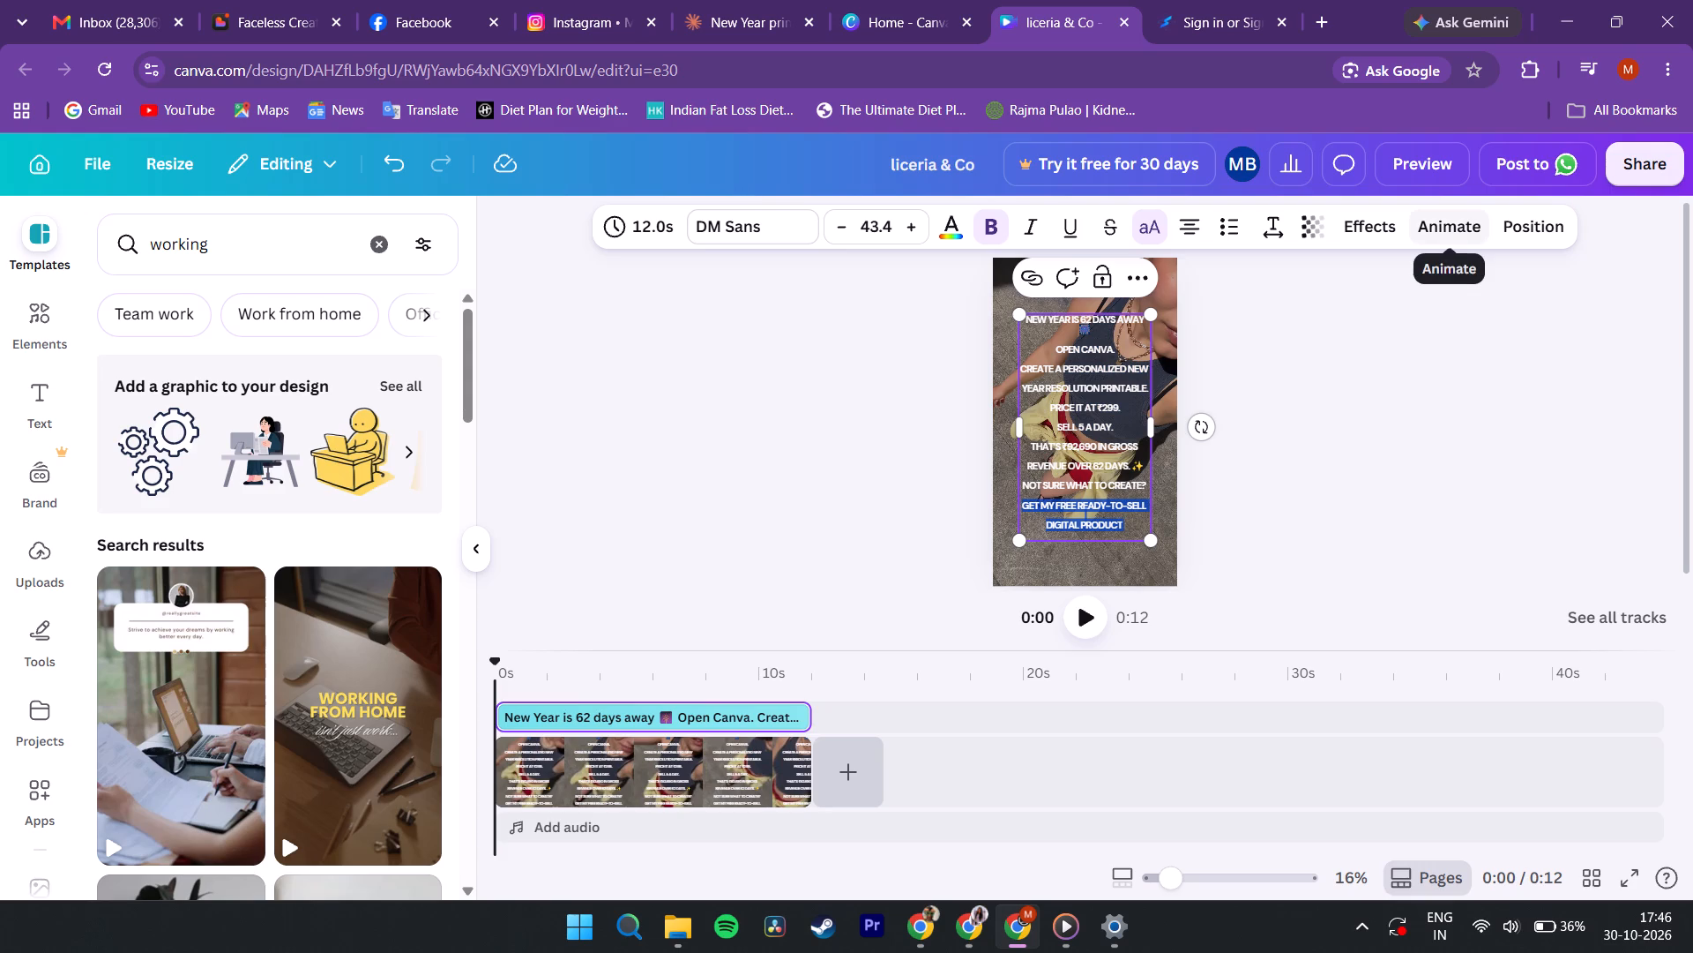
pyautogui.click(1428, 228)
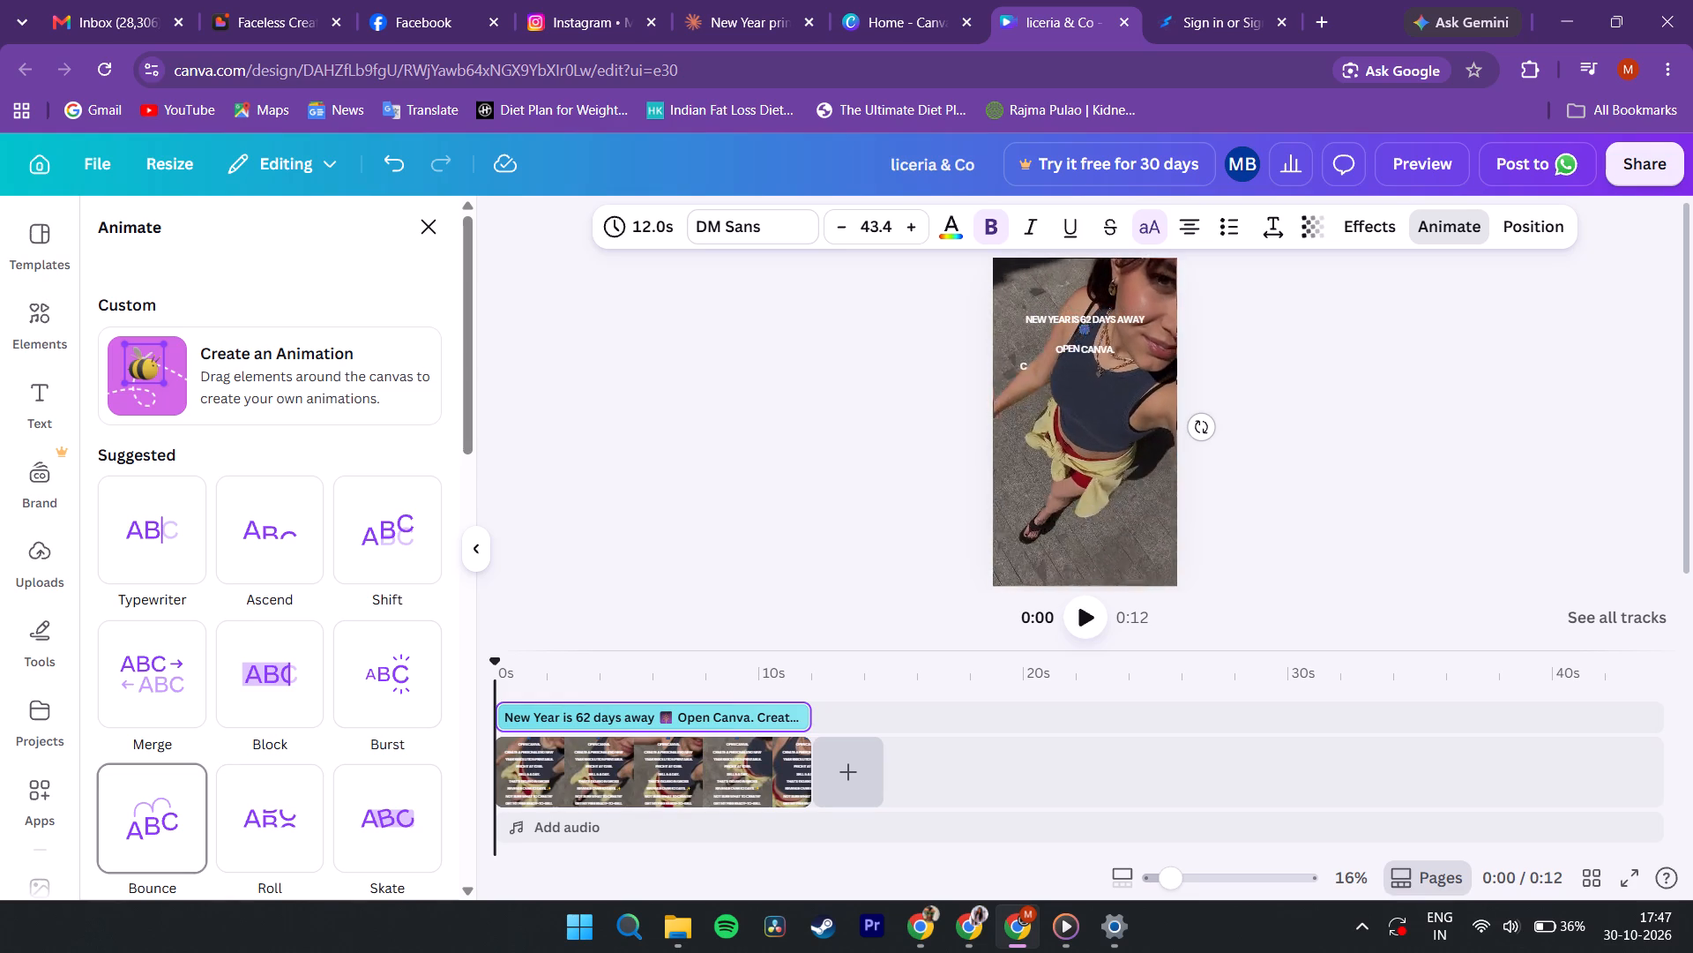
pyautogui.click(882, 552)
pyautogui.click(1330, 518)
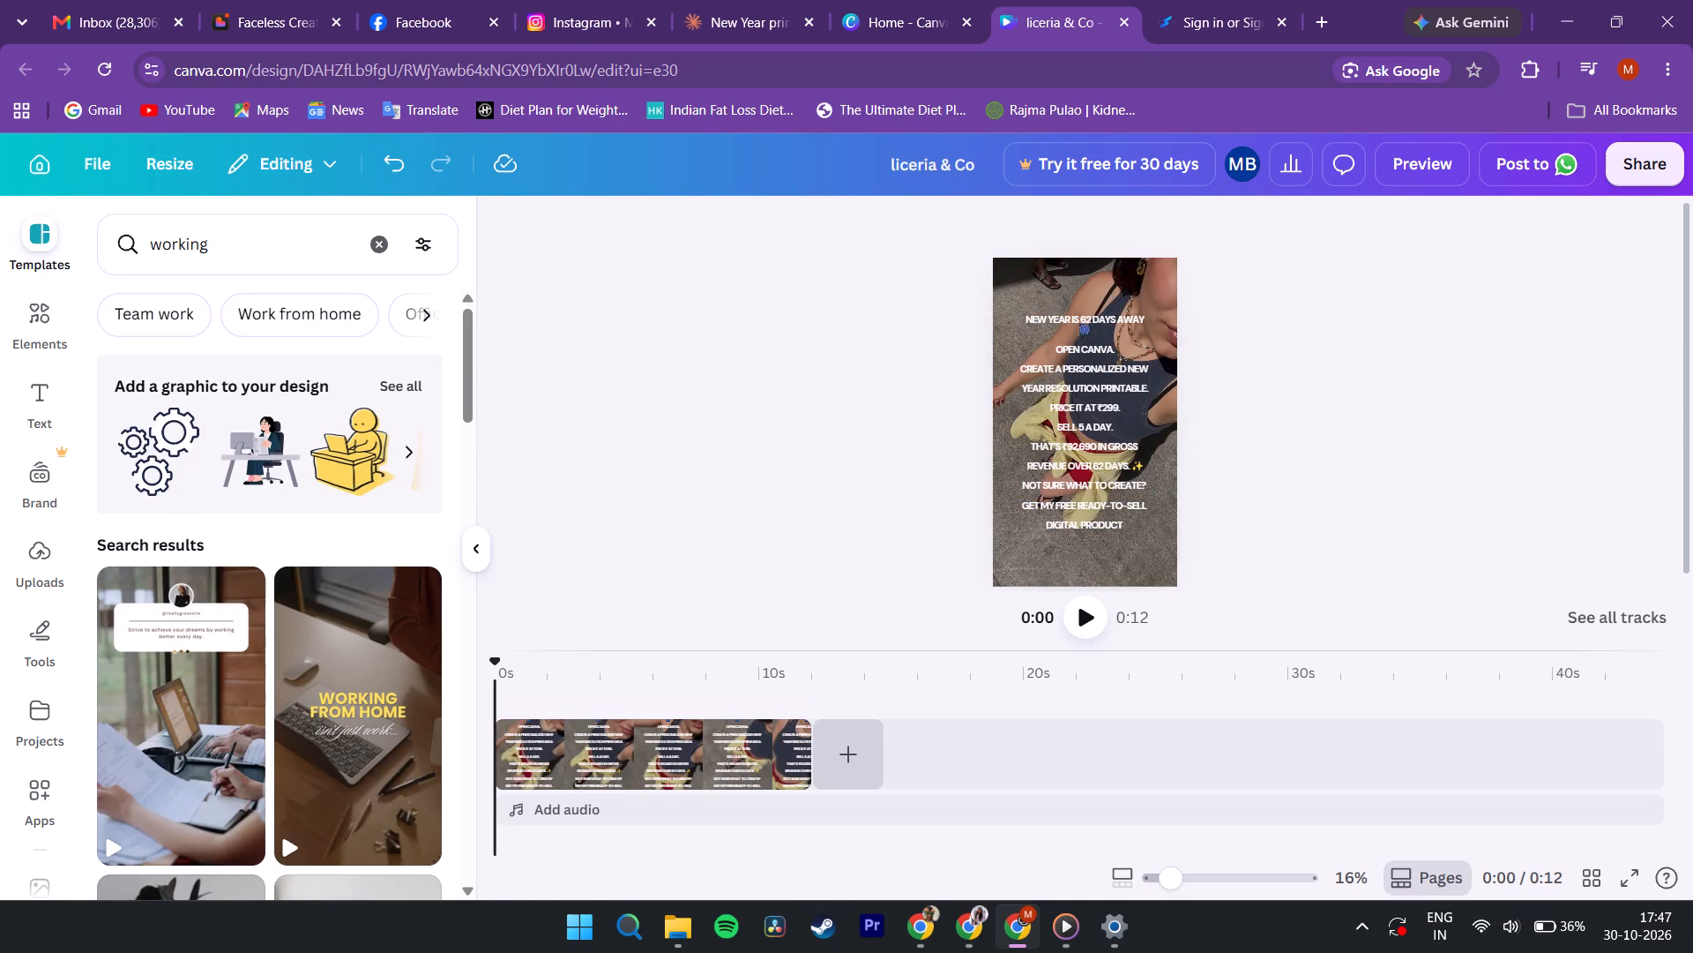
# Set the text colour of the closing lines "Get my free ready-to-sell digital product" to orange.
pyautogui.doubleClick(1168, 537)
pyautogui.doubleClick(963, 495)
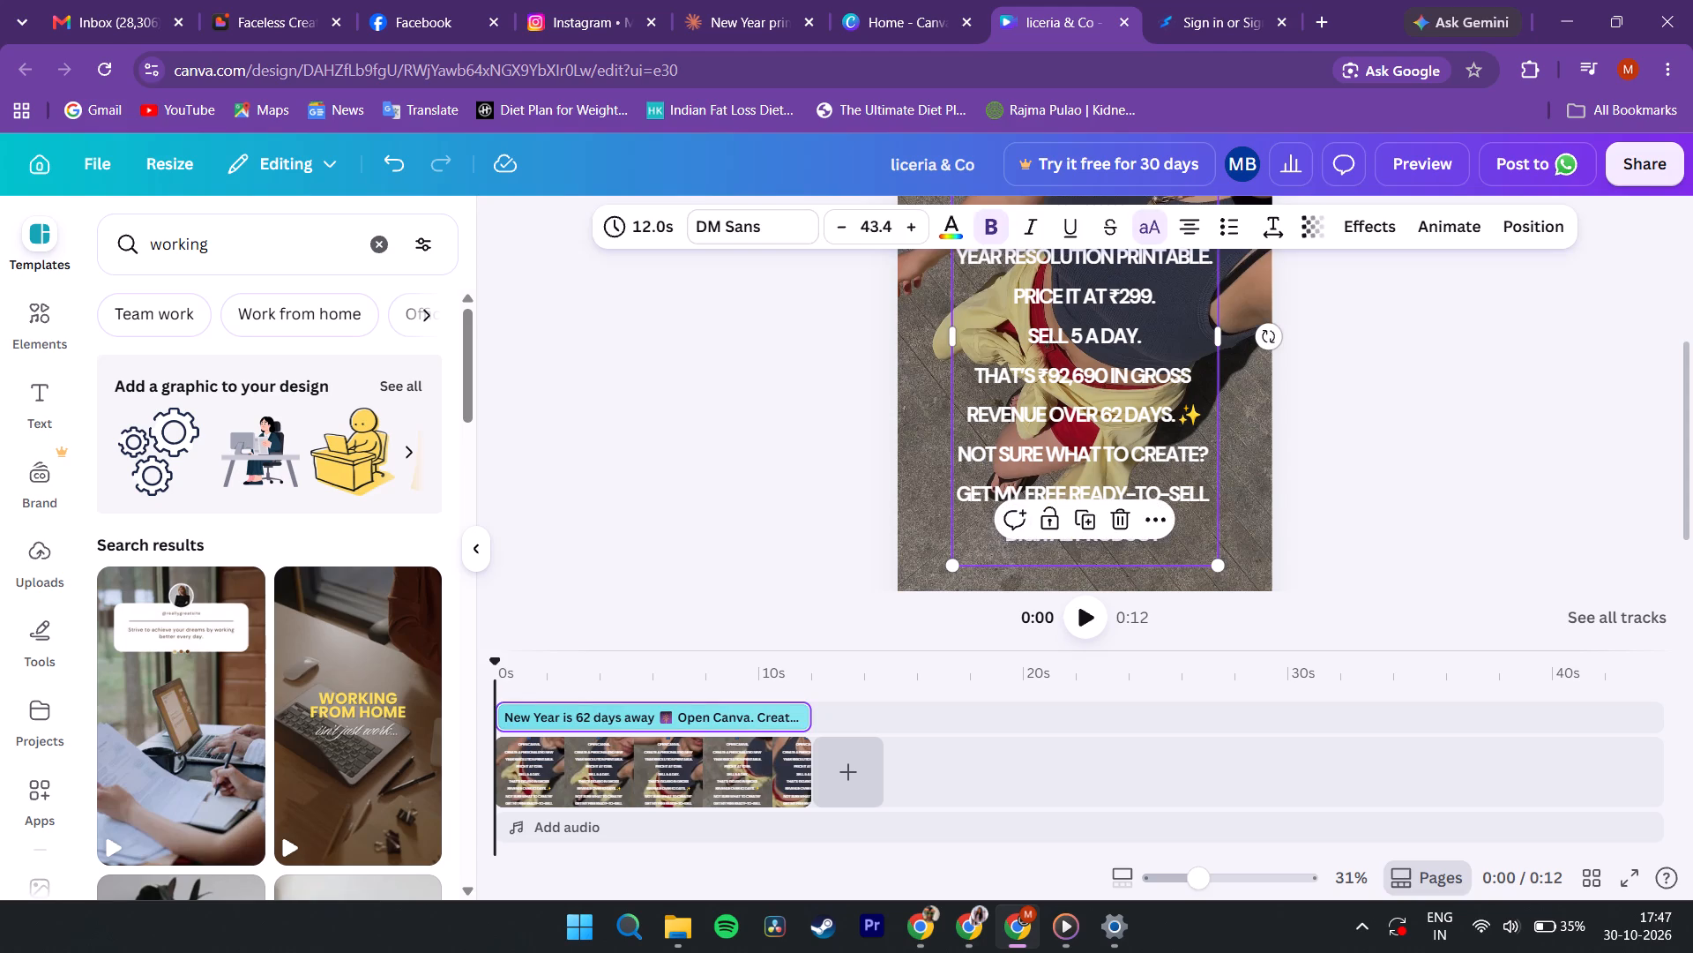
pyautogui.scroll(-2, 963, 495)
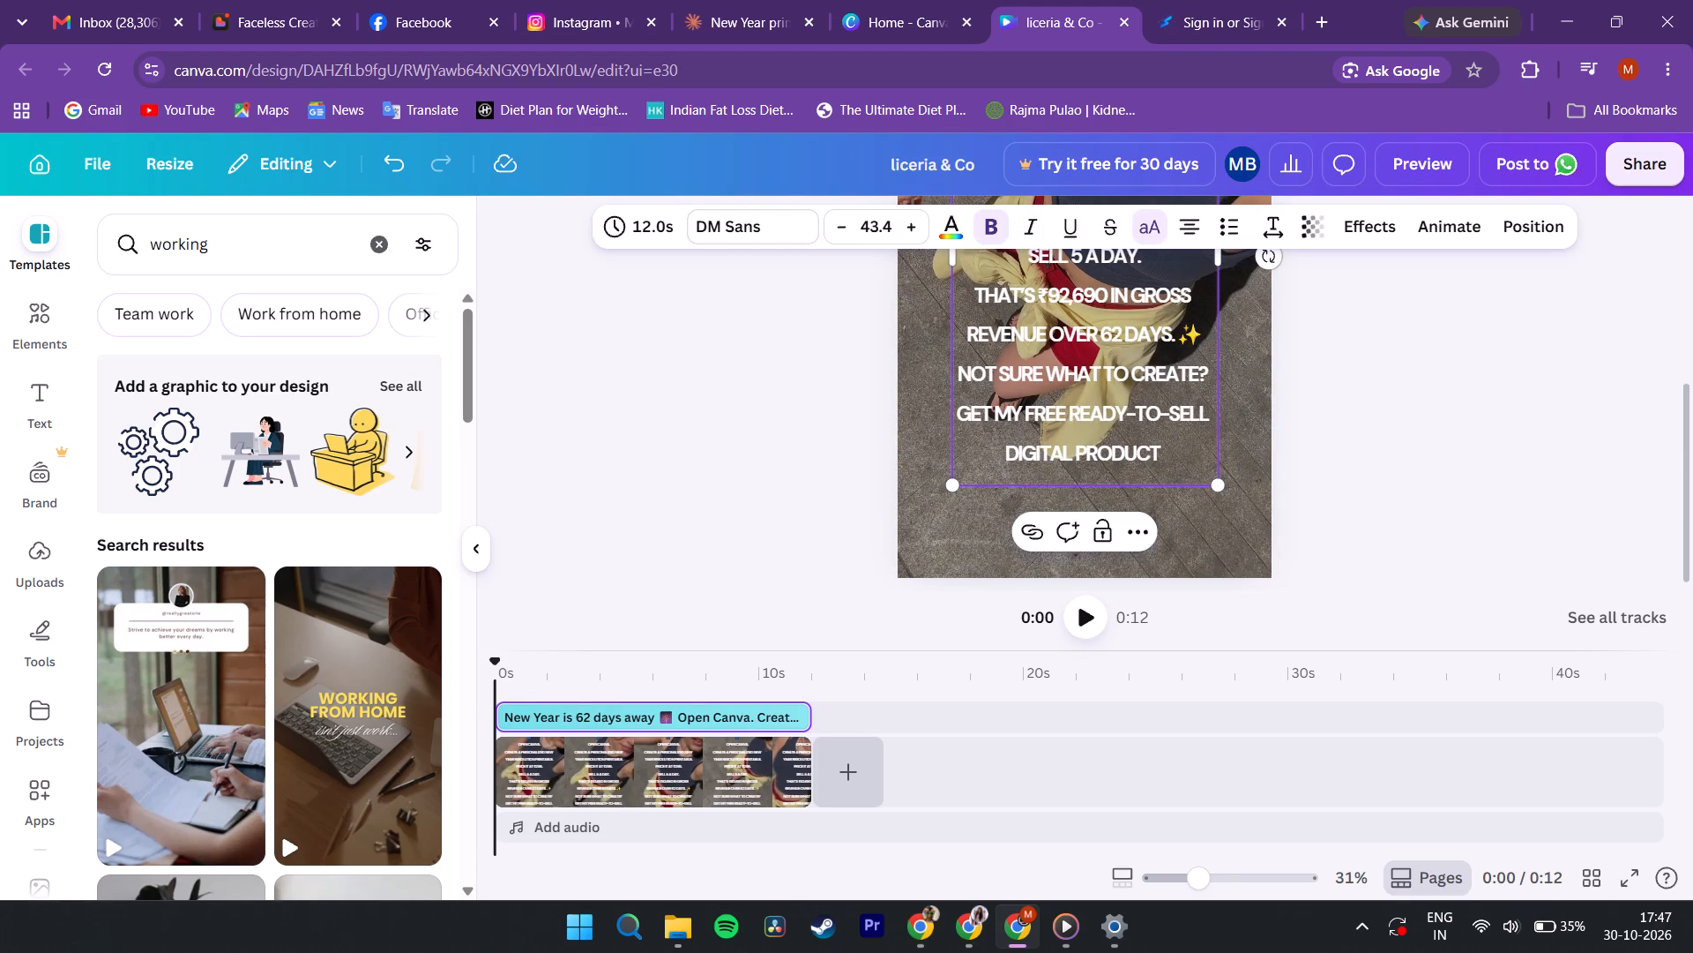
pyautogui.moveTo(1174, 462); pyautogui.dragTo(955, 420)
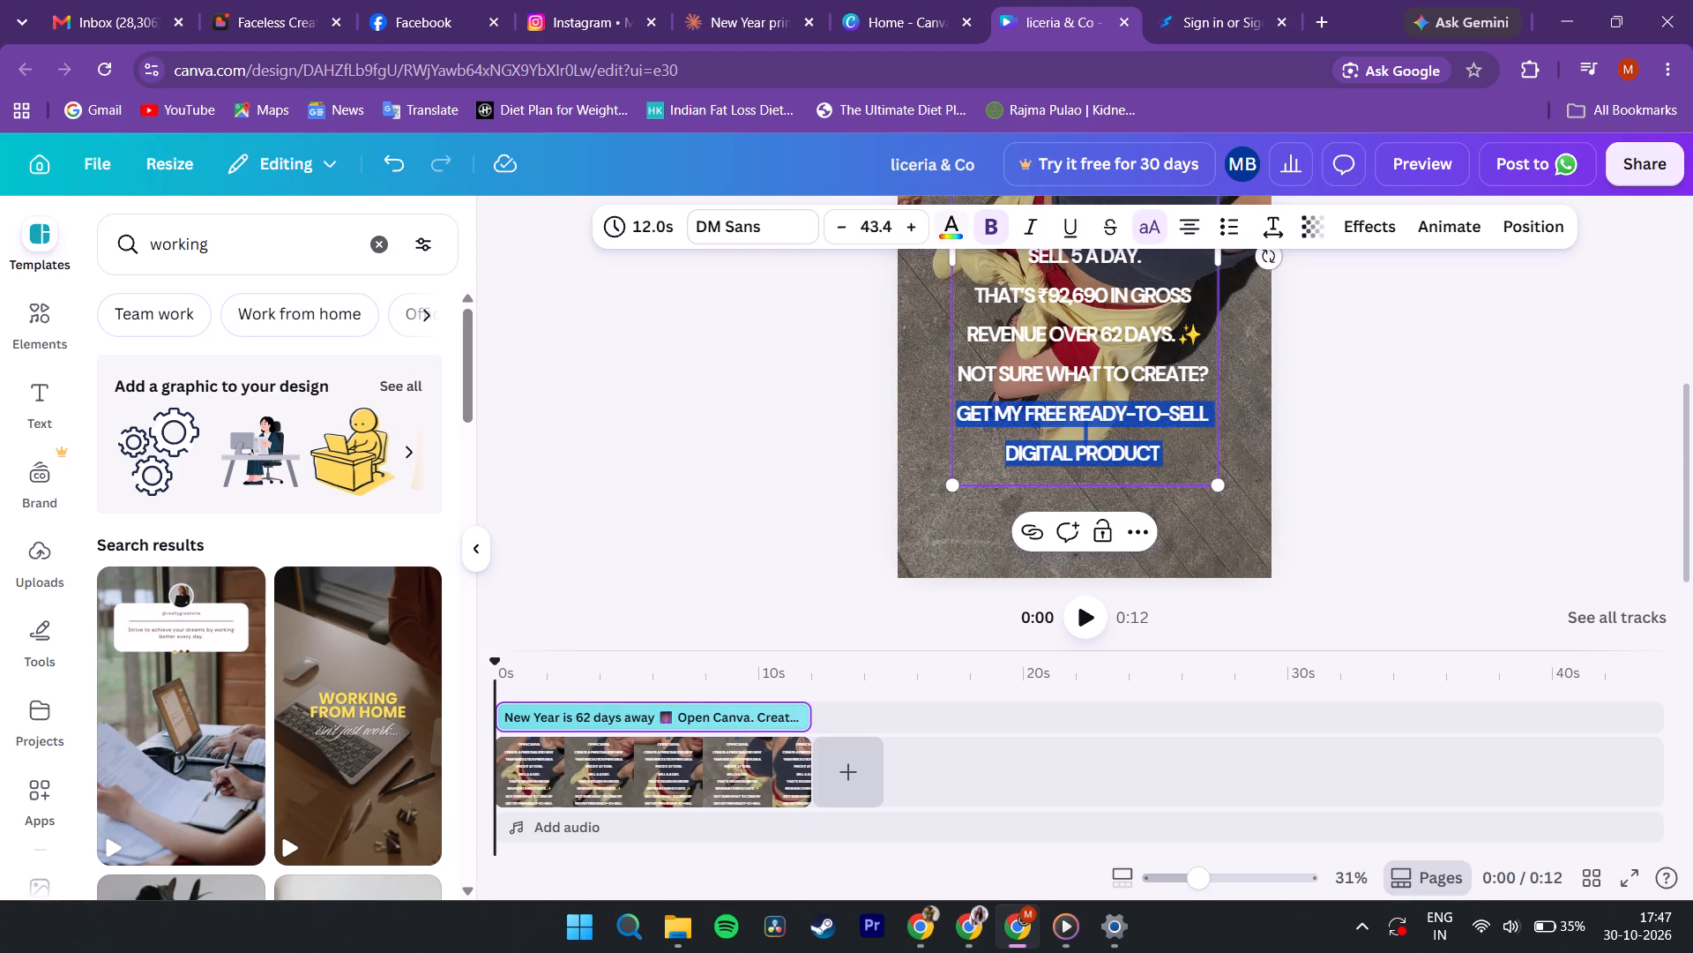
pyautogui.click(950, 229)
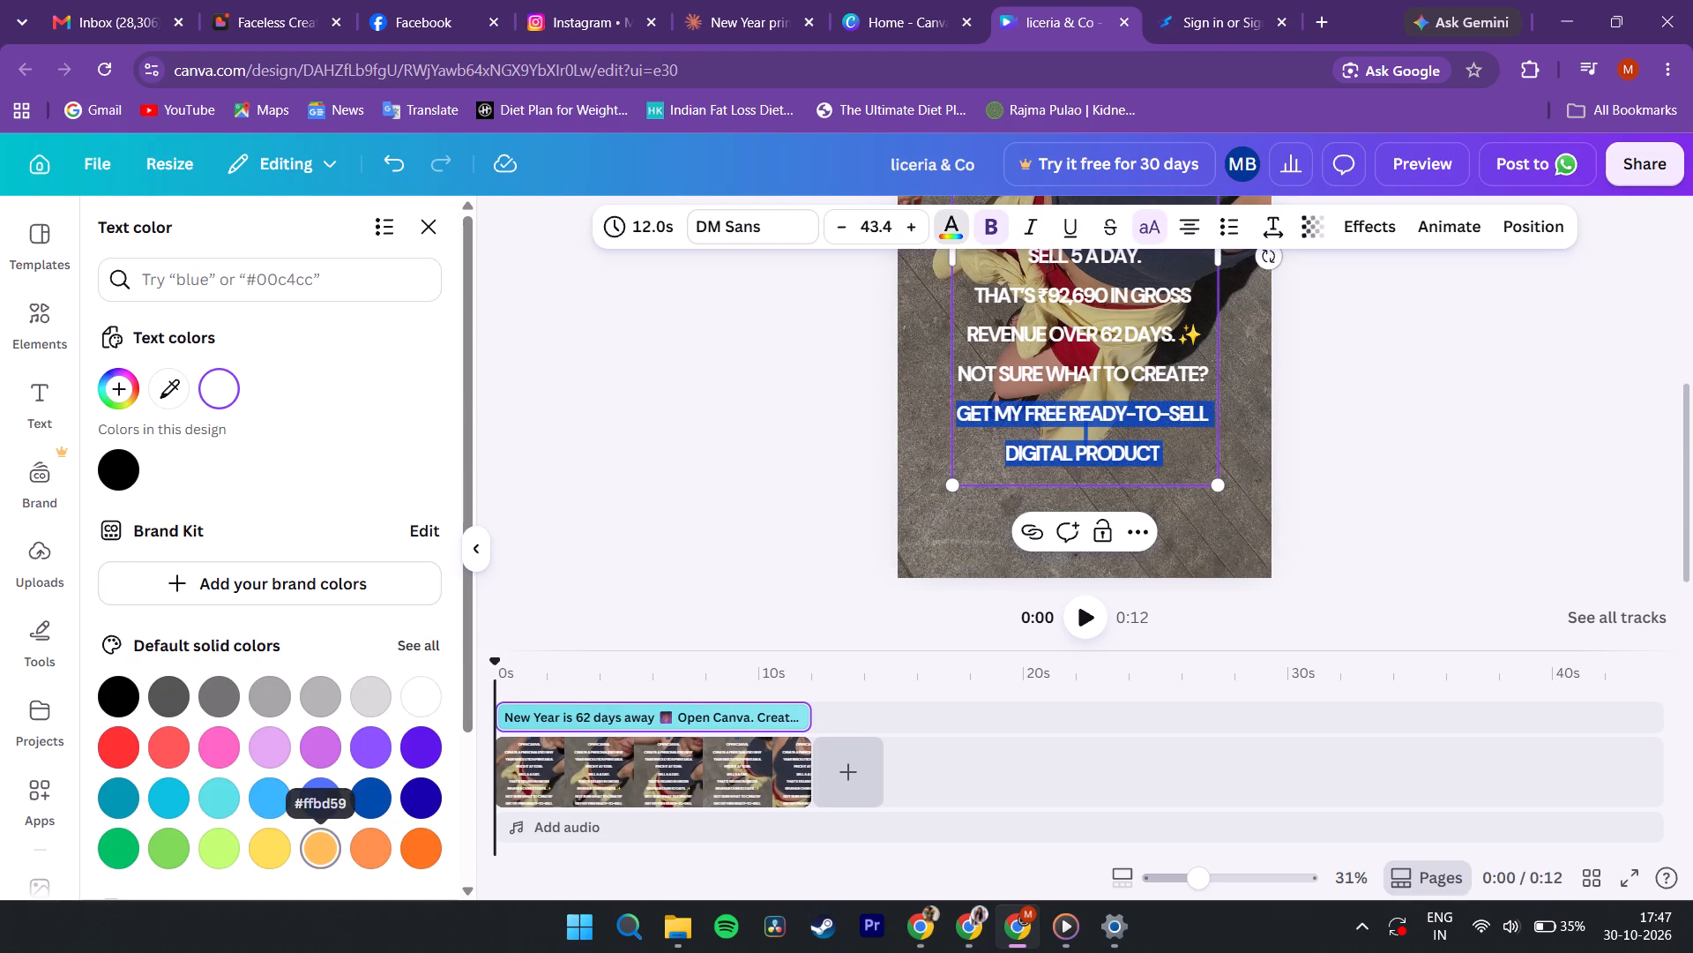
# Change the text colour of the closing lines "Get my free ready-to-sell digital product" to the deeper orange beside #ffbd59.
pyautogui.click(323, 852)
pyautogui.click(369, 852)
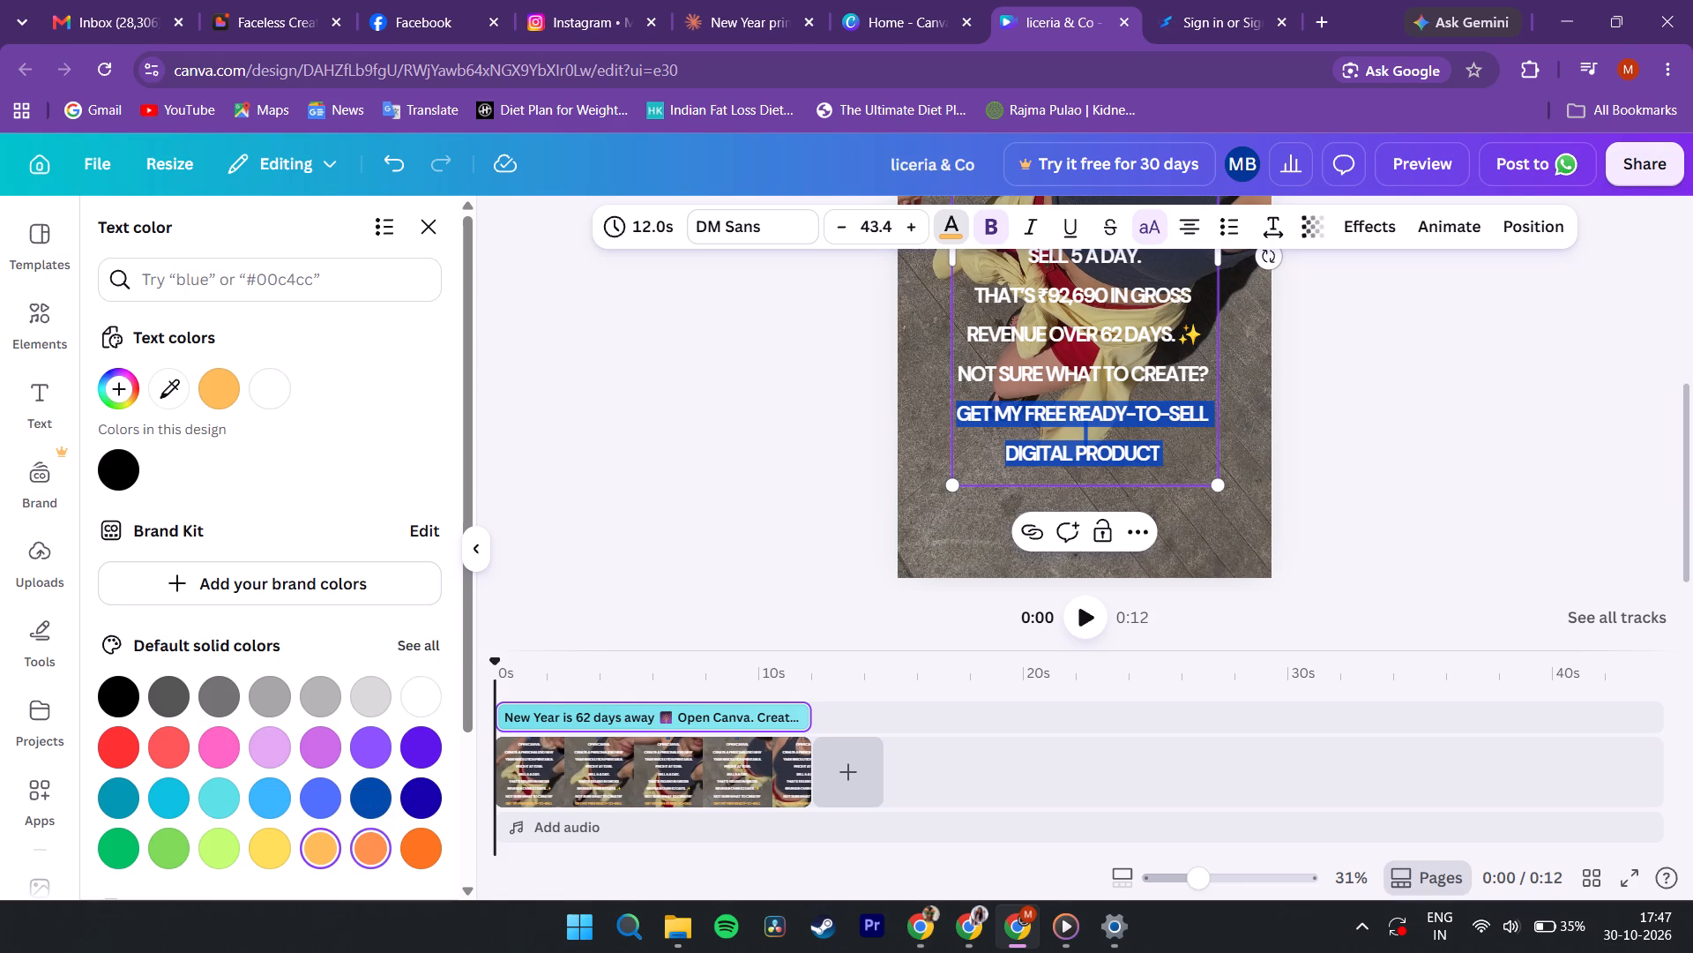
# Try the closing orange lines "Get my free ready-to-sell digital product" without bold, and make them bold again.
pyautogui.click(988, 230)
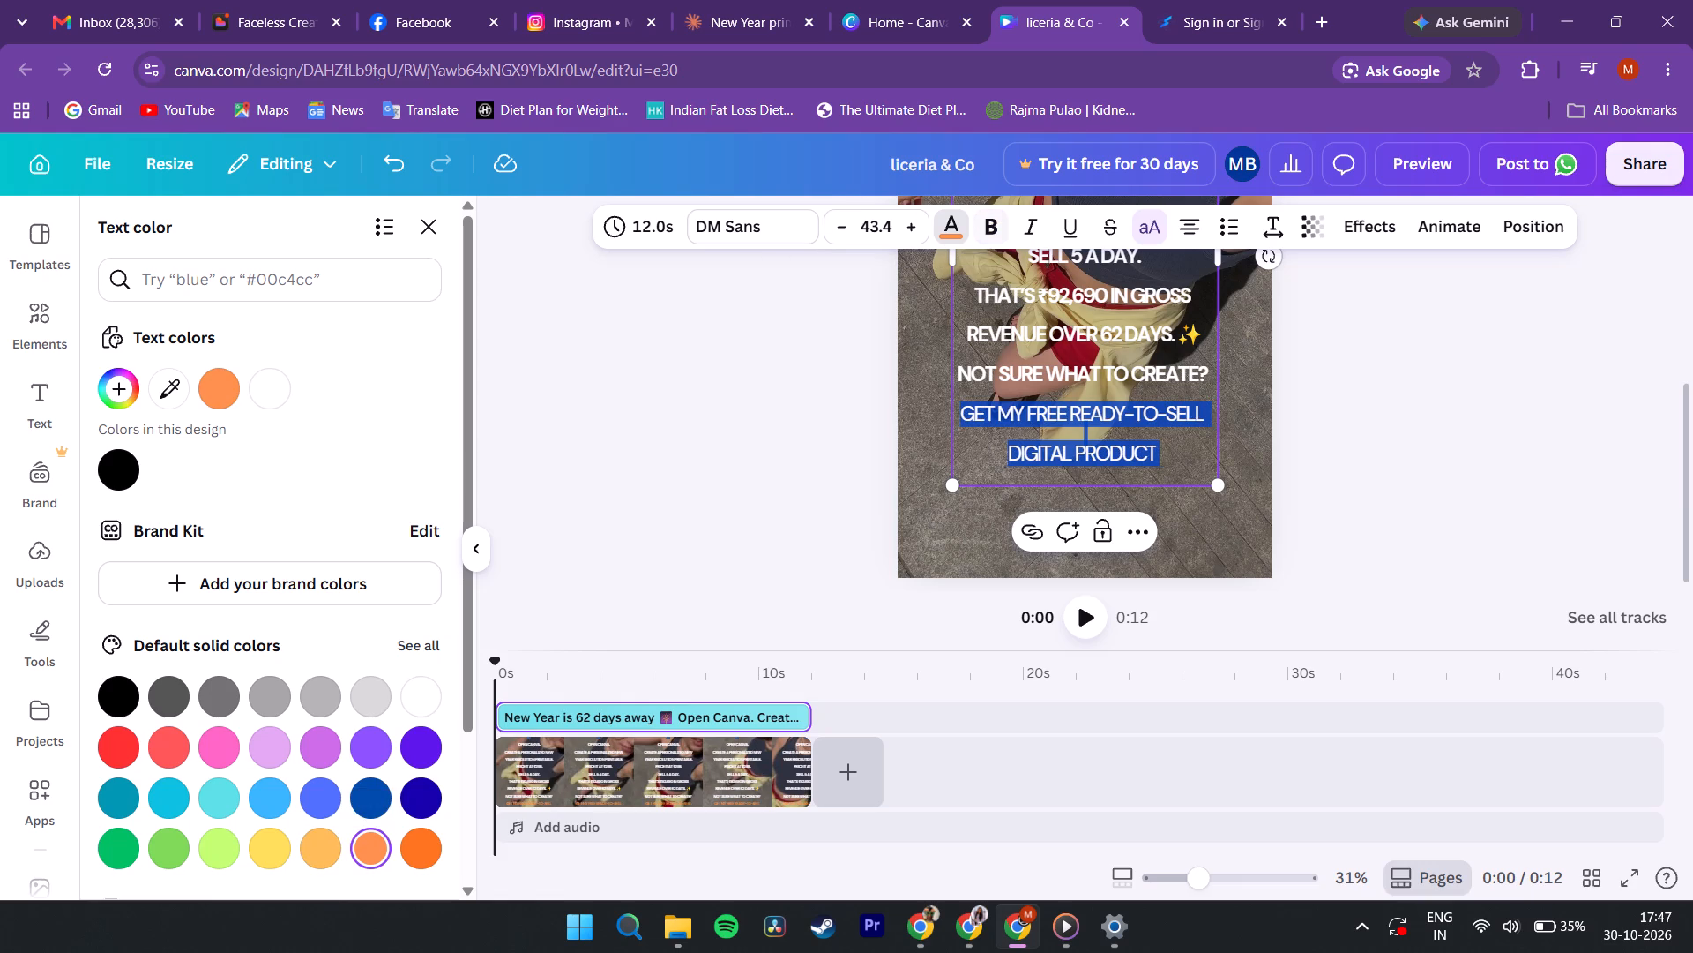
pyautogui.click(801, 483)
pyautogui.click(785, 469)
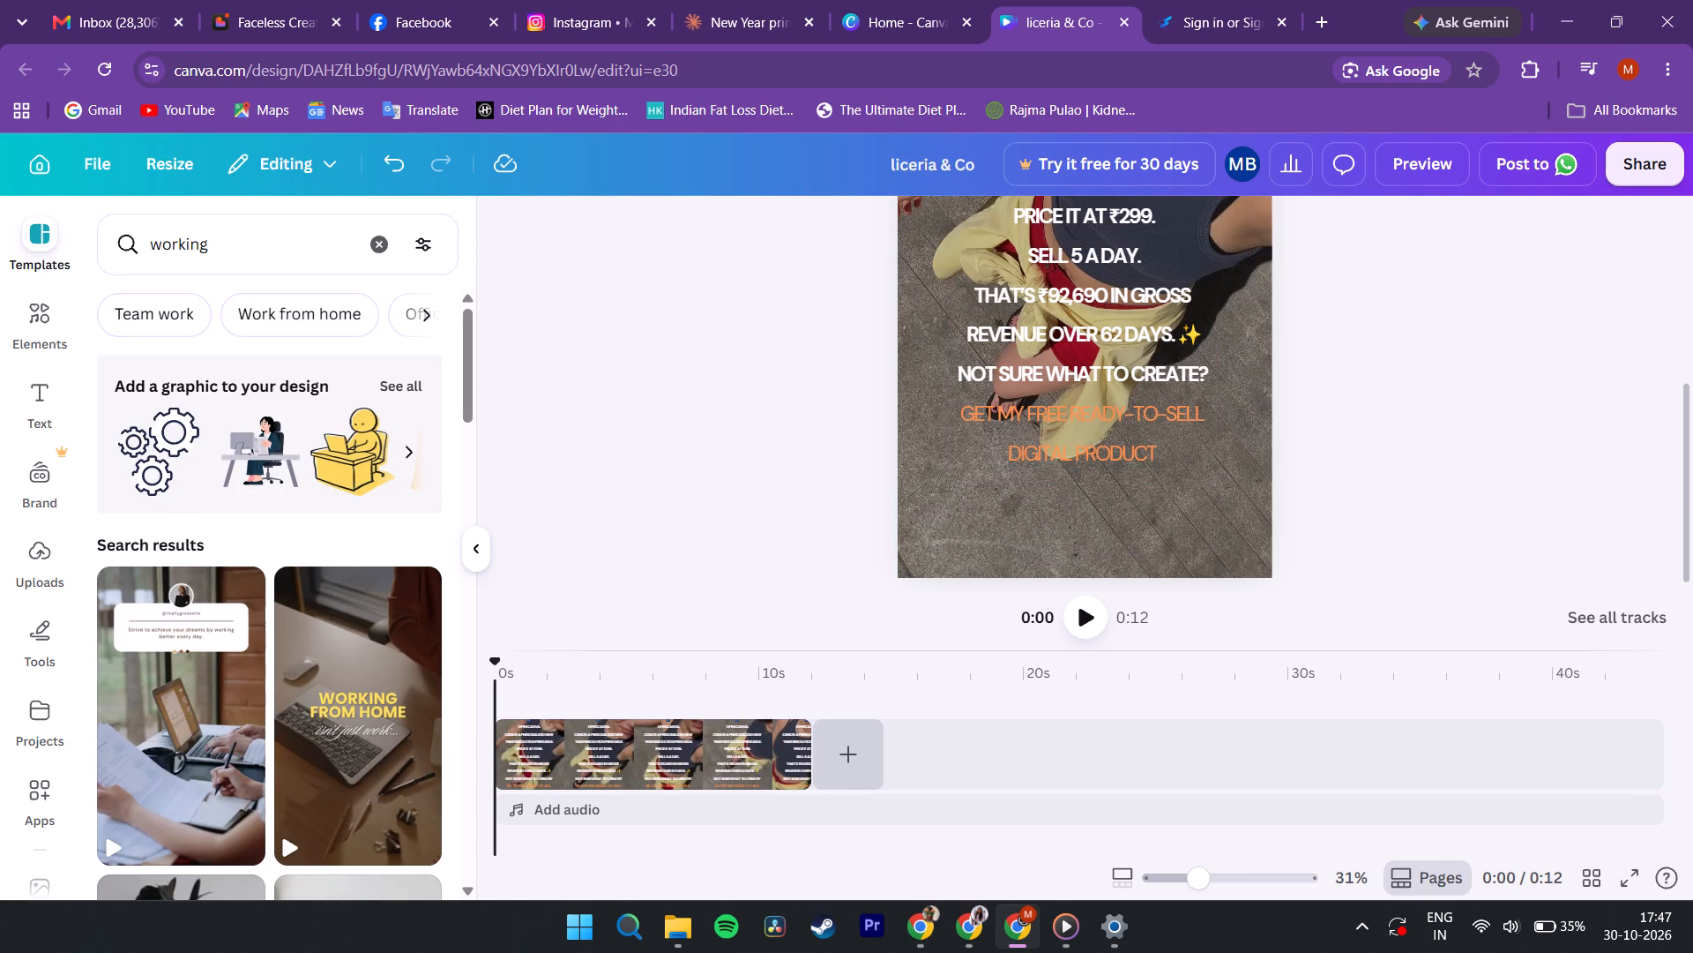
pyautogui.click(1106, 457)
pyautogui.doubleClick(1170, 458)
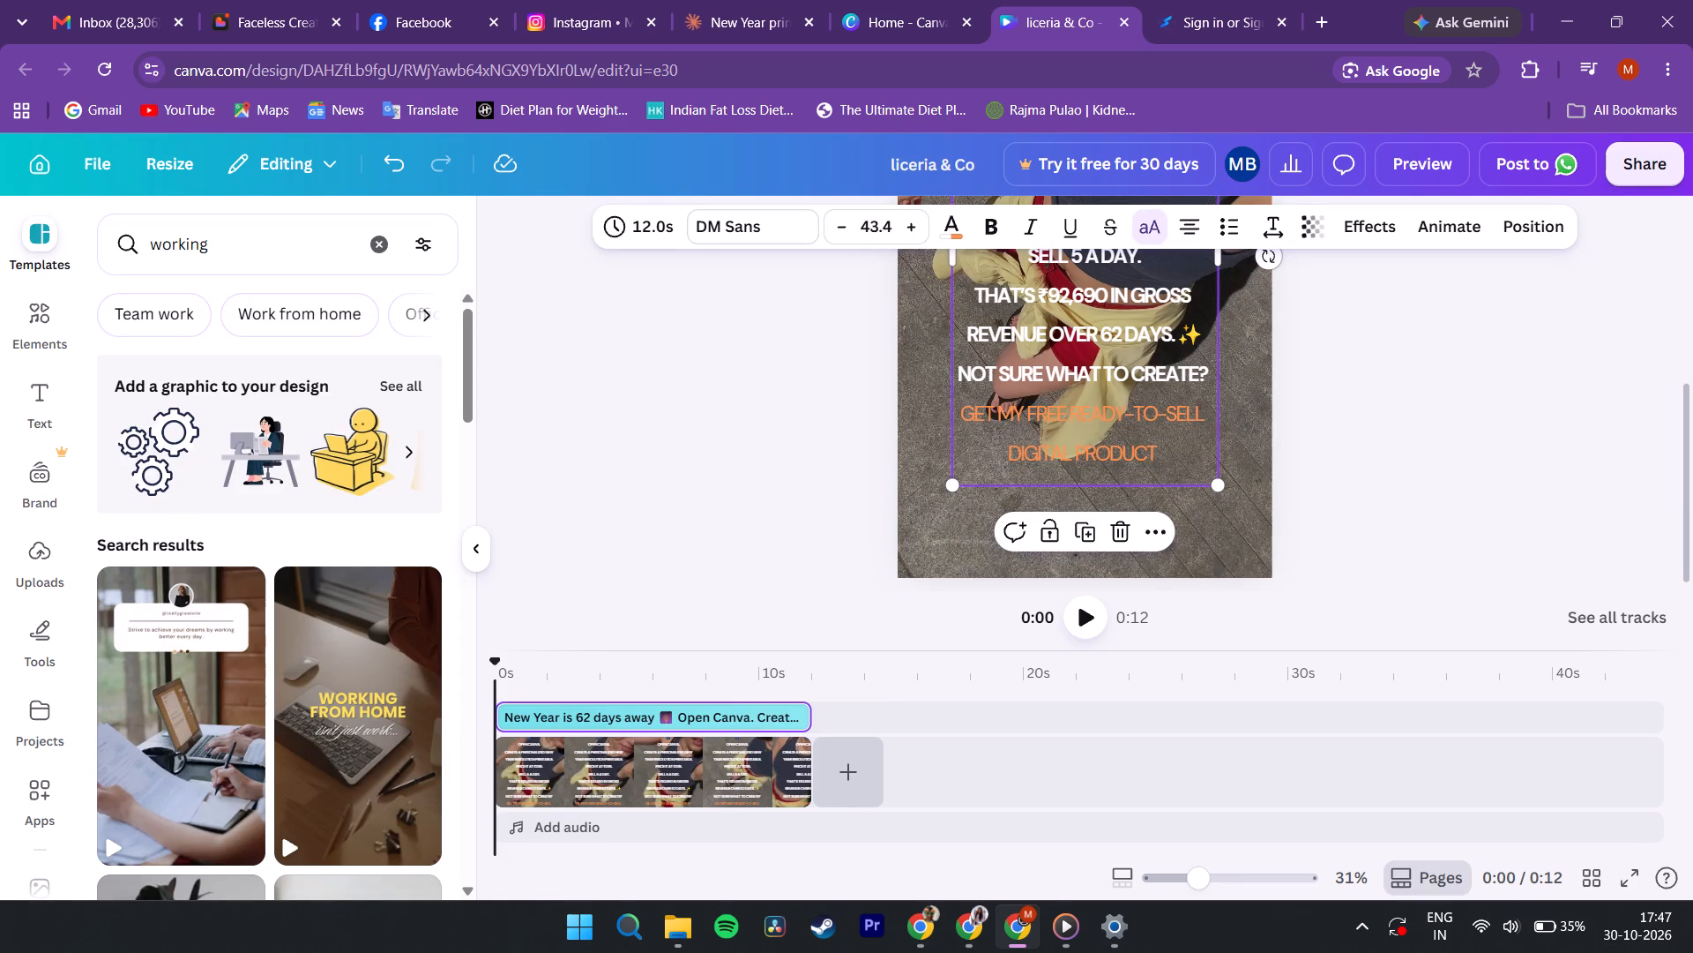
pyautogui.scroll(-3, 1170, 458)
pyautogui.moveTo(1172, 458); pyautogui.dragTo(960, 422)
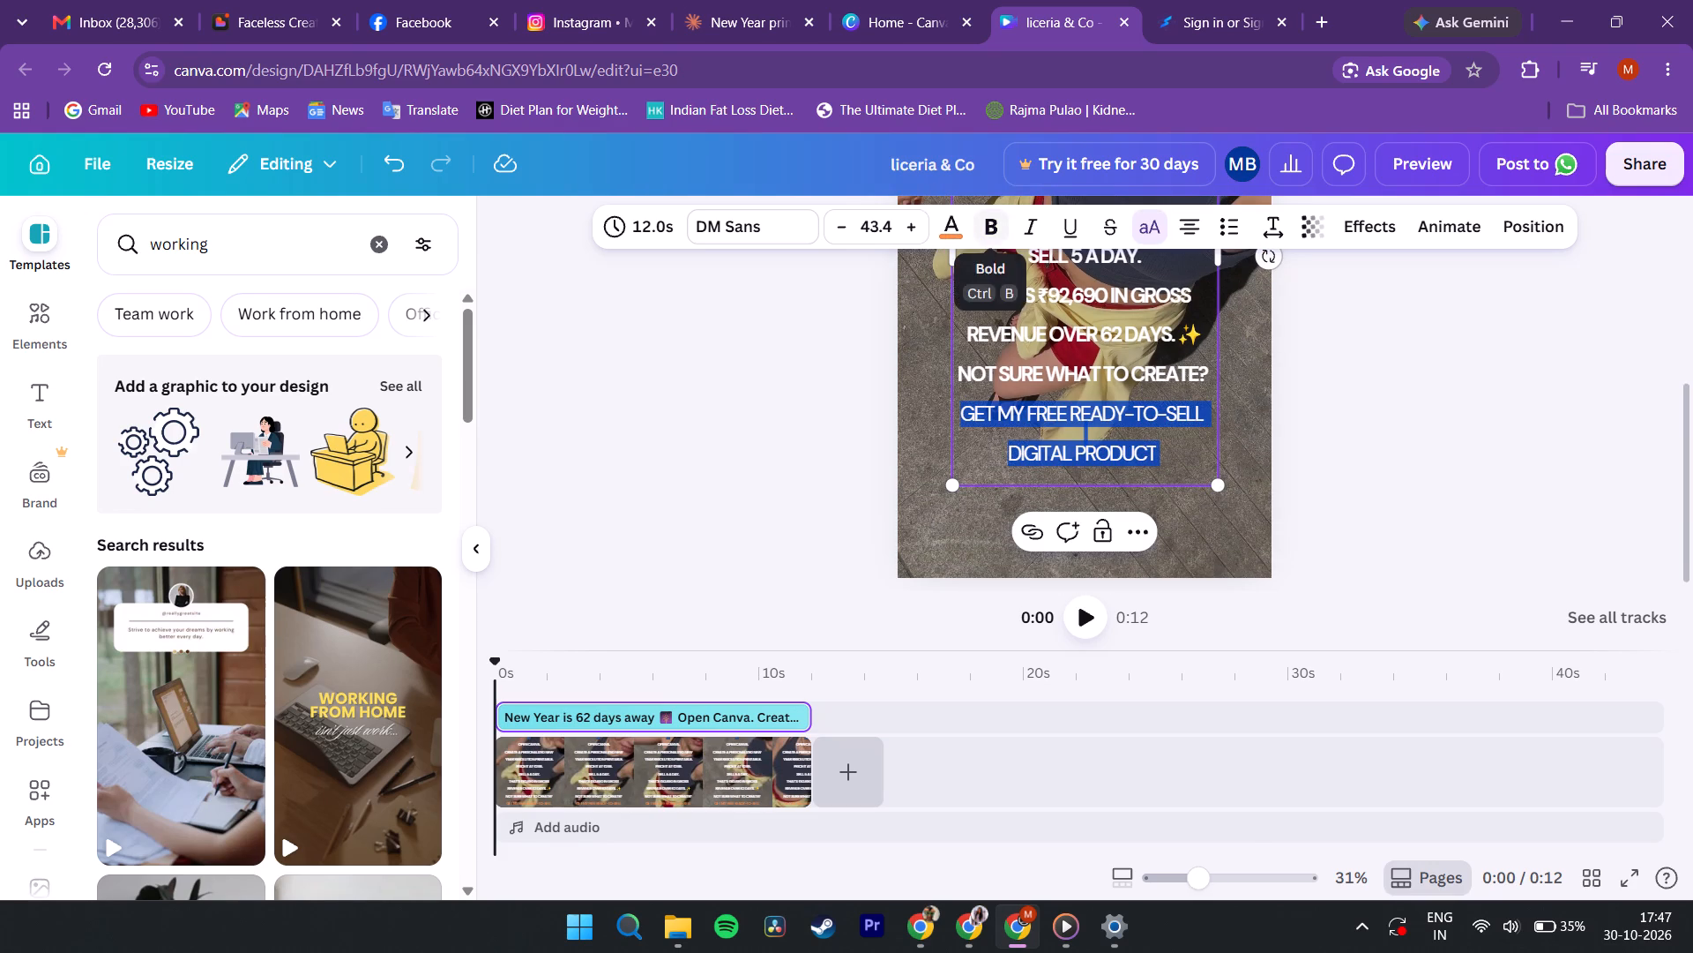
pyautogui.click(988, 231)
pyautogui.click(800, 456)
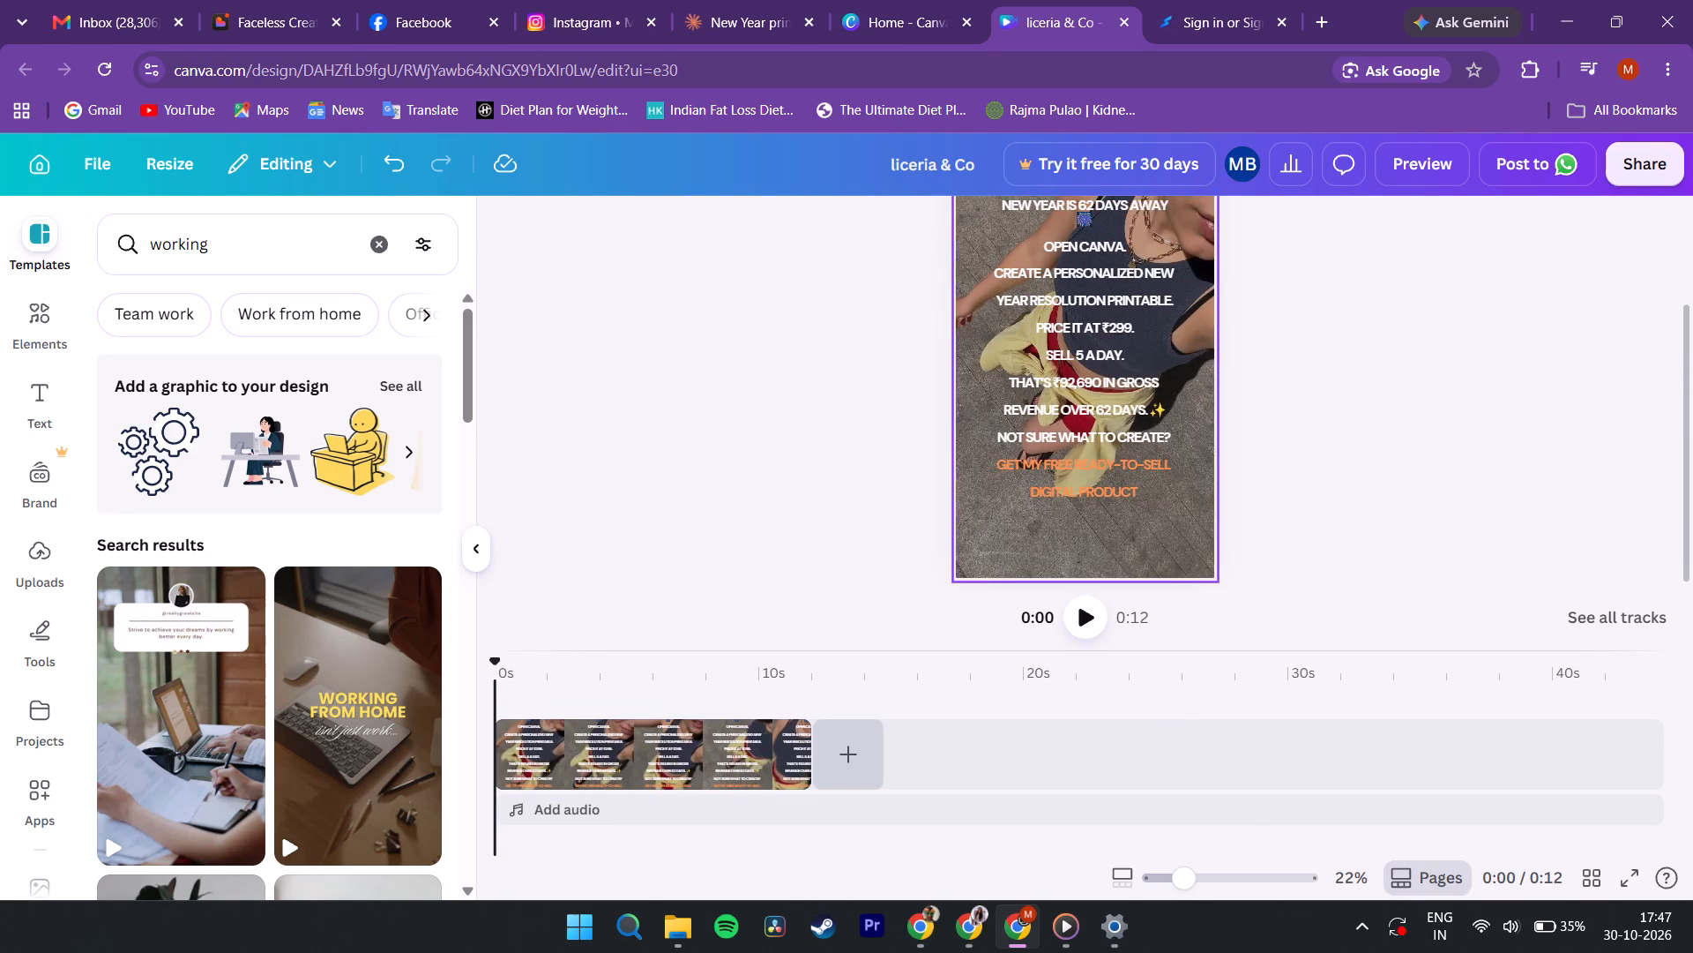
# Move the hook text block up so it starts near the top edge of the reel page.
pyautogui.scroll(1, 1093, 413)
pyautogui.moveTo(1083, 399); pyautogui.dragTo(1083, 376)
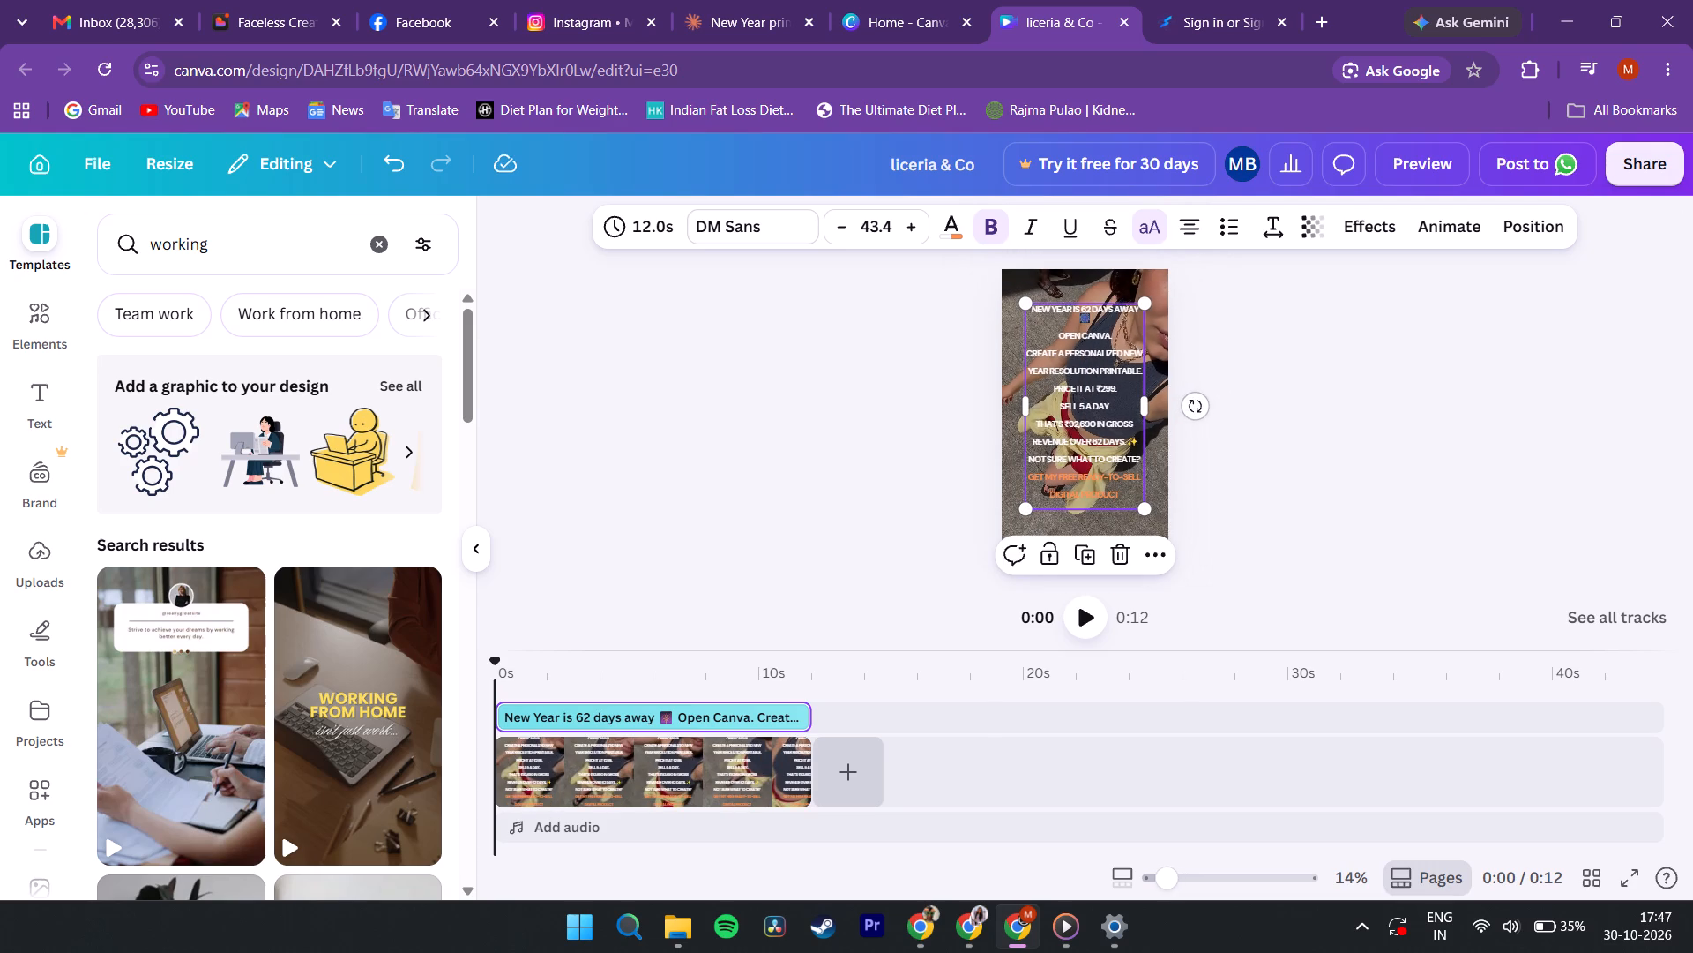
pyautogui.moveTo(1081, 388); pyautogui.dragTo(1082, 371)
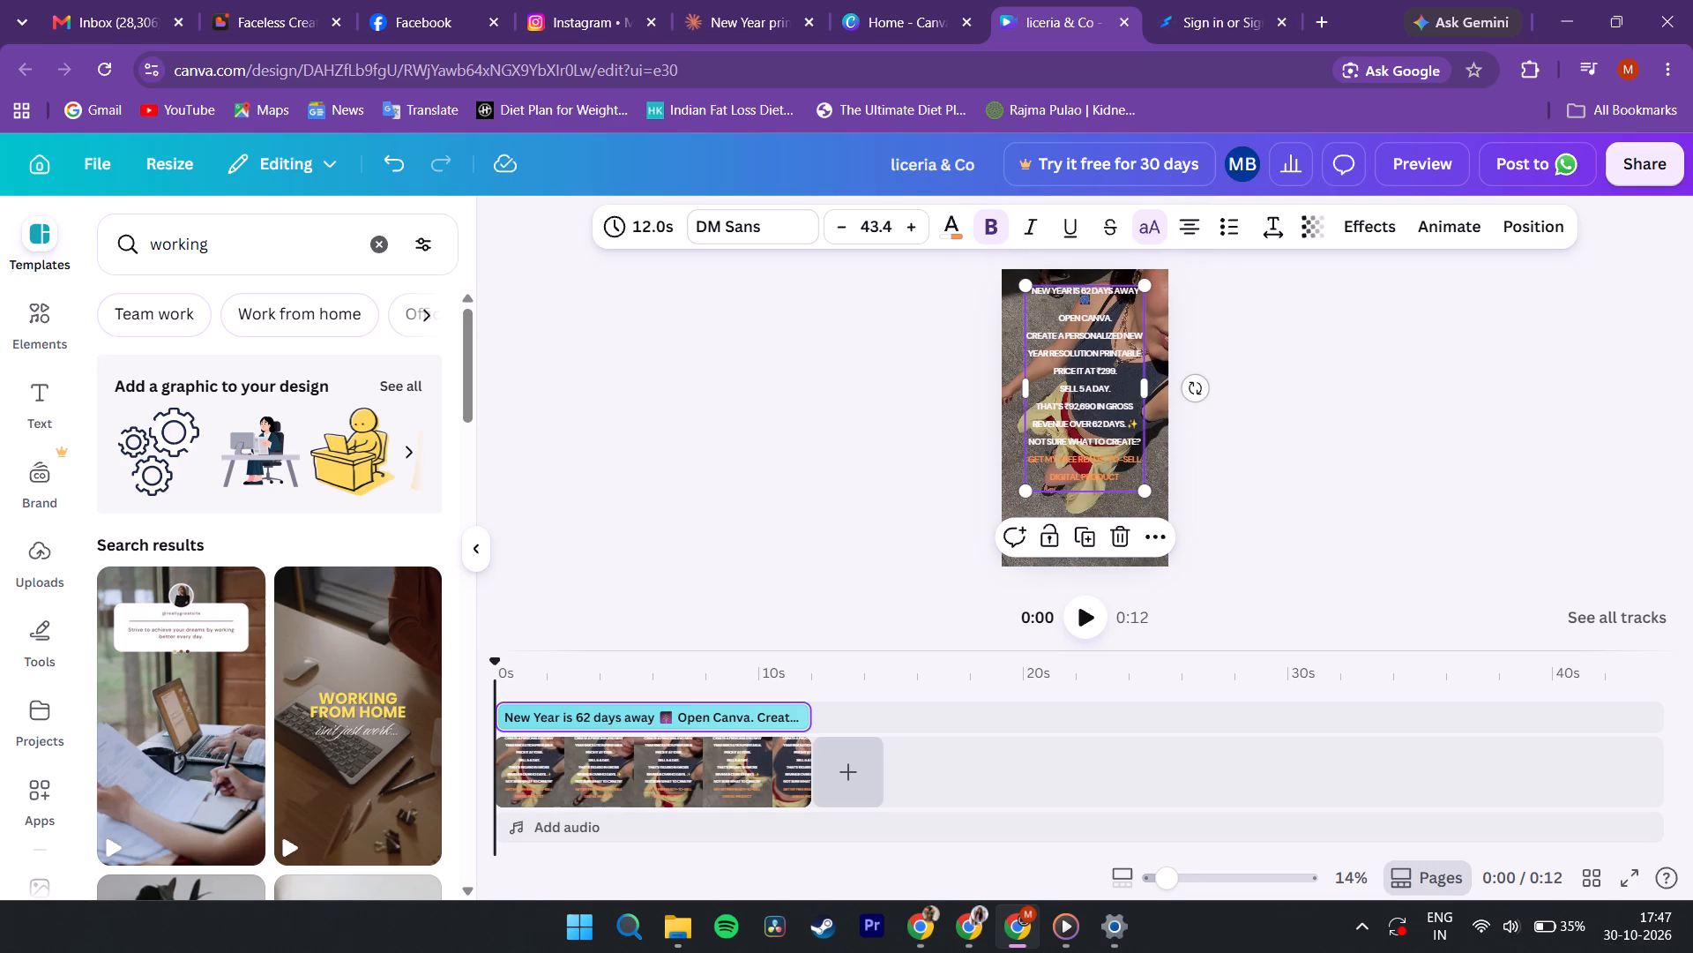
# Widen the hook text block on both sides to nearly the full page width and centre it horizontally on the page.
pyautogui.moveTo(1147, 387); pyautogui.dragTo(1165, 387)
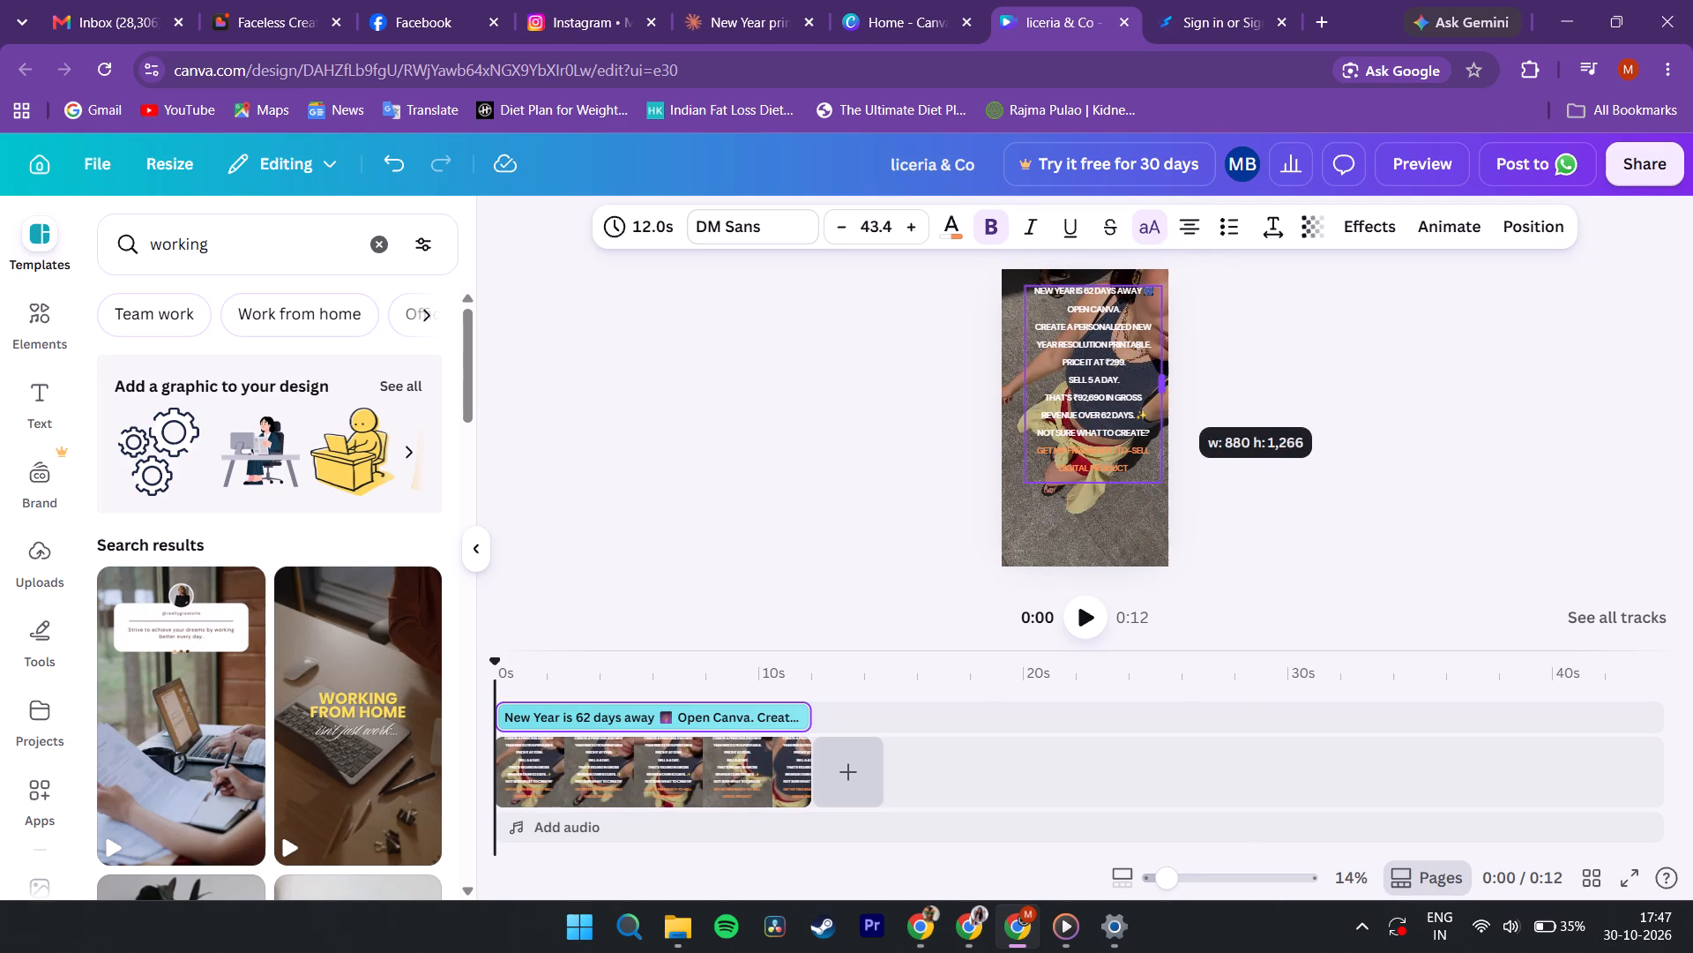
pyautogui.moveTo(1025, 386); pyautogui.dragTo(1003, 388)
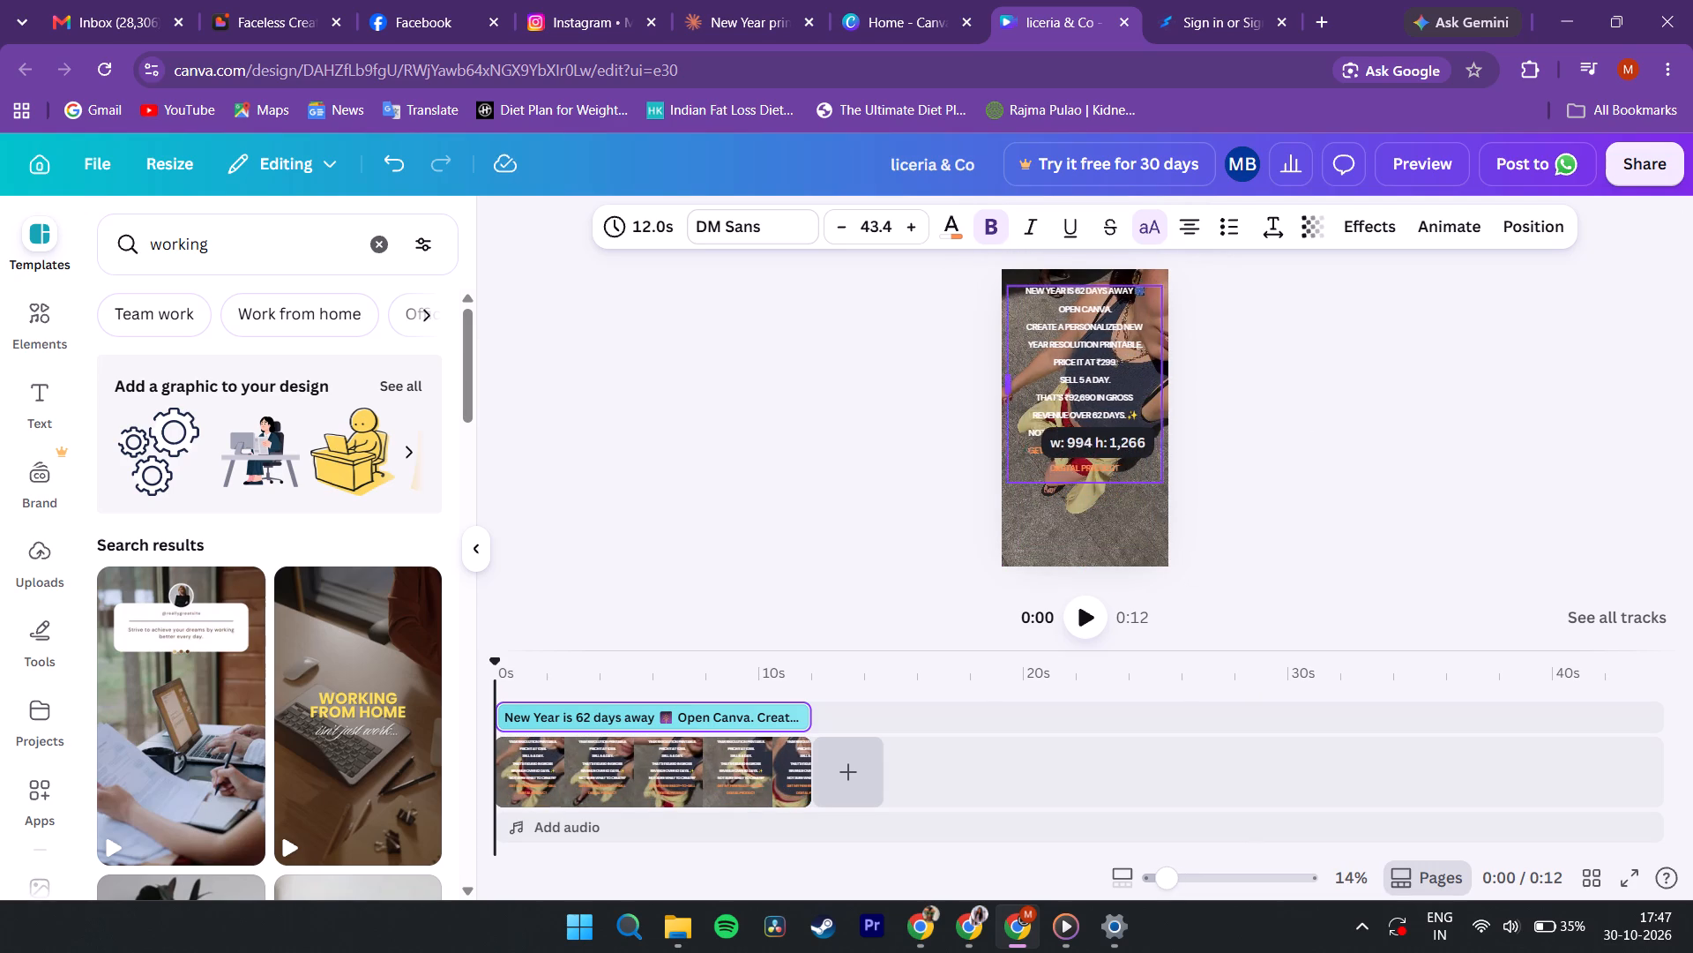
pyautogui.moveTo(1003, 388); pyautogui.dragTo(1003, 388)
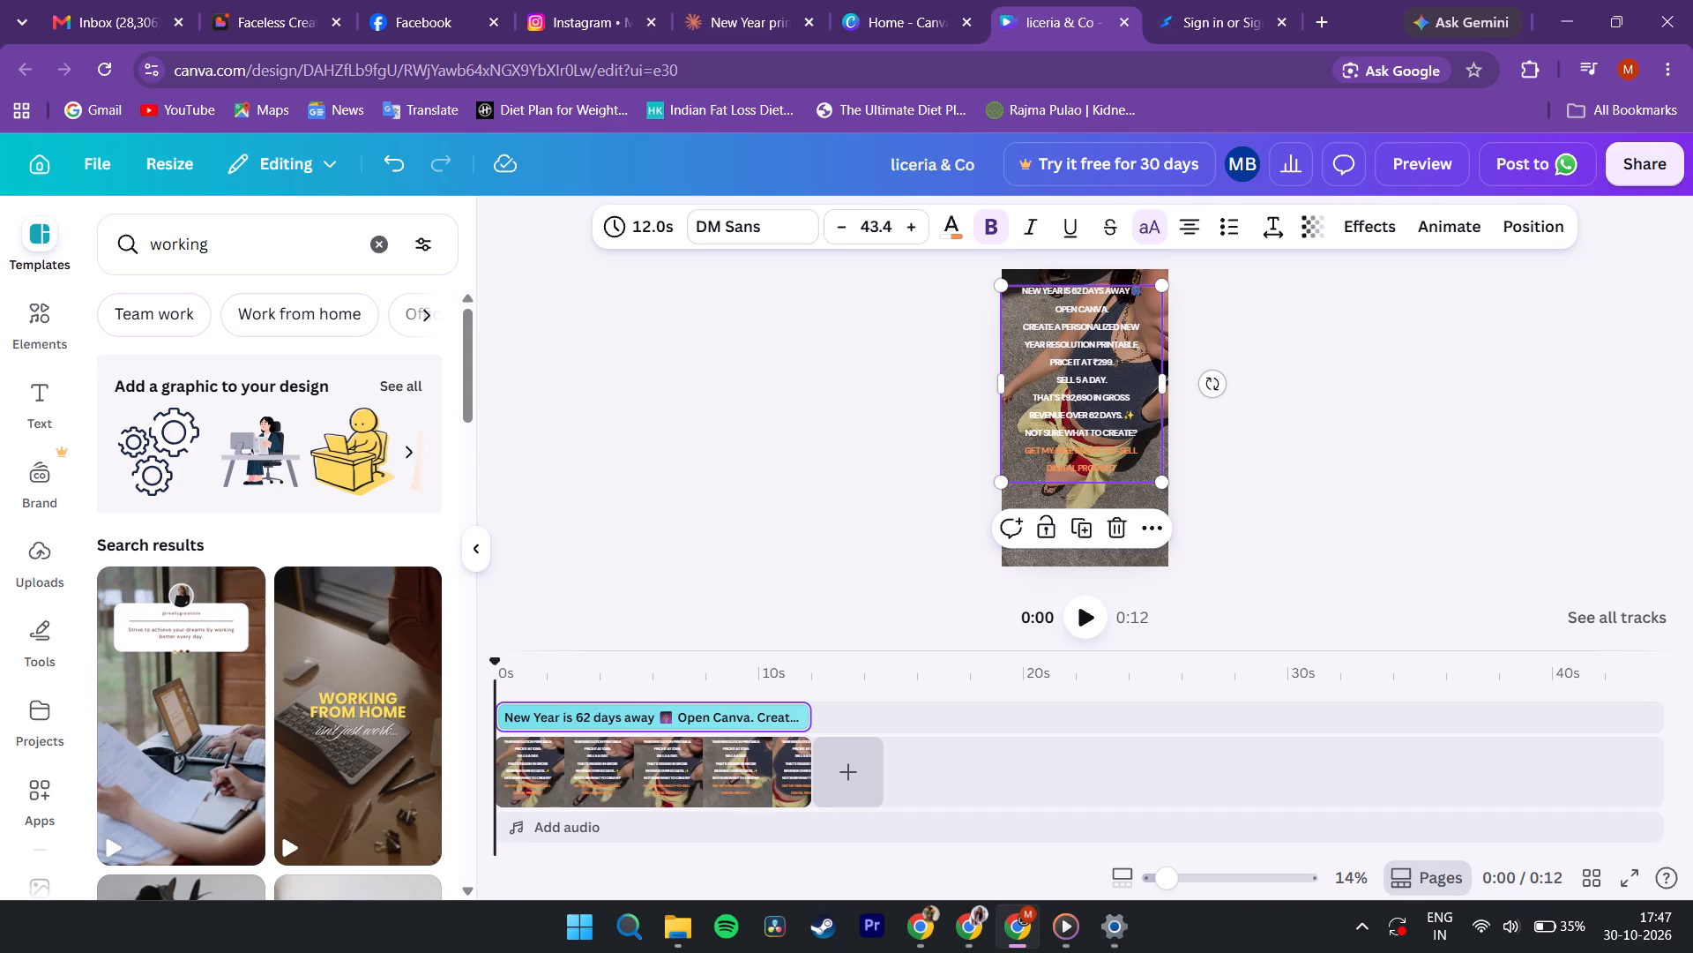
pyautogui.moveTo(1063, 391); pyautogui.dragTo(1065, 399)
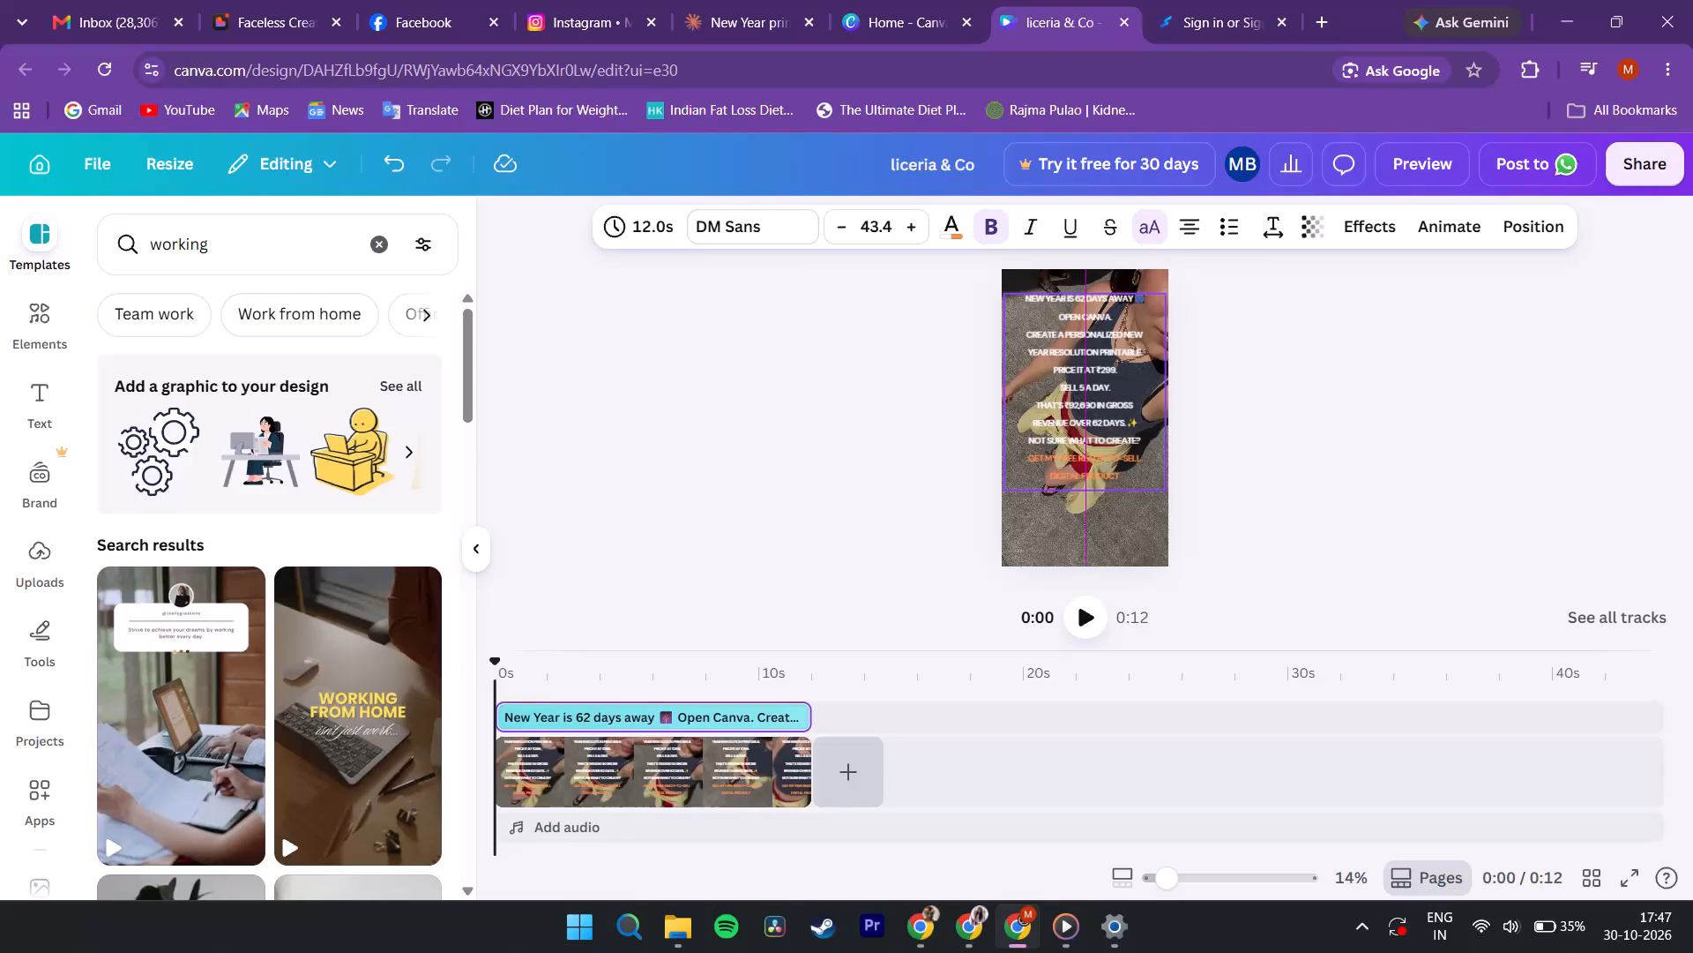
pyautogui.click(929, 503)
# Set the font size of the whole hook text block to 47.4 and deselect it.
pyautogui.click(1089, 423)
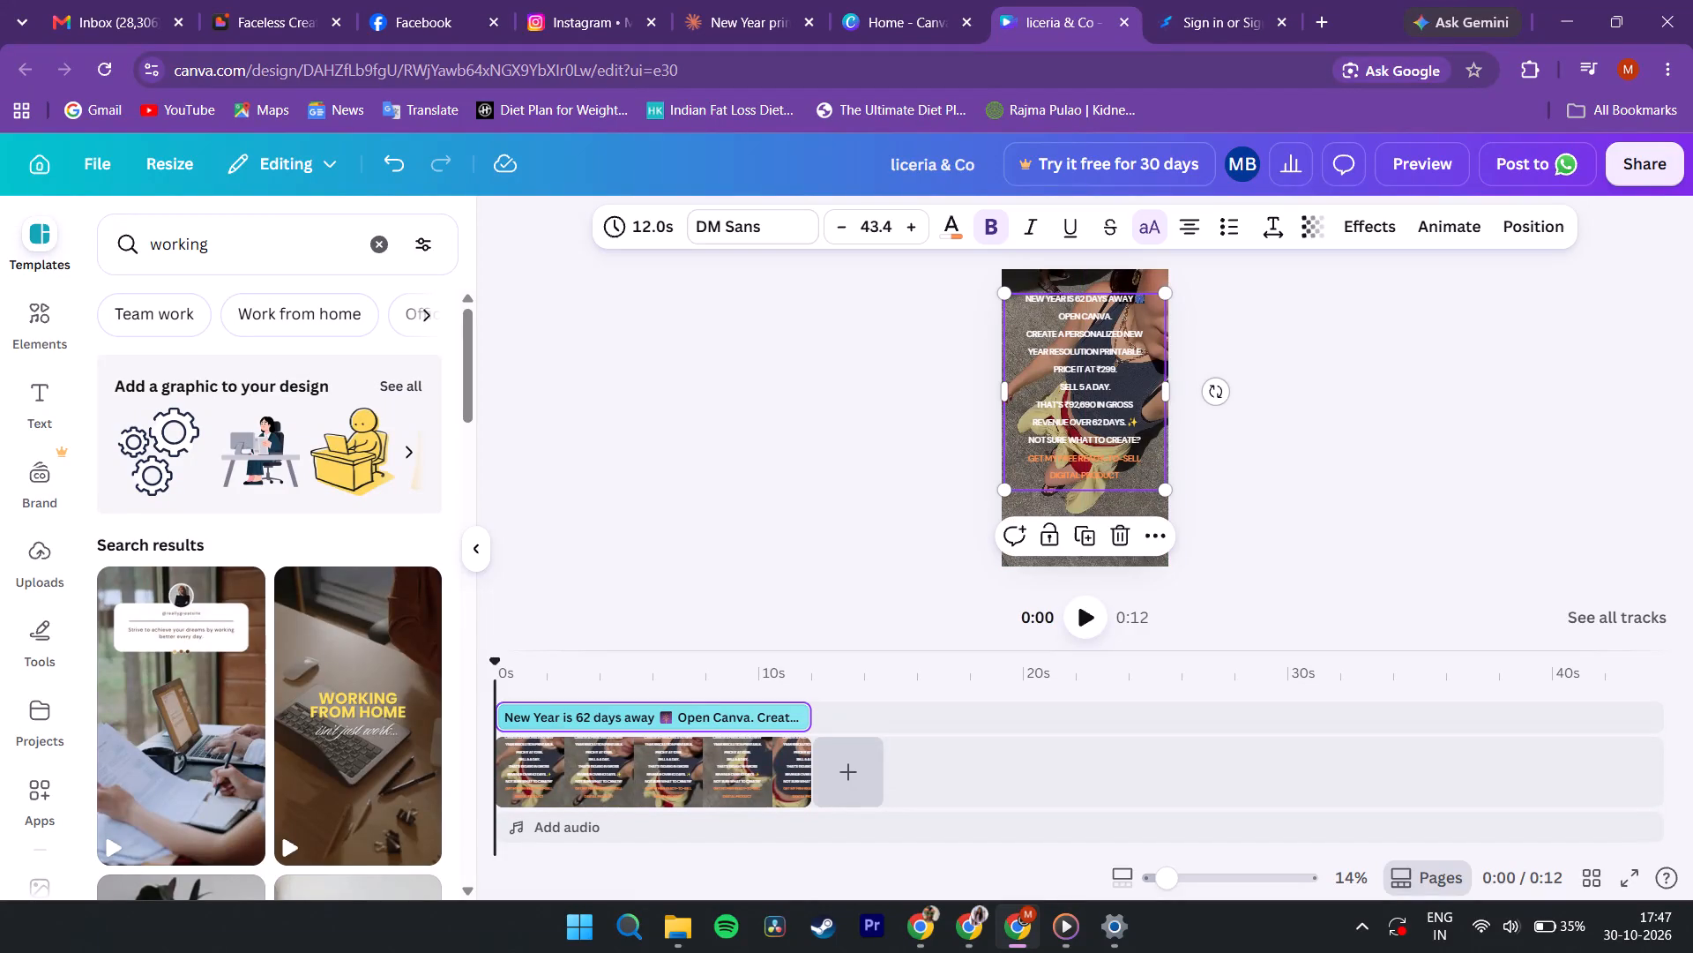
pyautogui.click(921, 217)
pyautogui.click(921, 217)
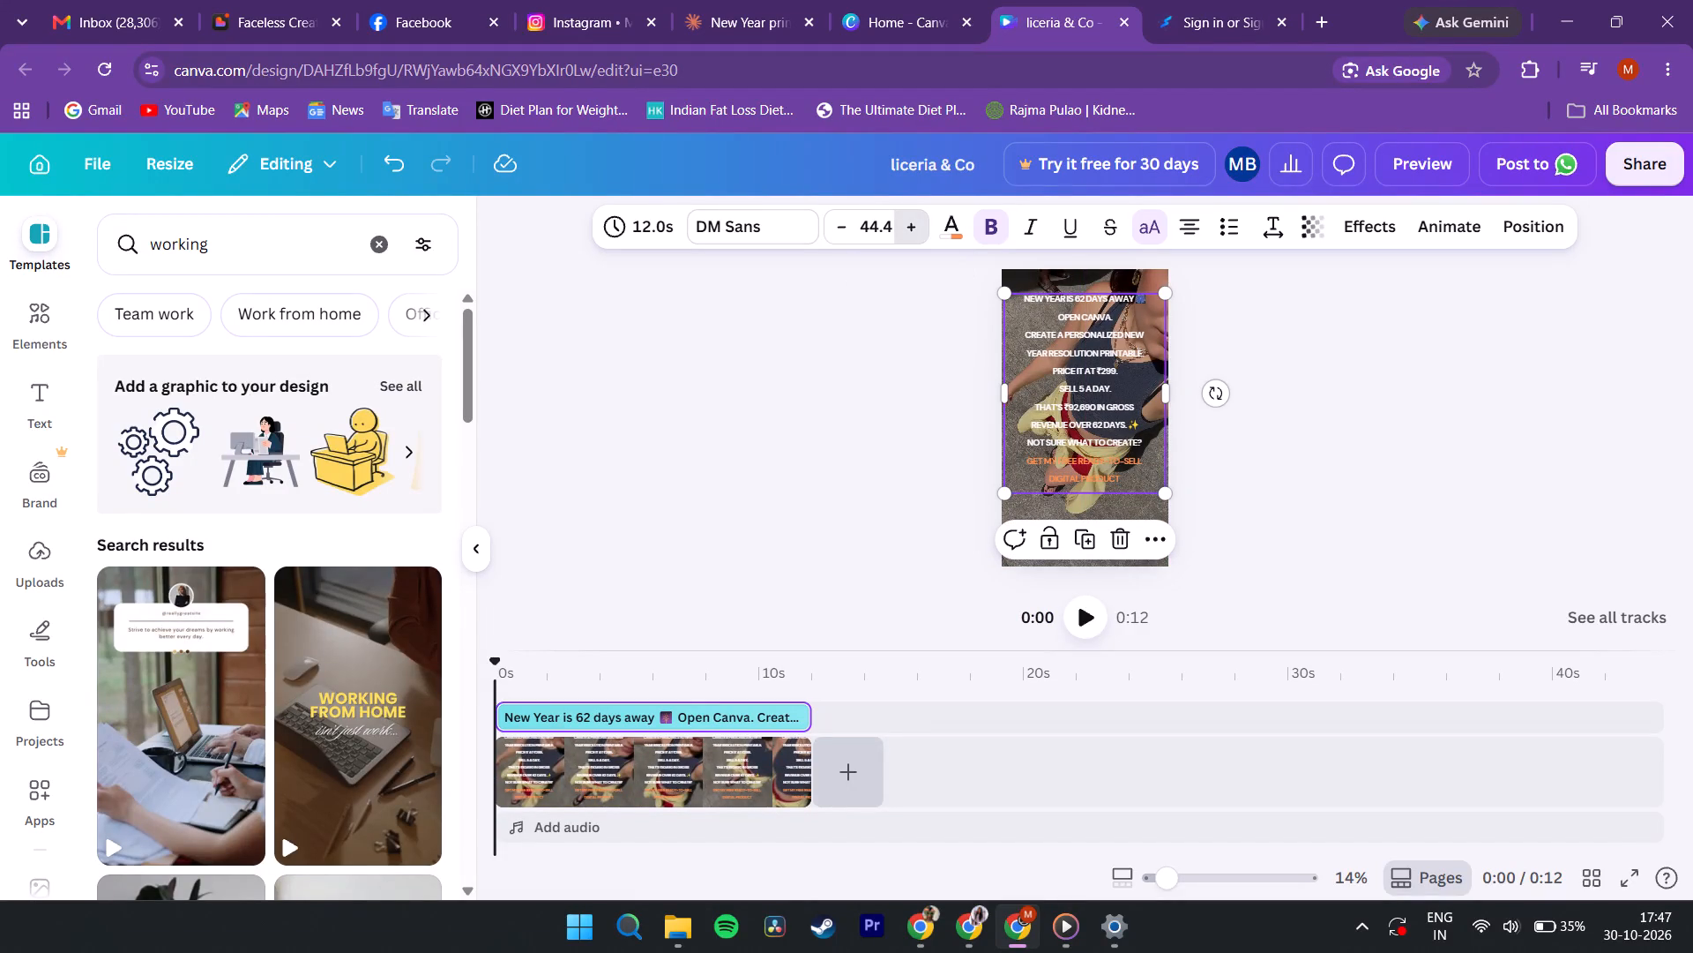
pyautogui.click(921, 217)
pyautogui.click(921, 217)
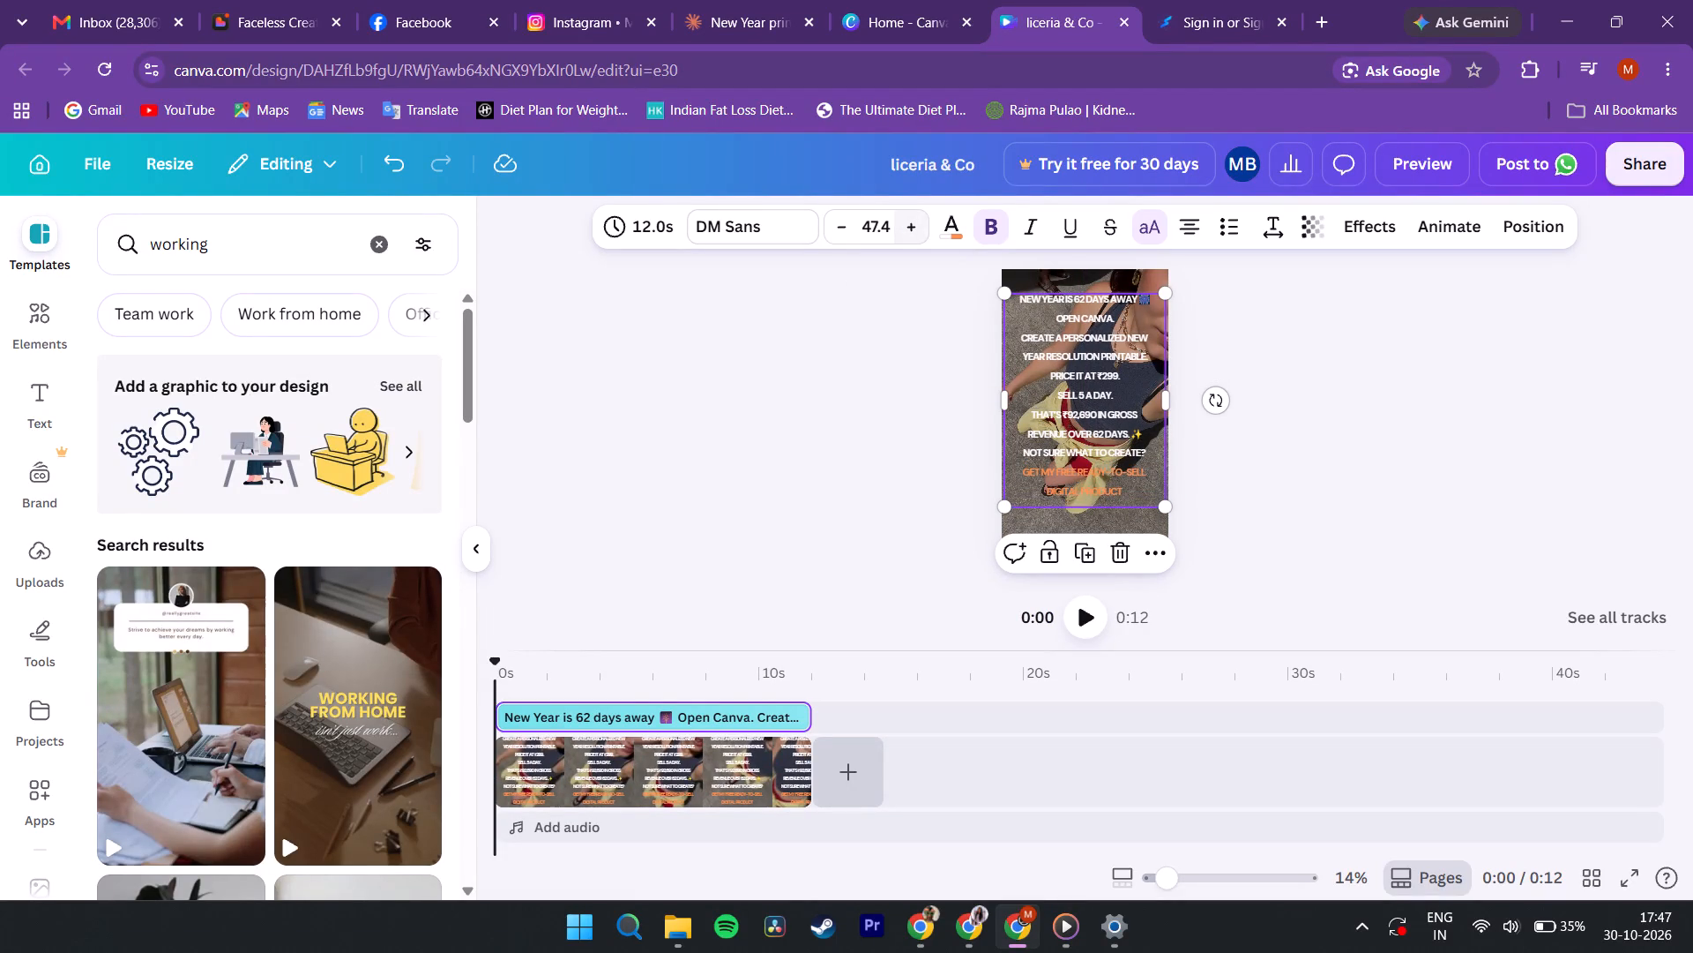
pyautogui.click(883, 458)
pyautogui.click(1227, 514)
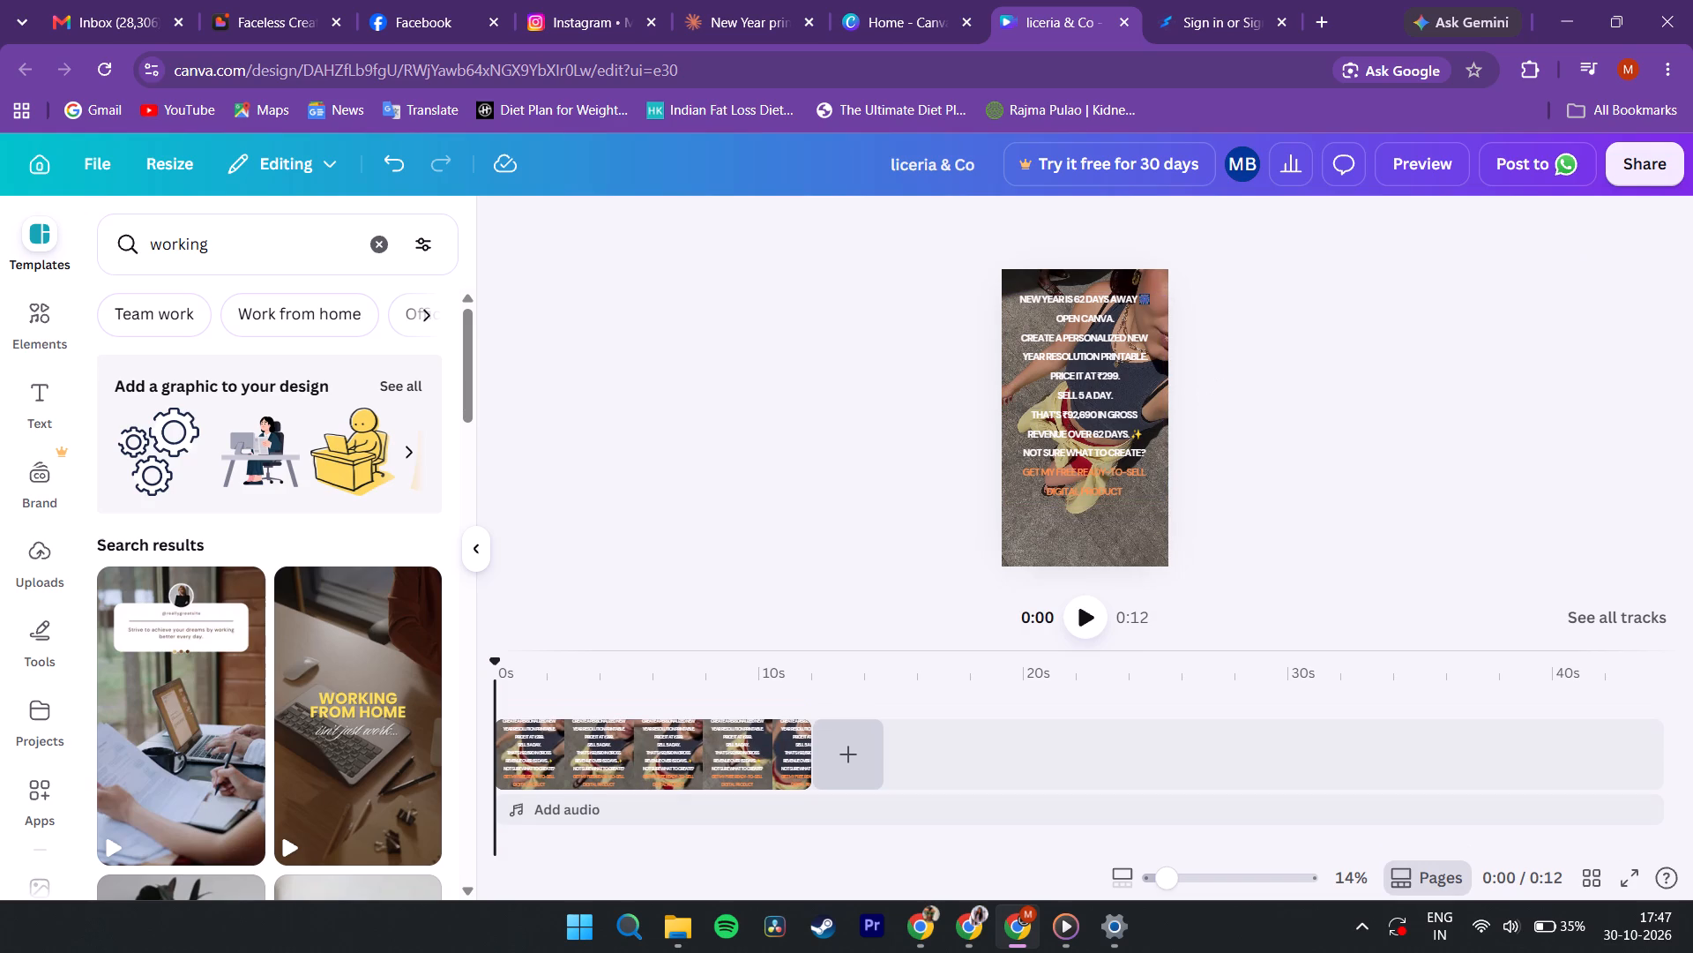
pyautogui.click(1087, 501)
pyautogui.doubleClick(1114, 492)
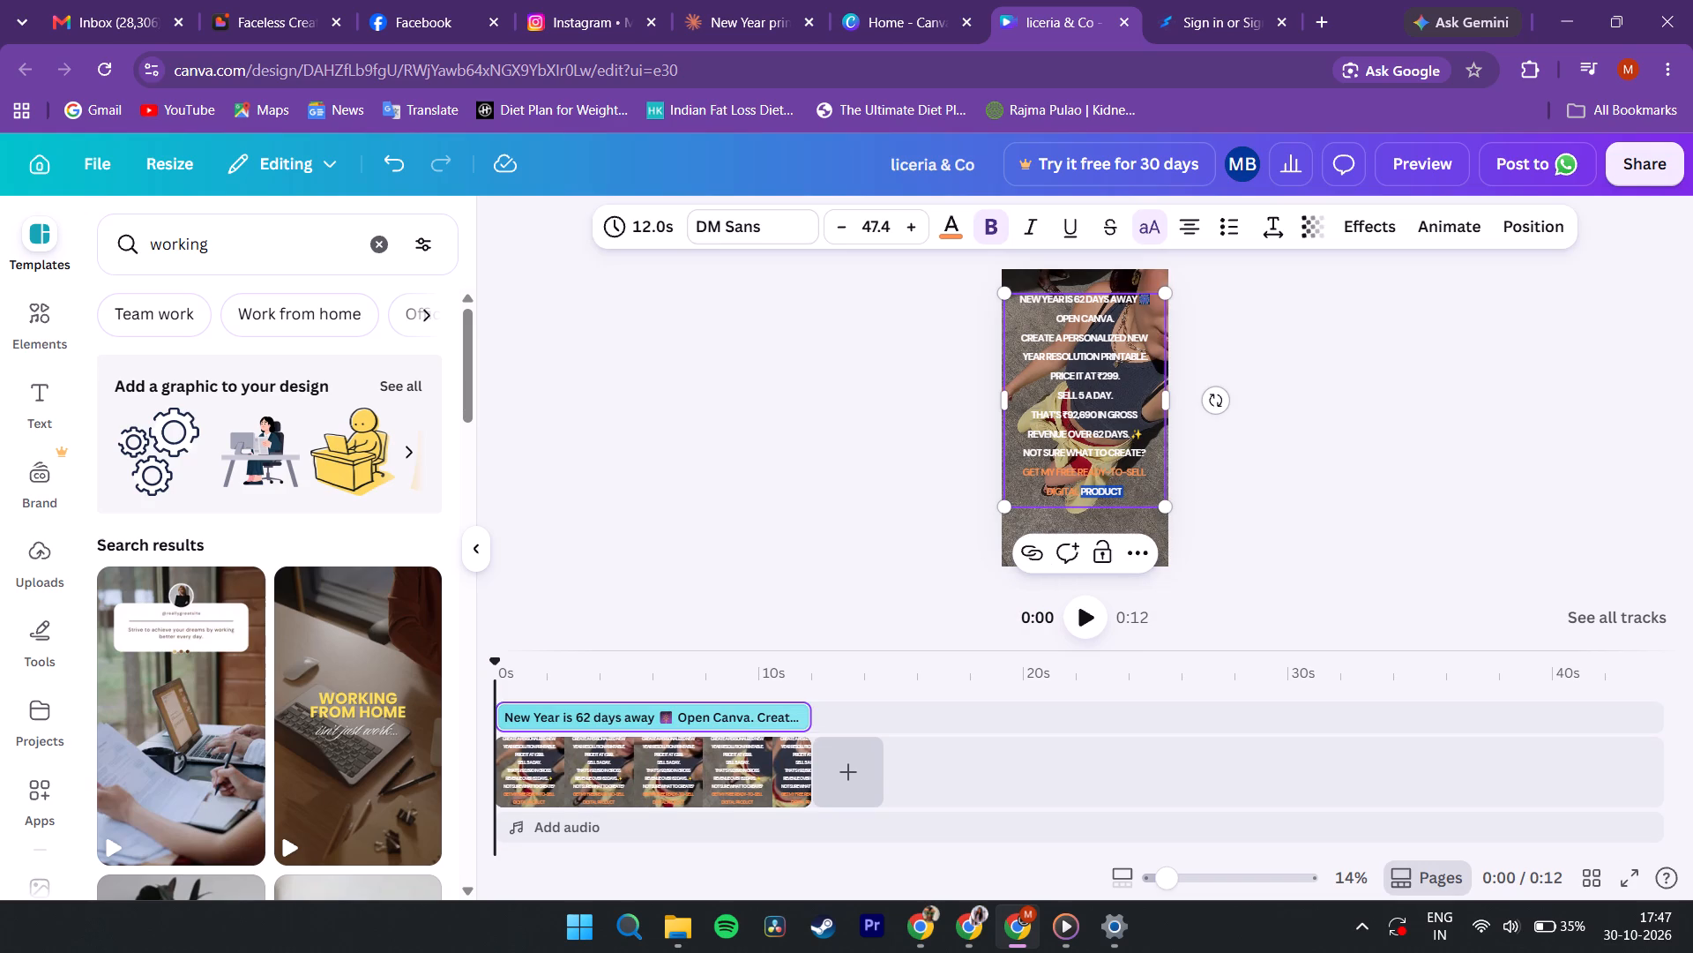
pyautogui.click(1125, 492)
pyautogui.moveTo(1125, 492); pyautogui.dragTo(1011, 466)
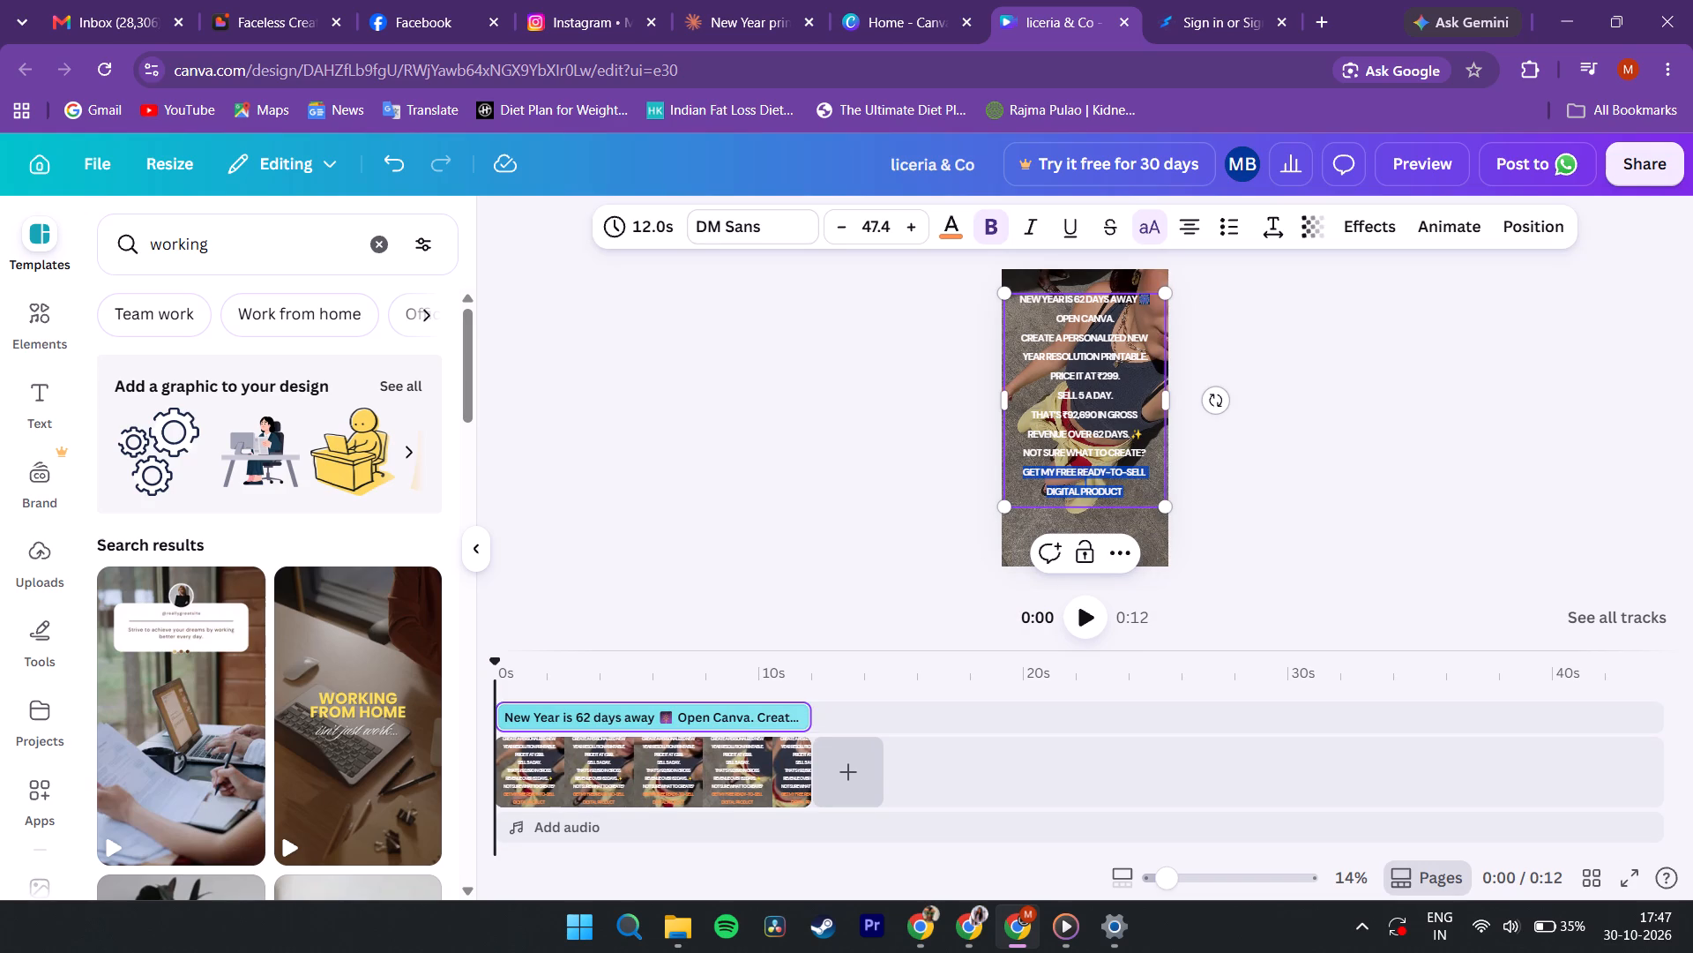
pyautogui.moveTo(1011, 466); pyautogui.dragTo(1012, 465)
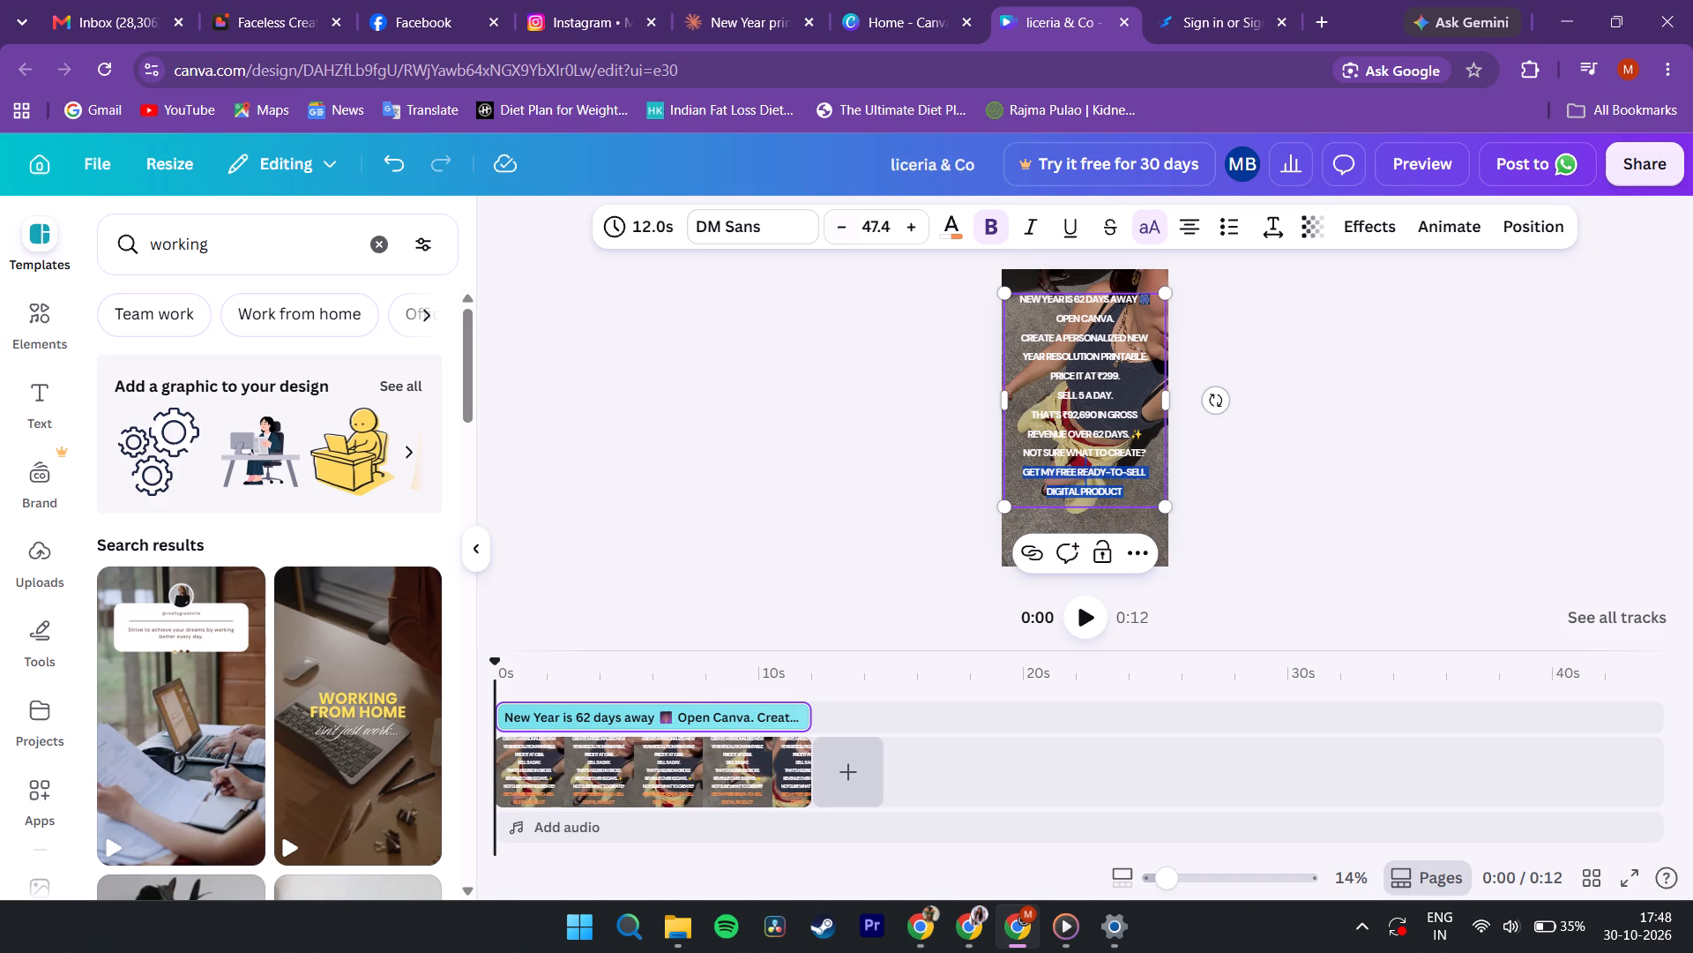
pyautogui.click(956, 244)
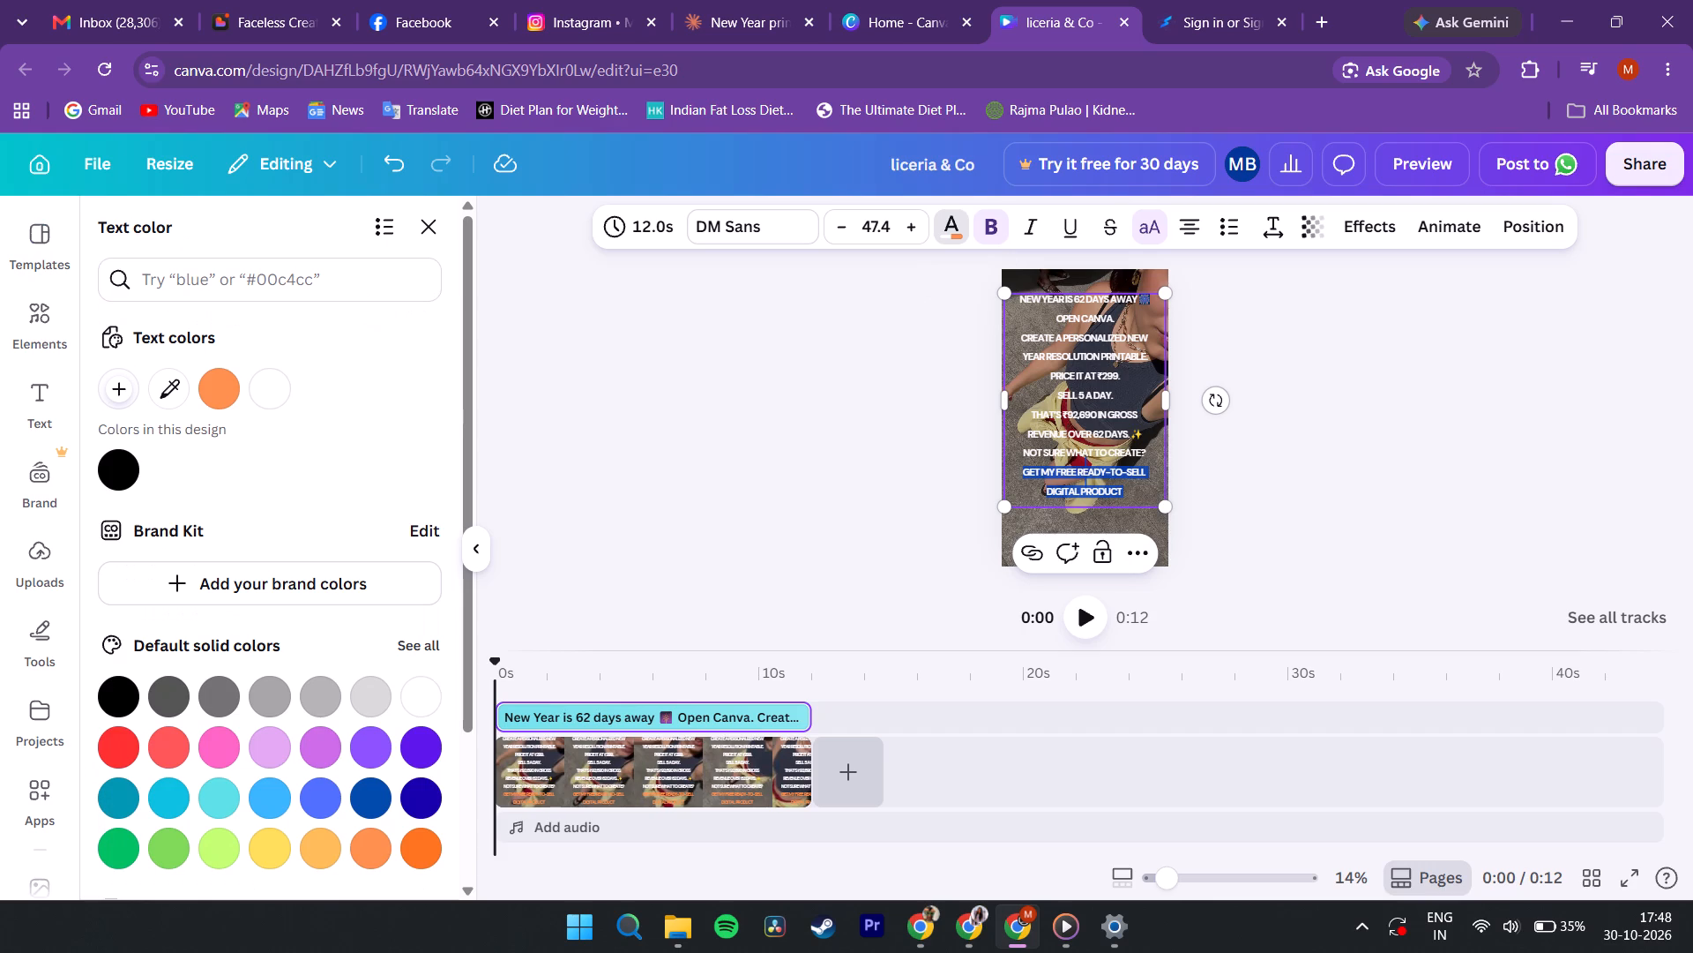
# Remove the extra spacing between the hook text lines from "Open Canva." through "Sell 5 a day." so they form one compact group.
pyautogui.click(1045, 324)
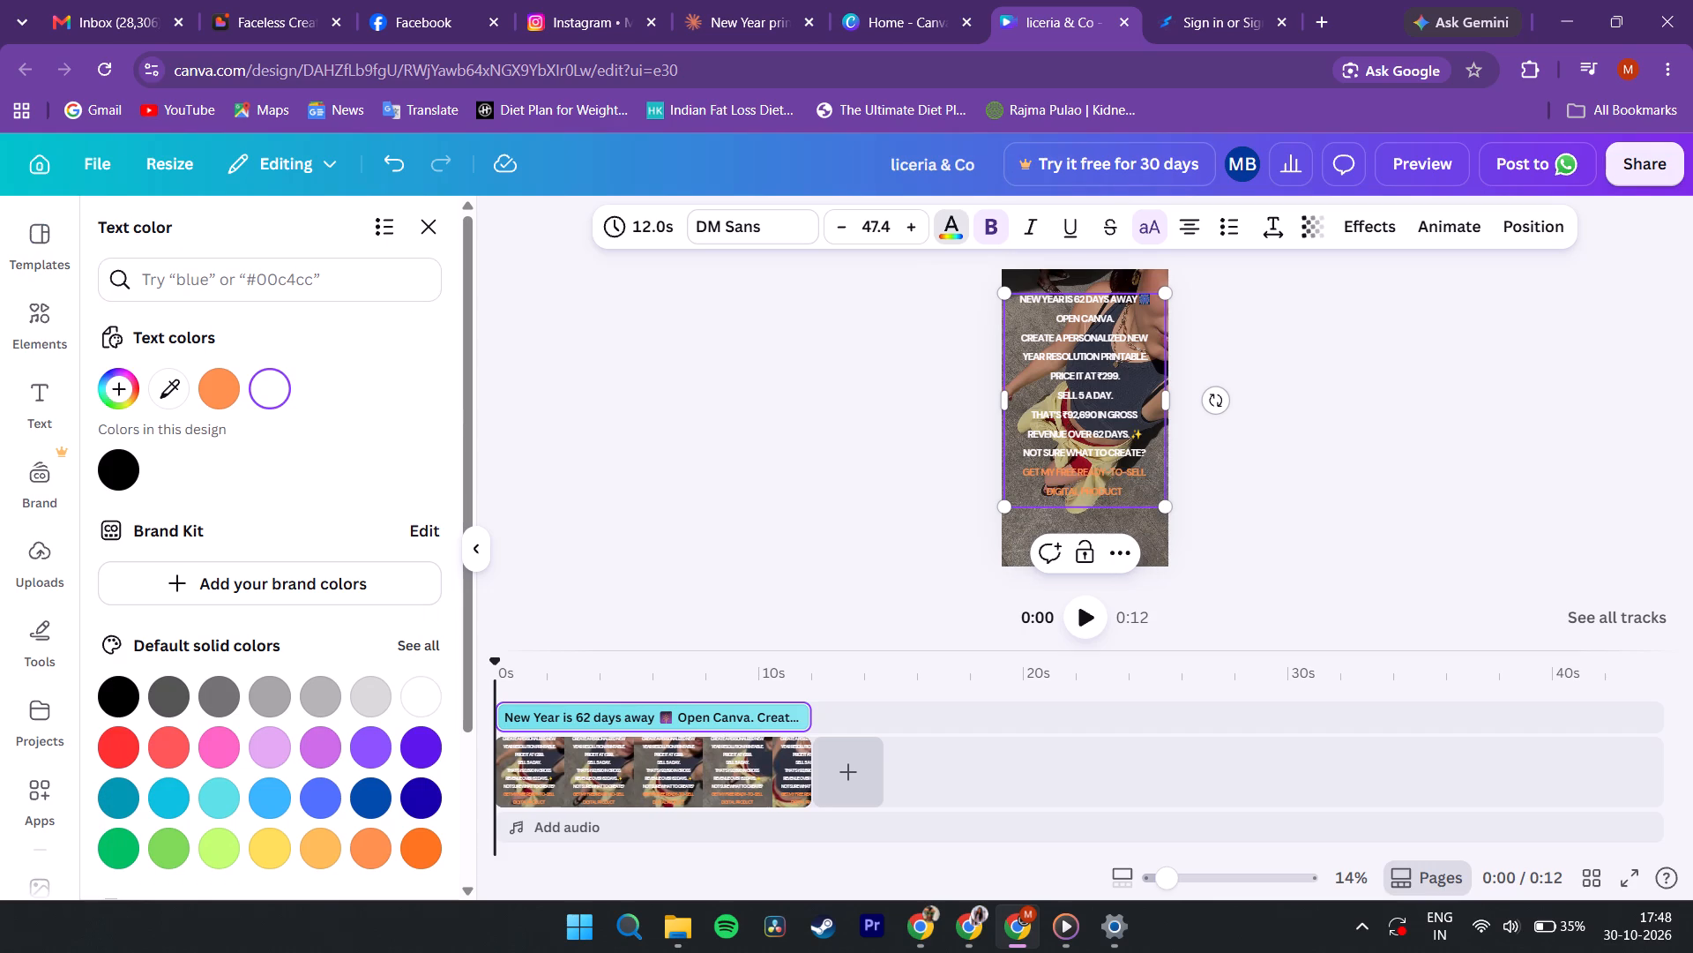
pyautogui.press('BackSpace')
pyautogui.press('Down')
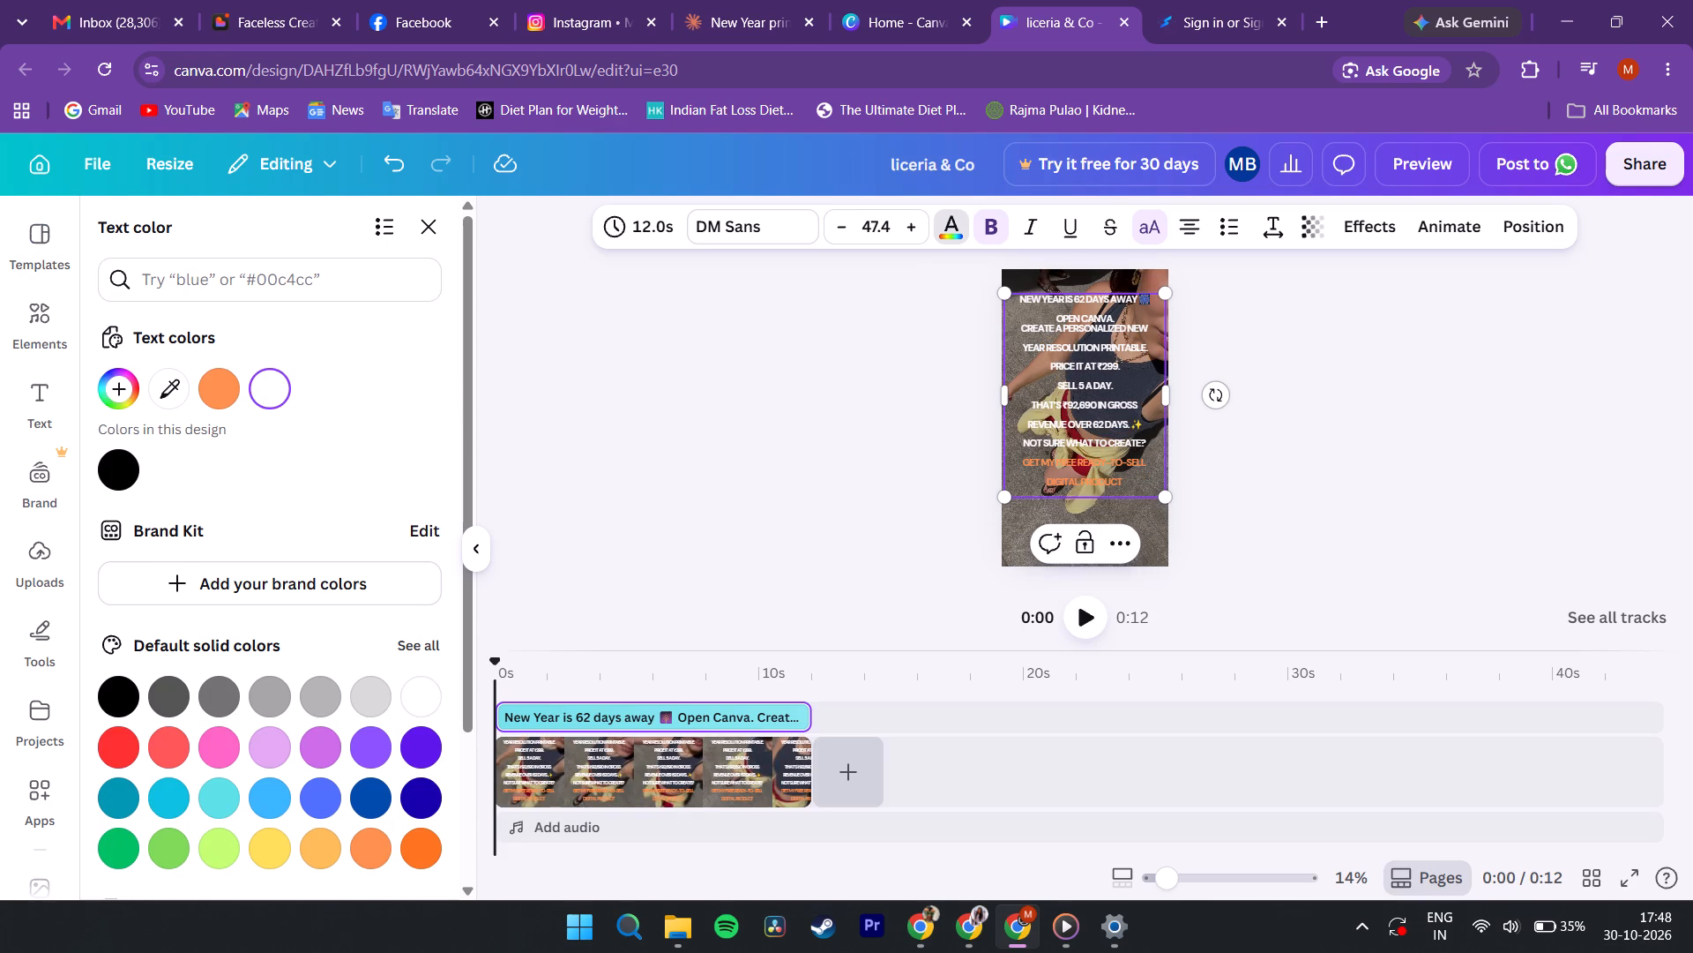
pyautogui.press('Down')
pyautogui.press('BackSpace')
pyautogui.press('Down')
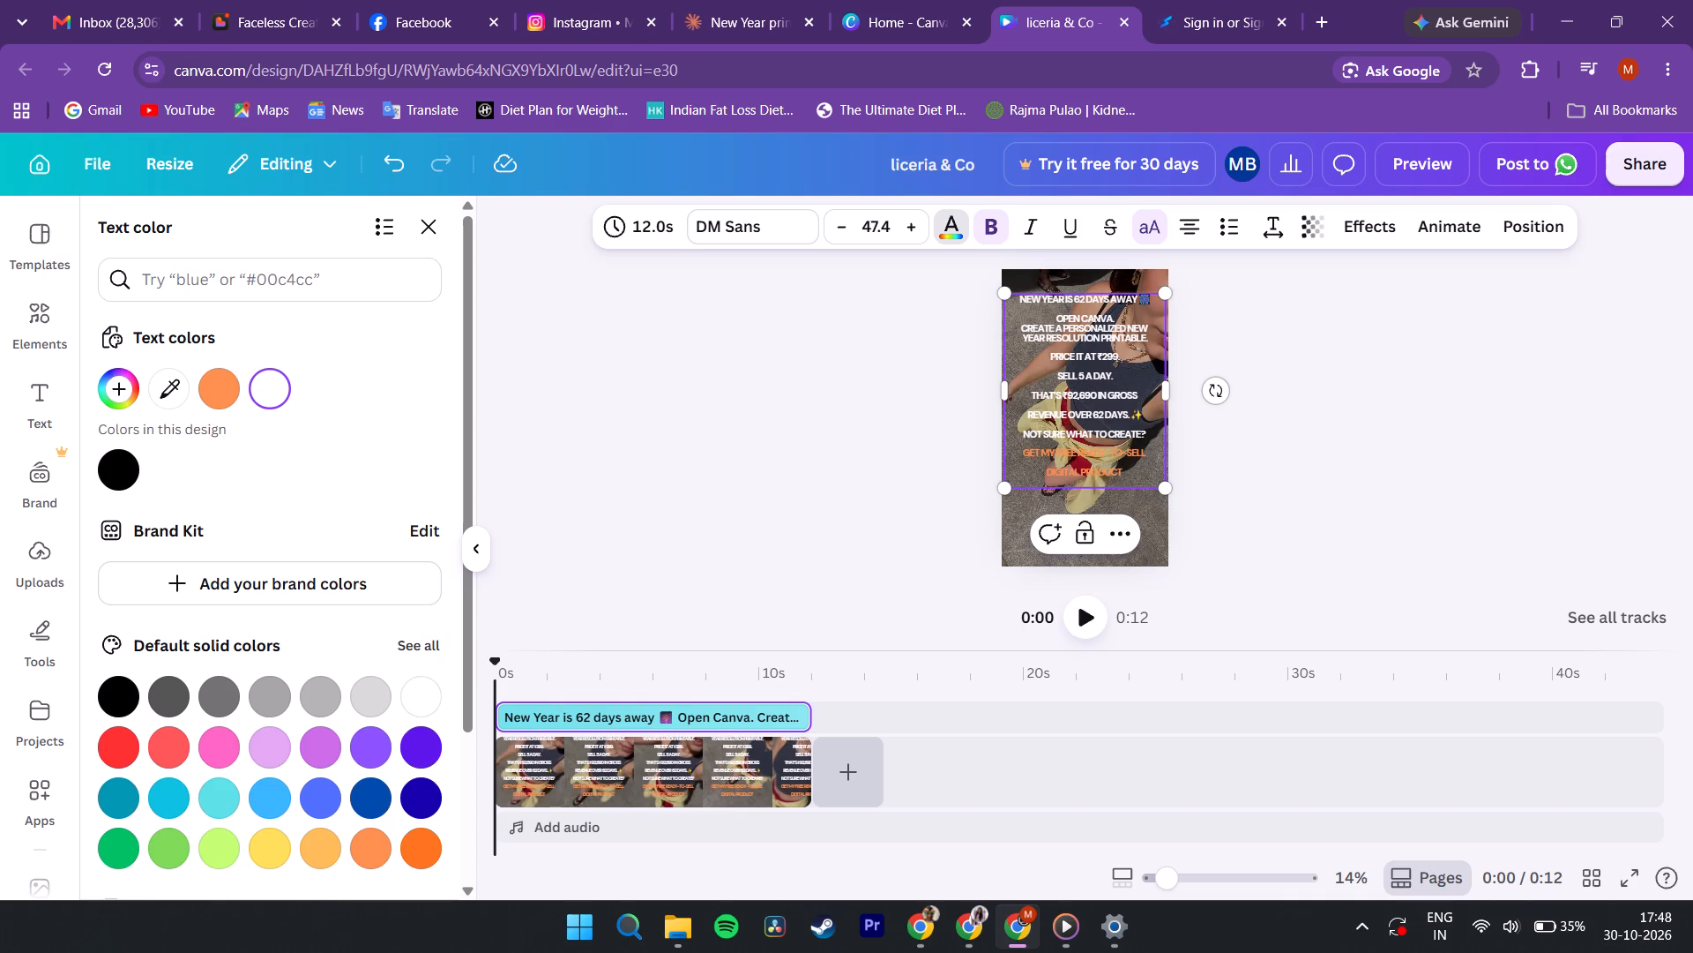
pyautogui.press('Down')
pyautogui.press('BackSpace')
pyautogui.press('Down')
pyautogui.press('Down')
pyautogui.press('BackSpace')
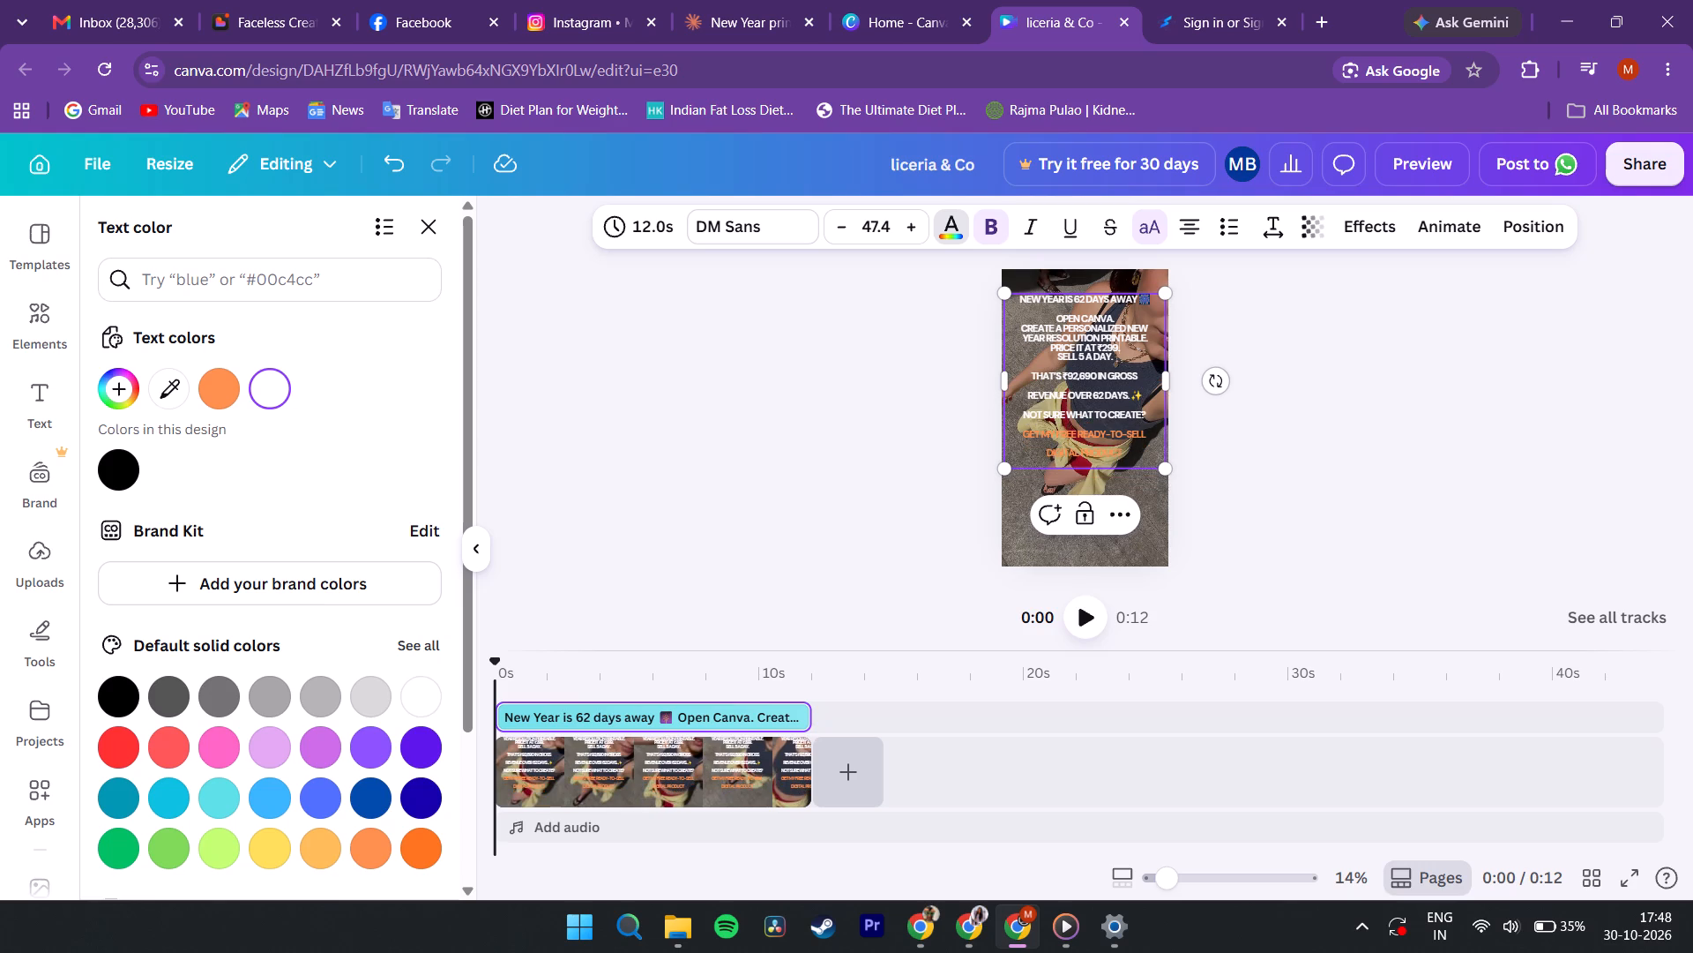
# Close the gap between "That's ₹92,690 in gross" and "revenue over 62 days" in the hook text.
pyautogui.press('Down')
pyautogui.press('Down')
pyautogui.press('Down')
pyautogui.press('Down')
pyautogui.press('BackSpace')
pyautogui.press('Down')
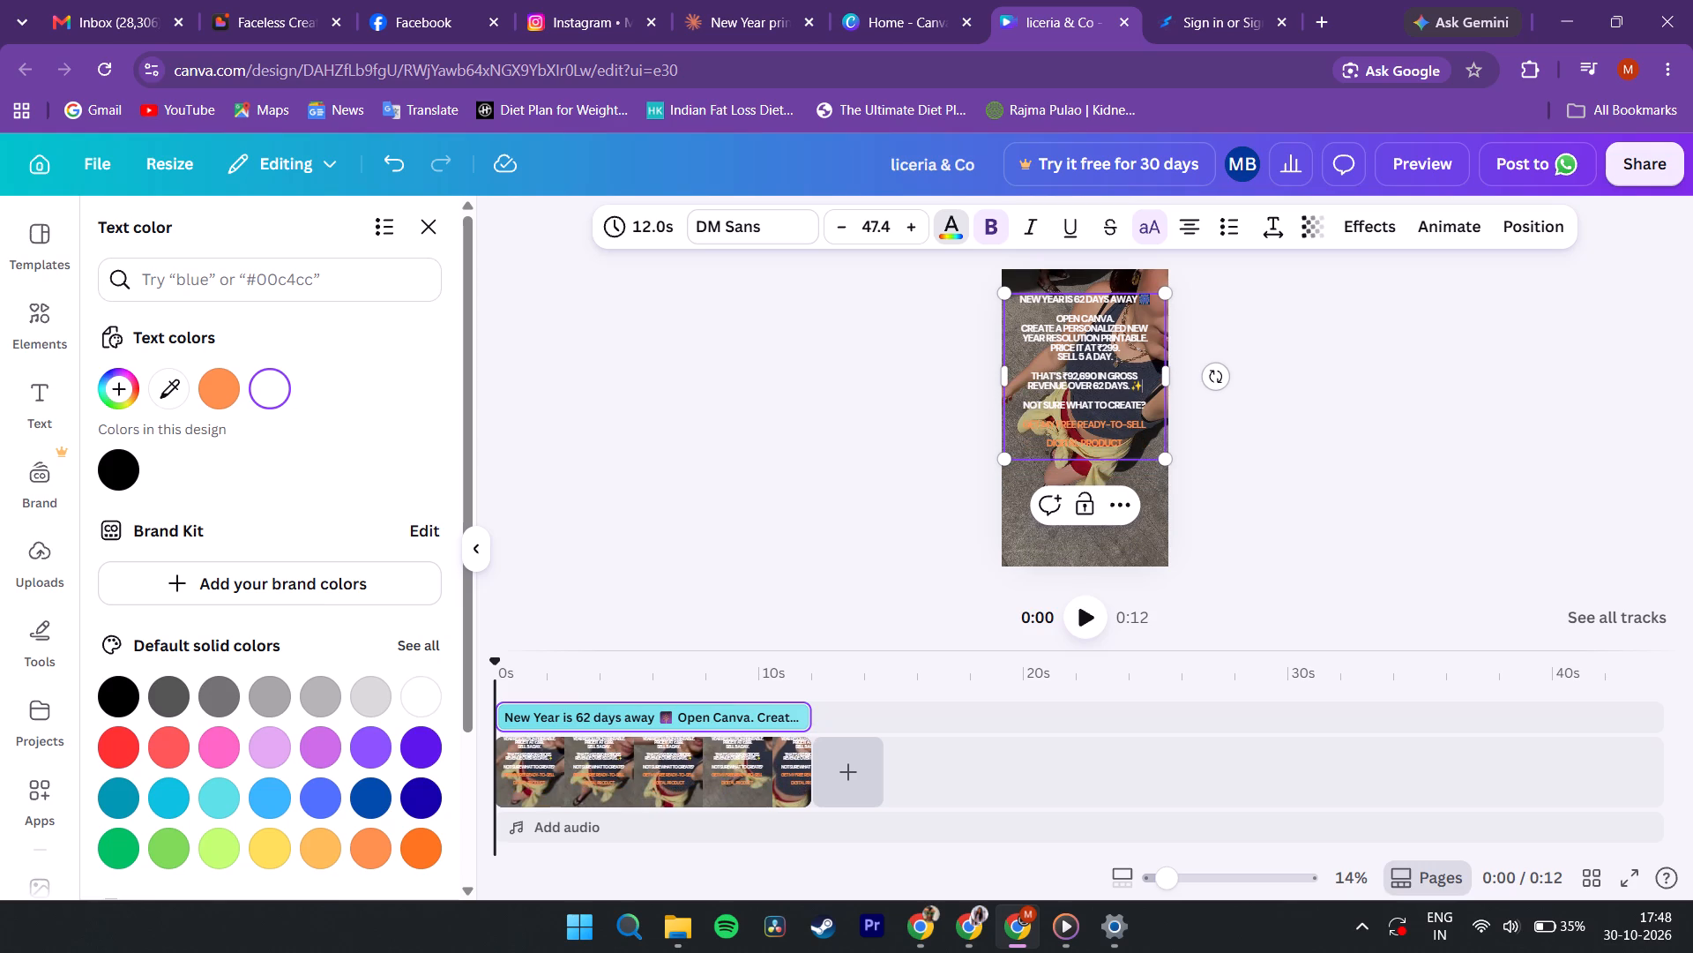
pyautogui.press('Down')
# Set the text colour of the closing lines "Get my free ready-to-sell digital product" to white.
pyautogui.moveTo(1134, 449); pyautogui.dragTo(1020, 427)
pyautogui.click(1271, 437)
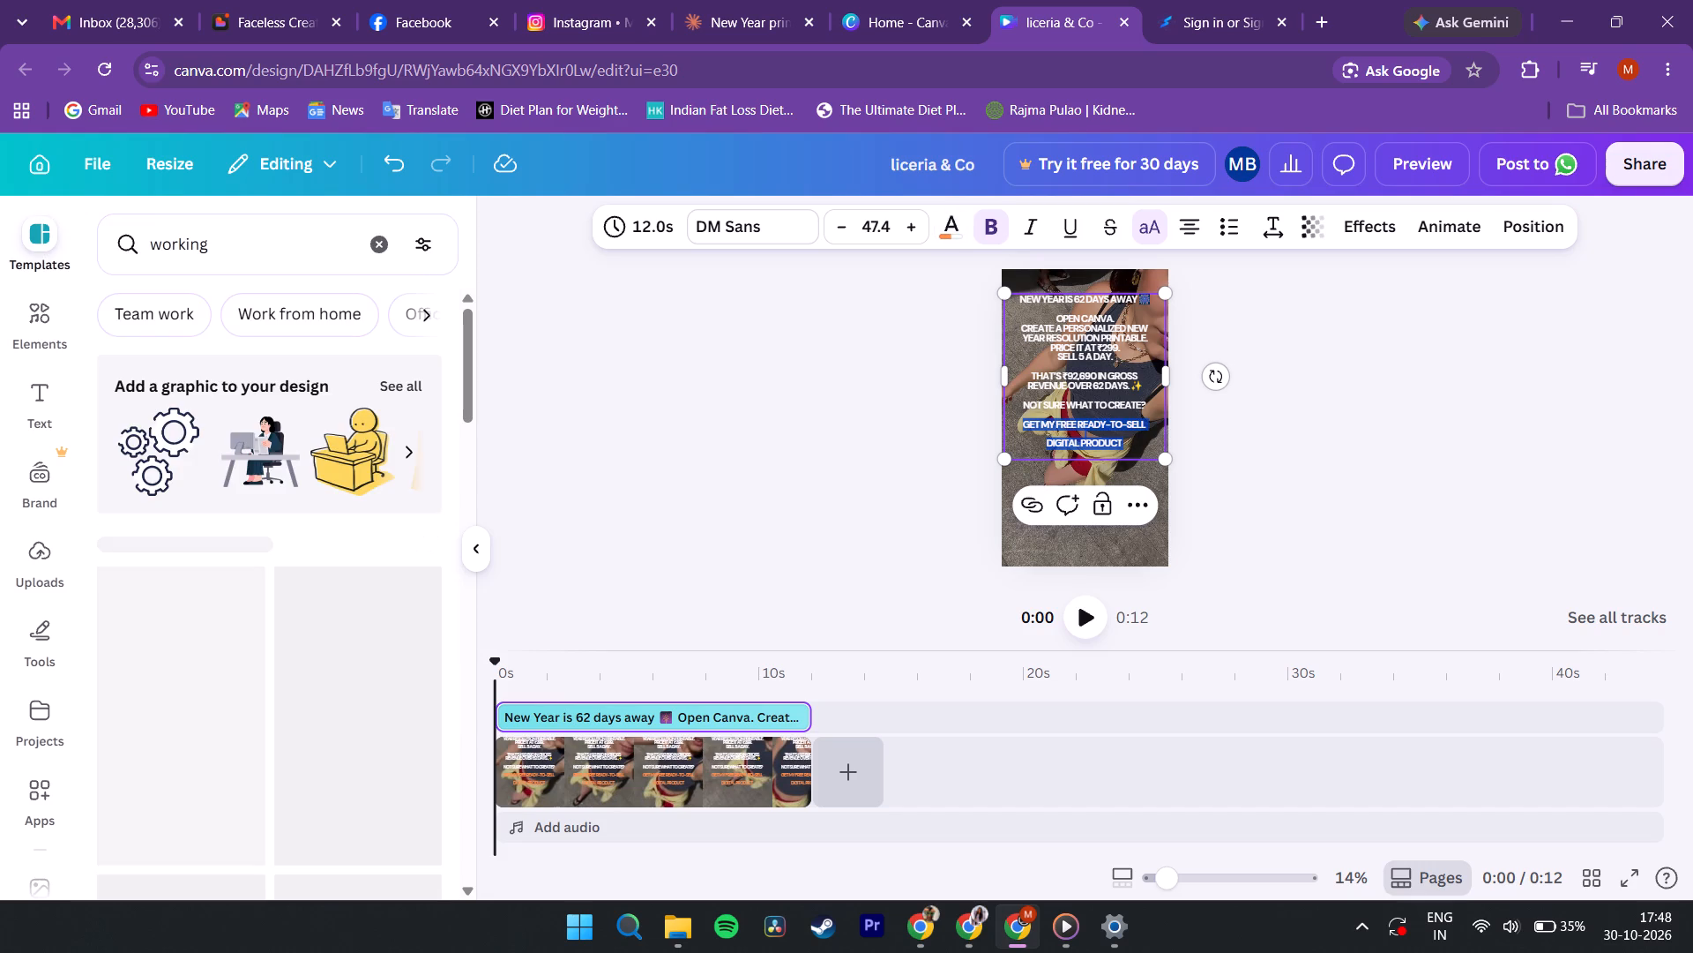
pyautogui.click(1243, 491)
pyautogui.doubleClick(1094, 449)
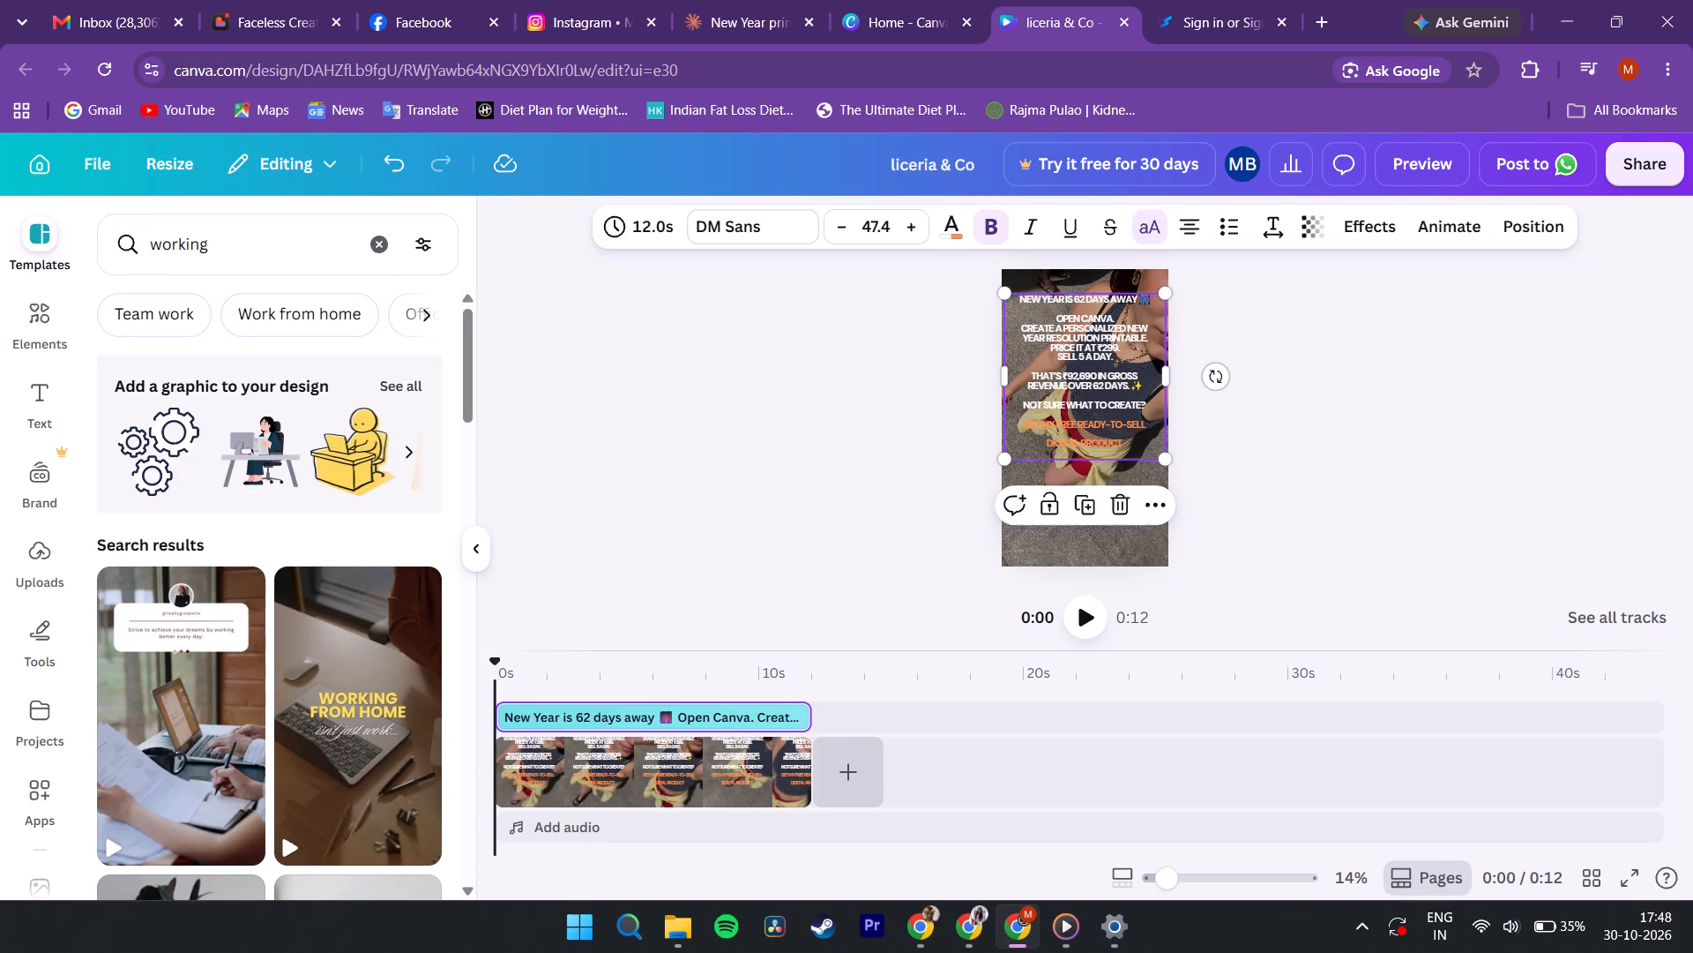
pyautogui.moveTo(1141, 446); pyautogui.dragTo(1022, 424)
pyautogui.click(946, 223)
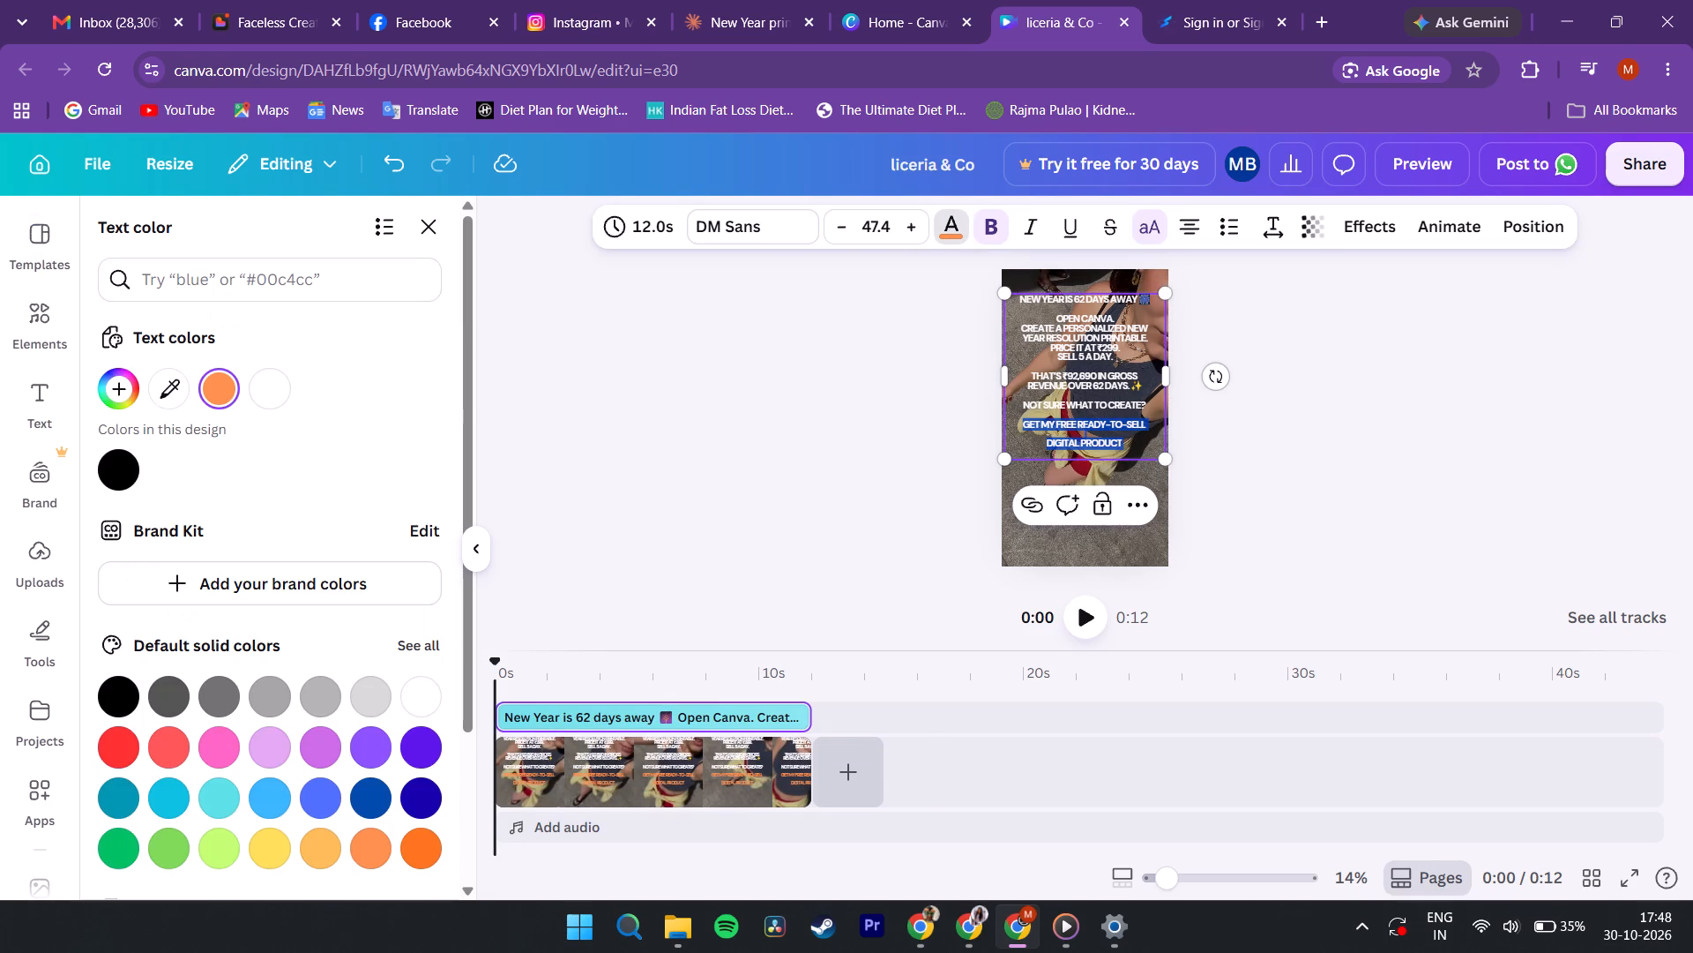
pyautogui.click(427, 703)
pyautogui.click(756, 536)
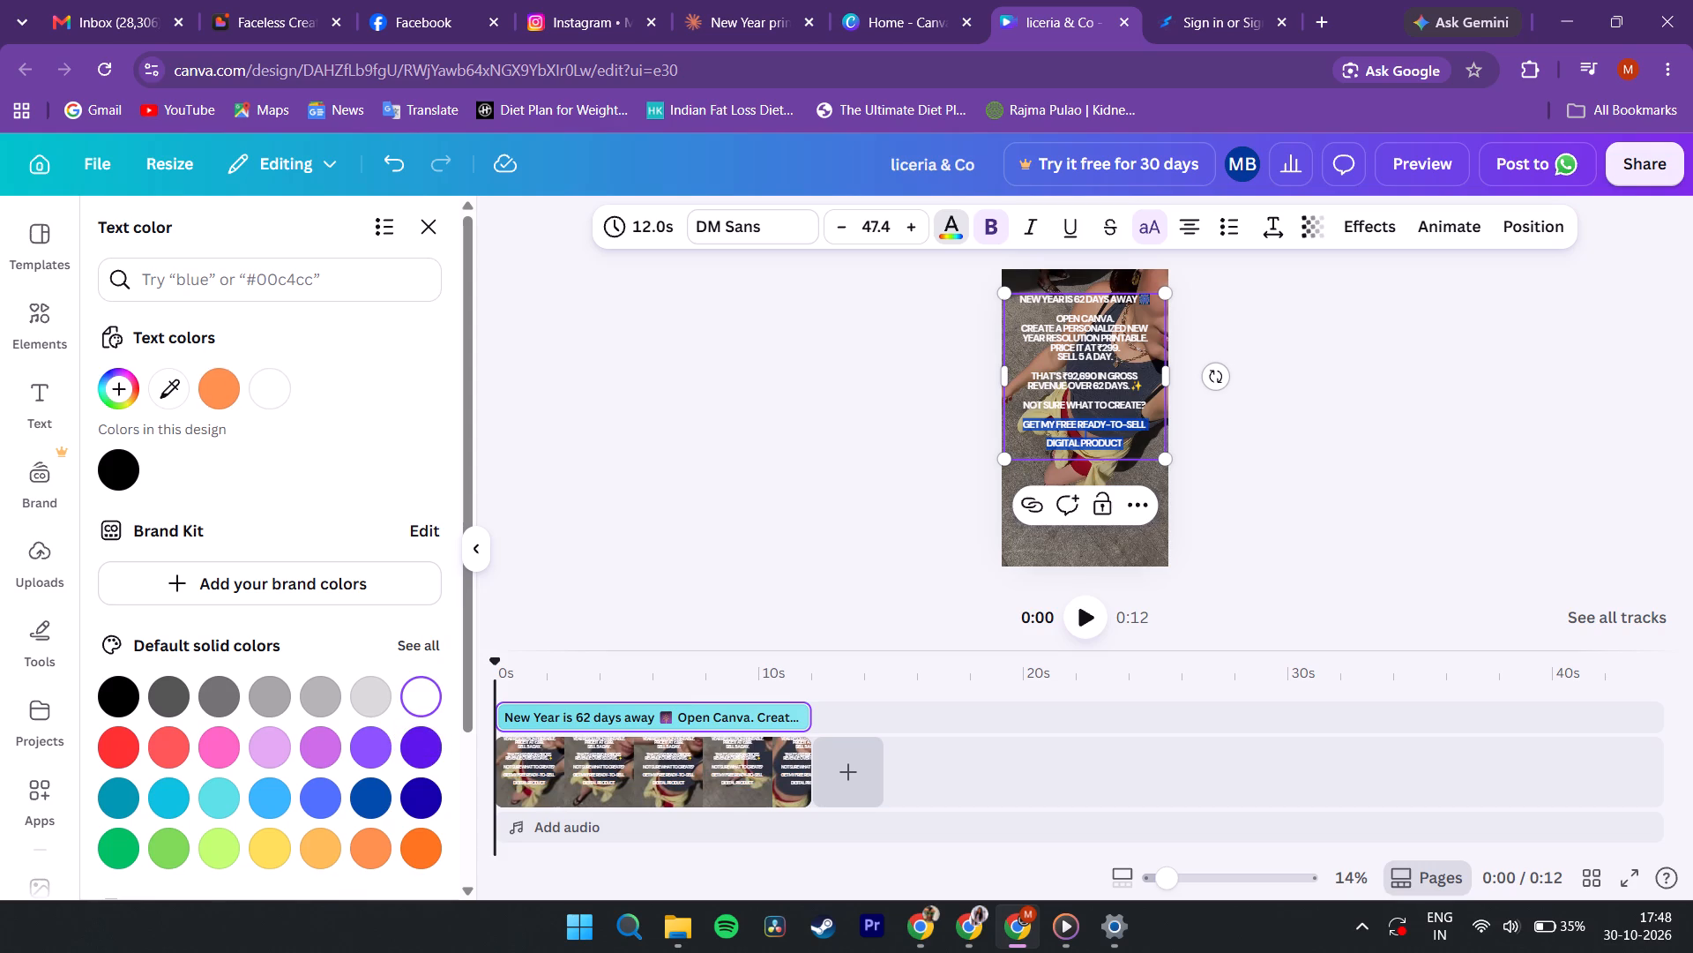
pyautogui.click(1366, 539)
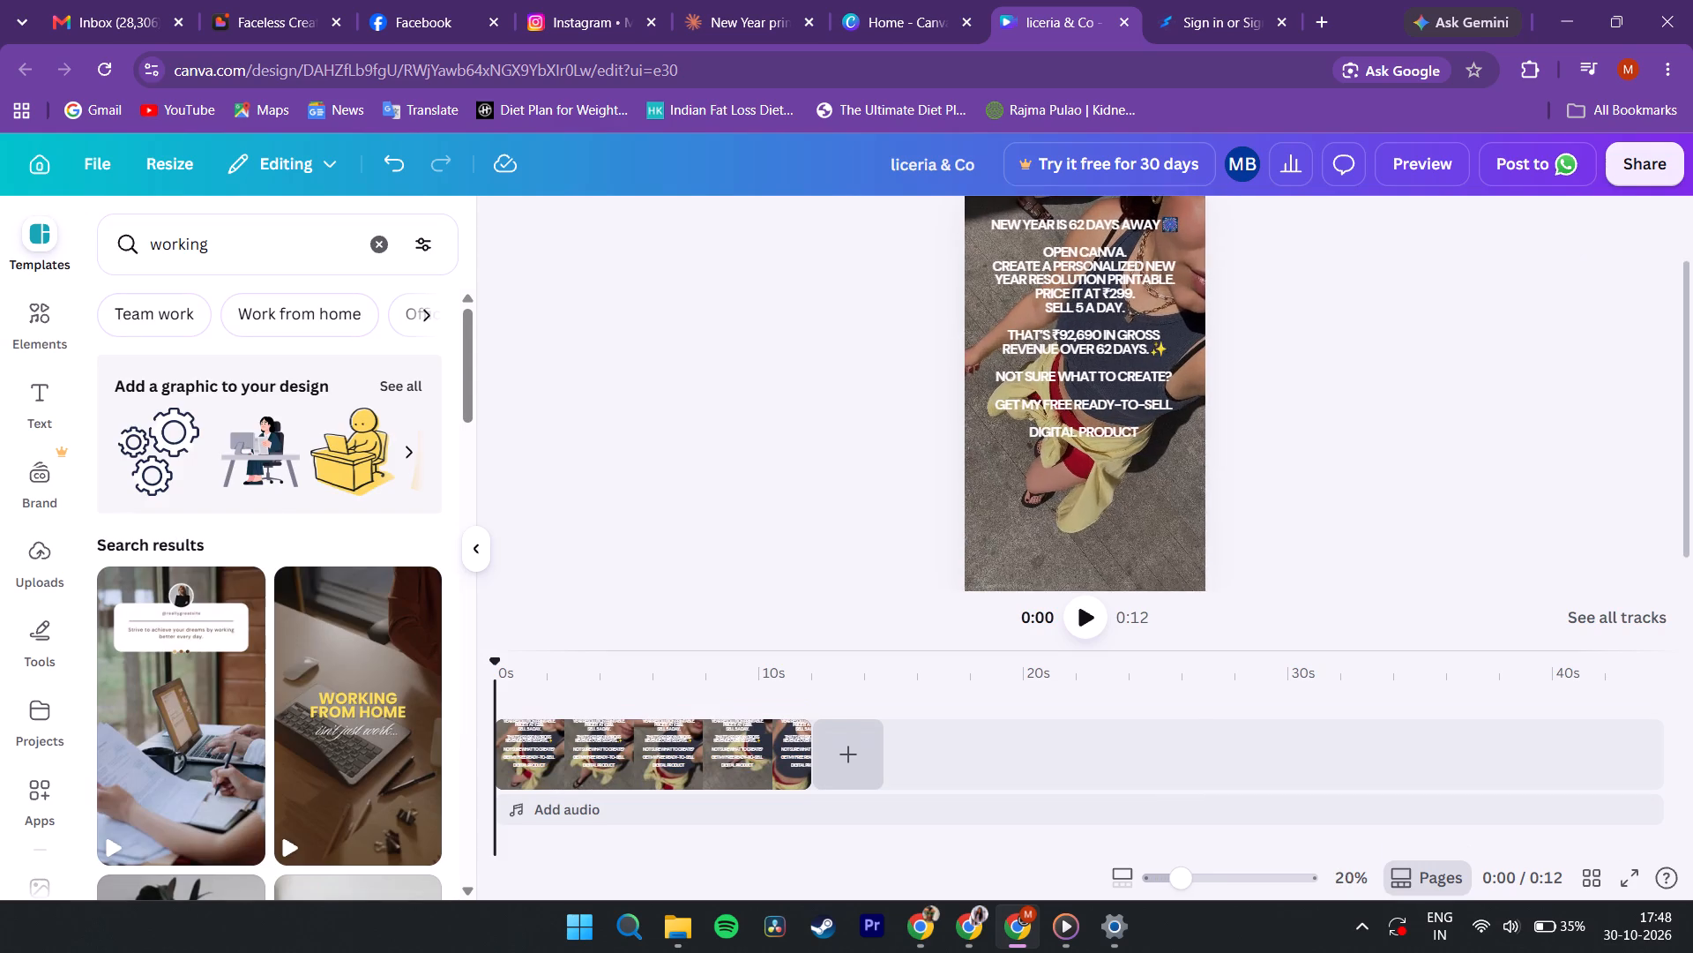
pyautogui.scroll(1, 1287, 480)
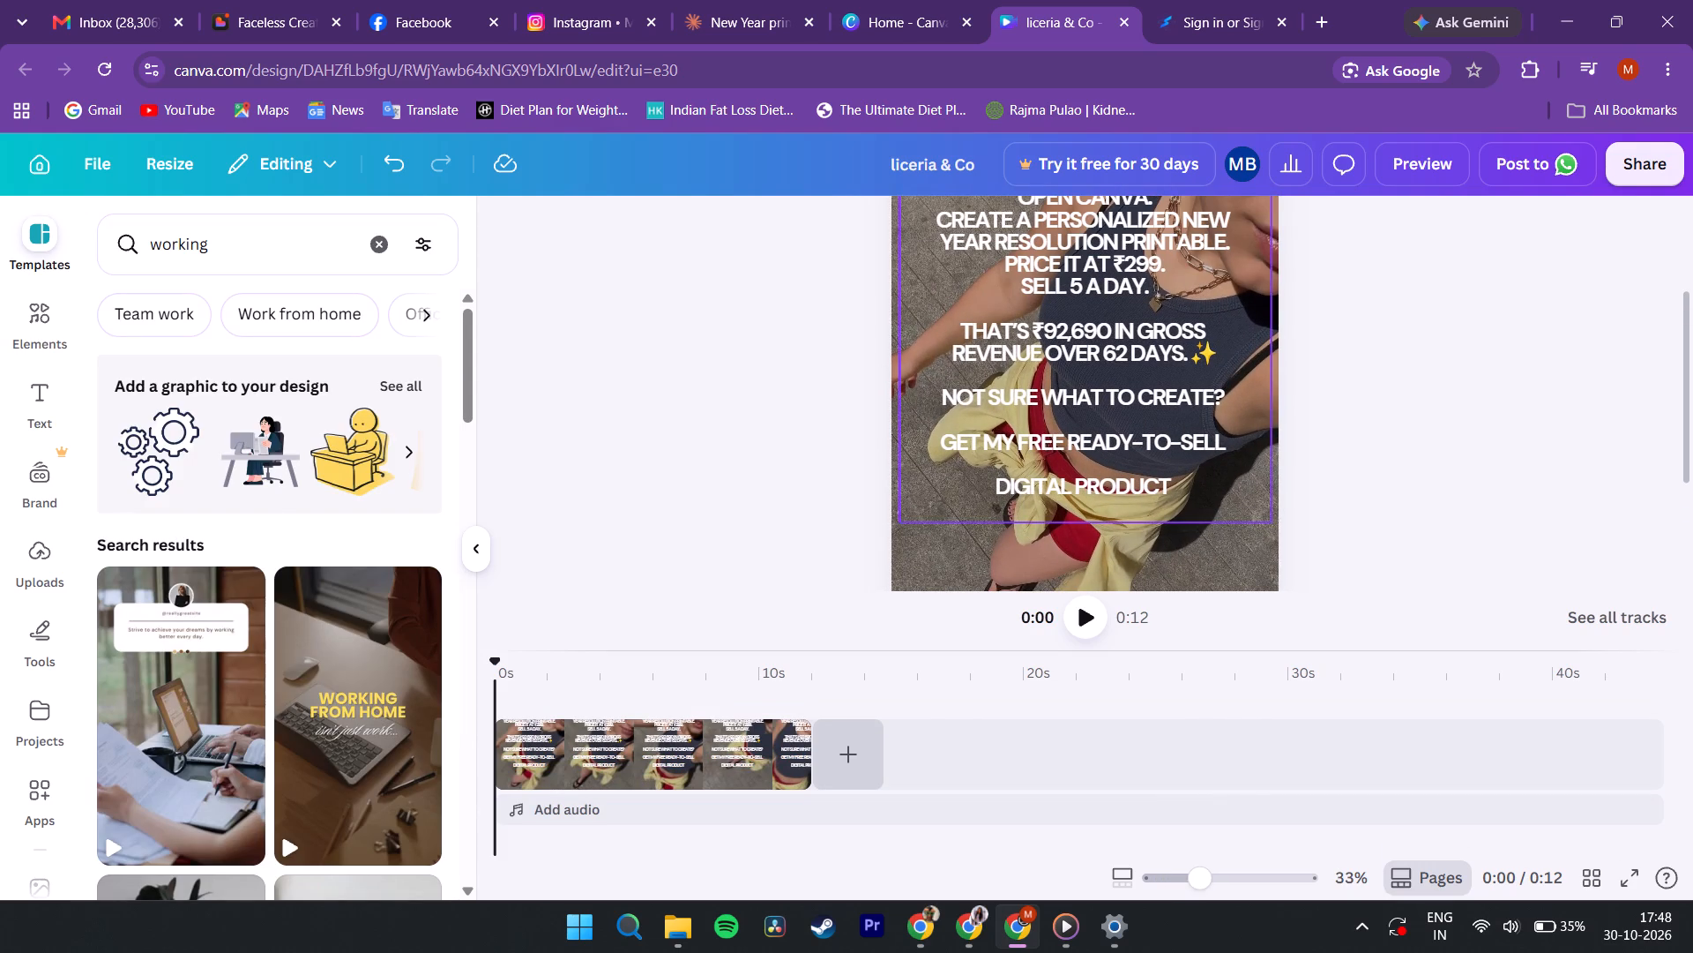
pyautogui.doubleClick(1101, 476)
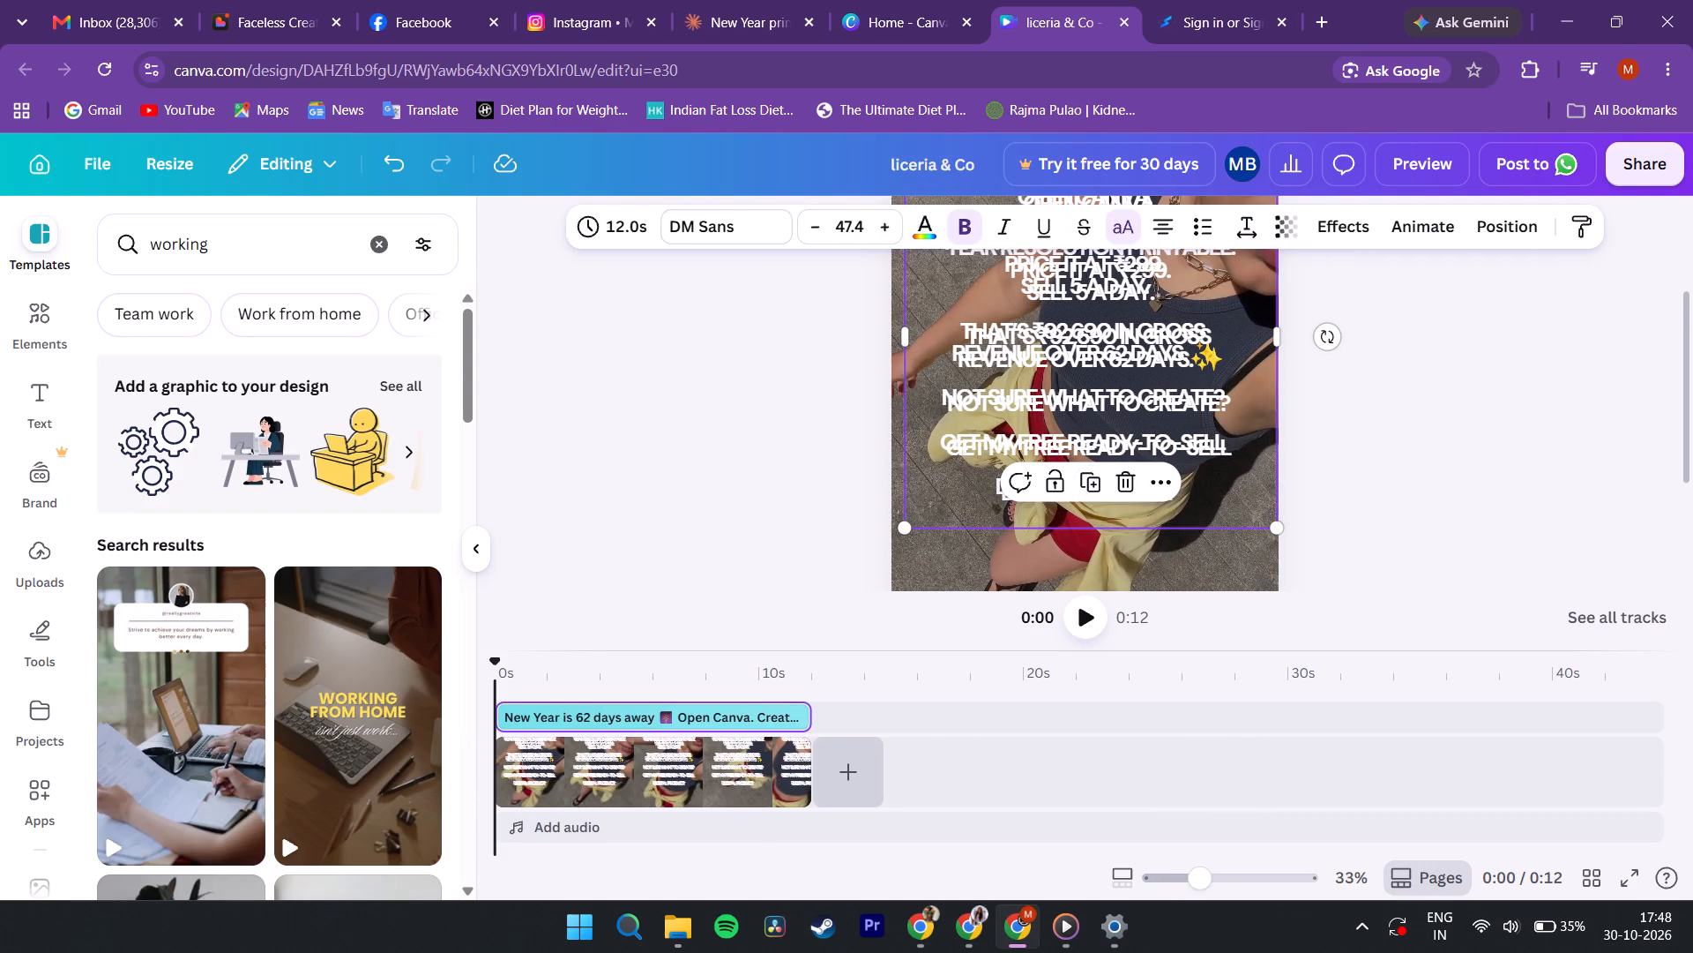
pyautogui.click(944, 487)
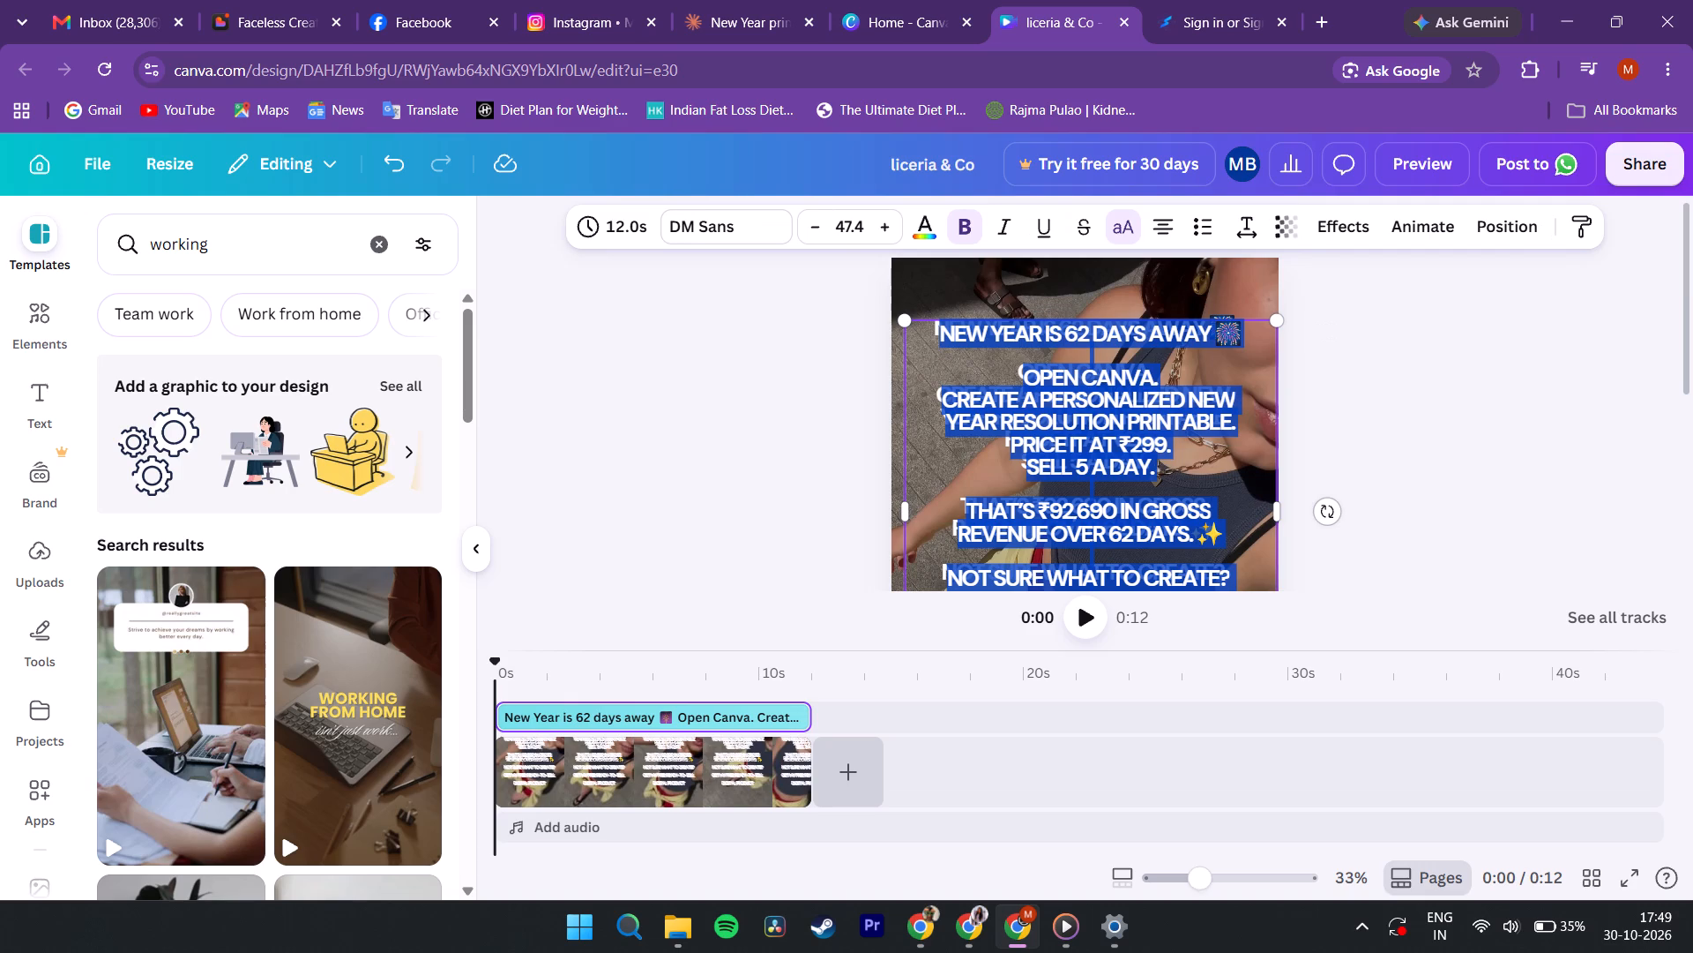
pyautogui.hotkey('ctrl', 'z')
# Close the gap between "Get my free ready-to-sell" and "digital product" at the end of the hook text.
pyautogui.scroll(-2, 1020, 464)
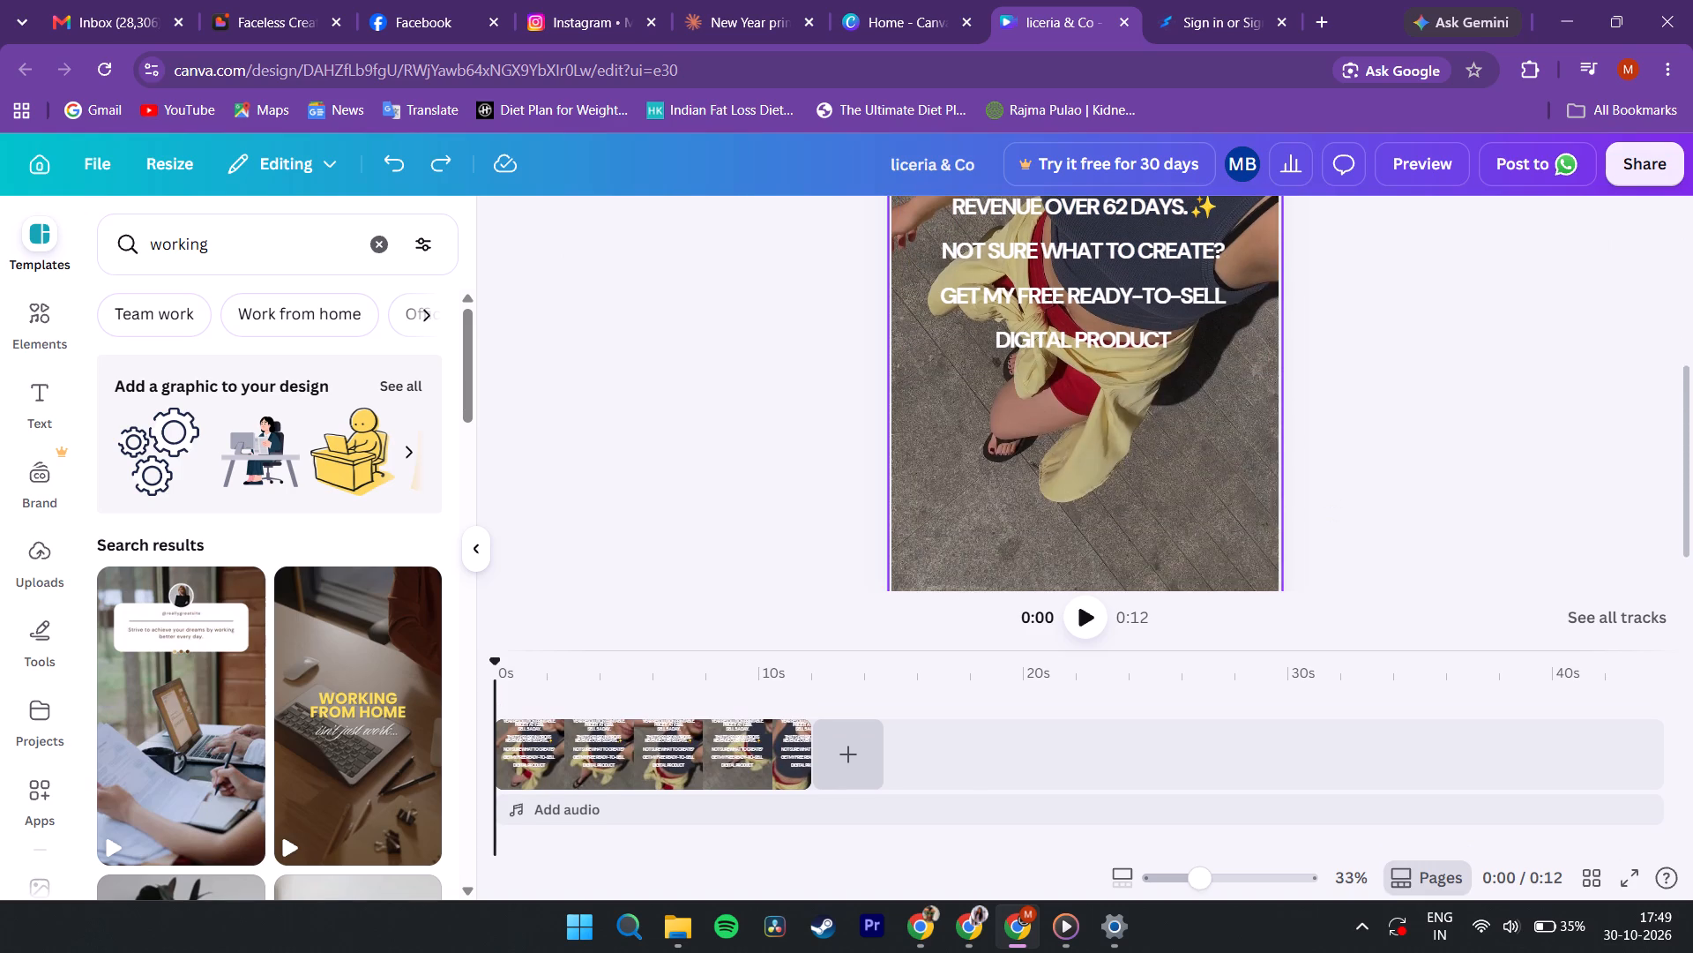
pyautogui.scroll(1, 1066, 357)
pyautogui.doubleClick(1076, 378)
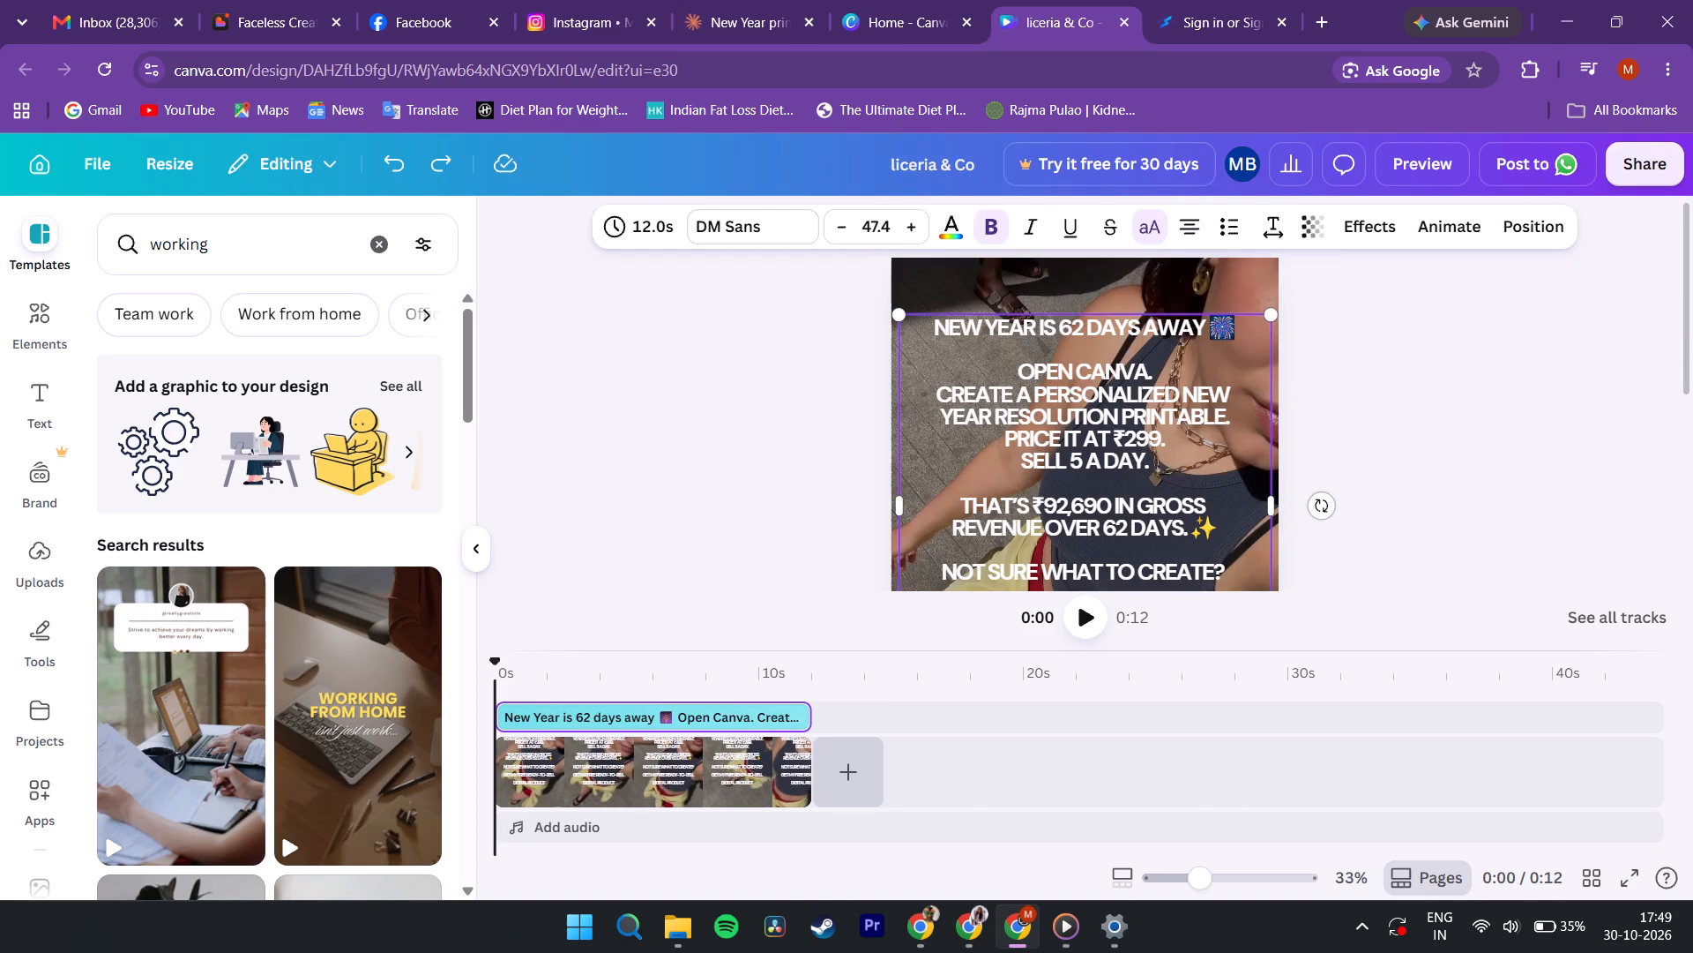
pyautogui.scroll(-2, 1089, 445)
pyautogui.click(1081, 304)
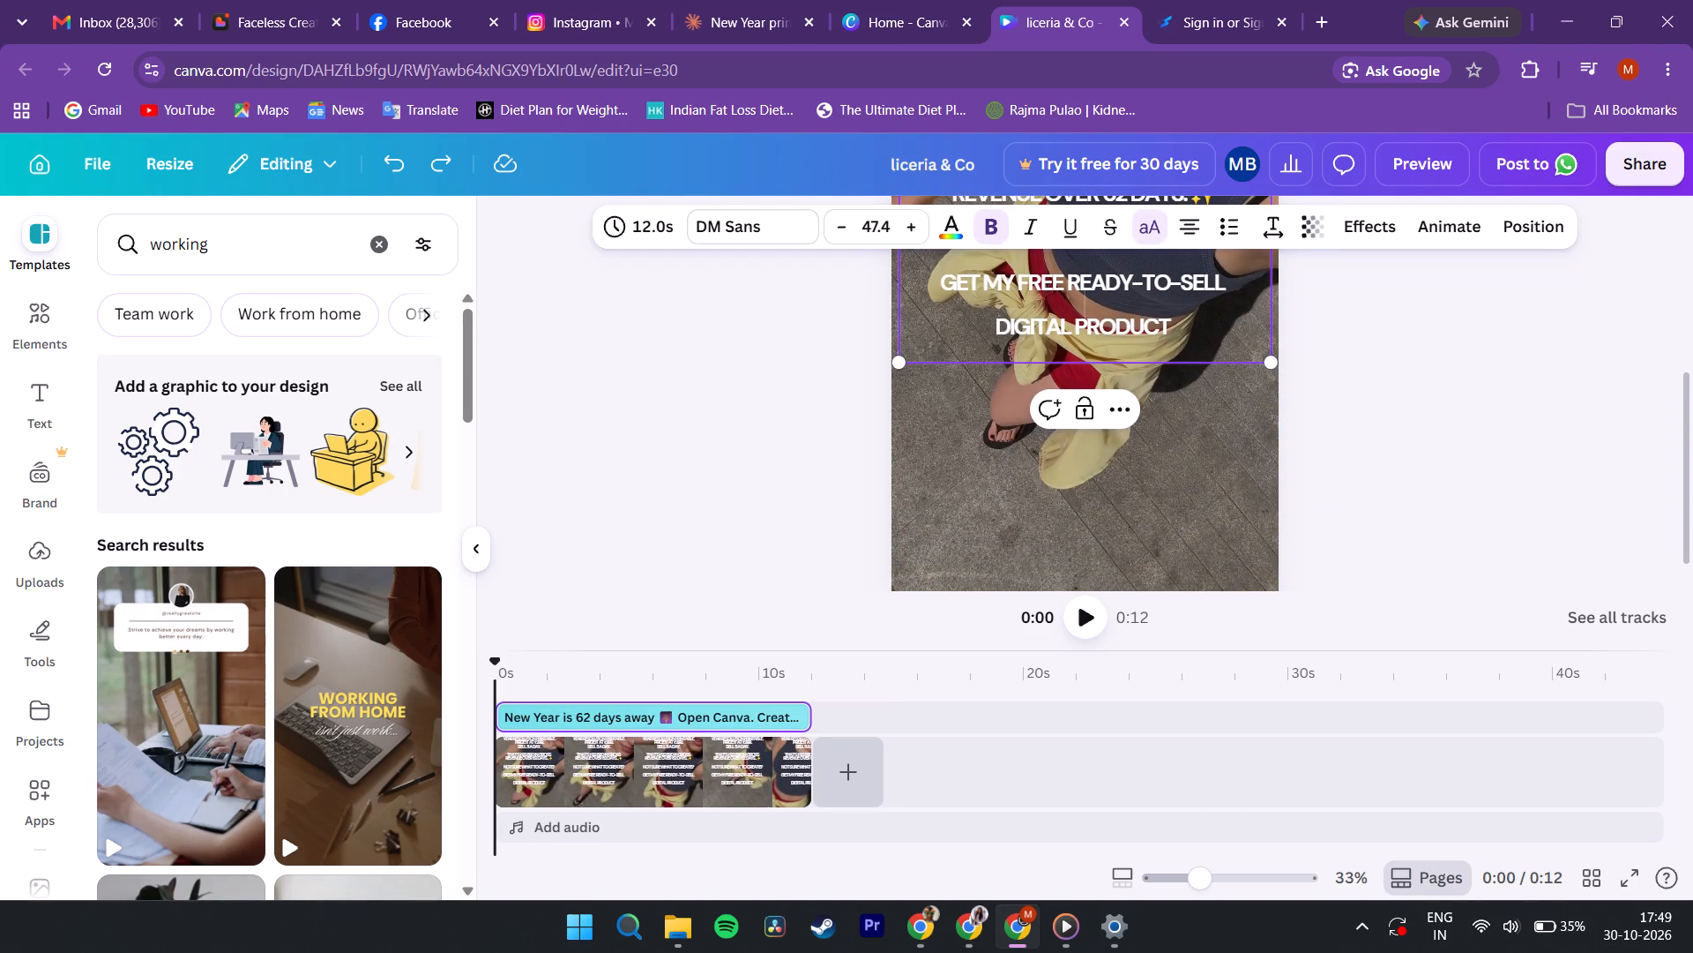
pyautogui.press('BackSpace')
pyautogui.scroll(1, 1081, 304)
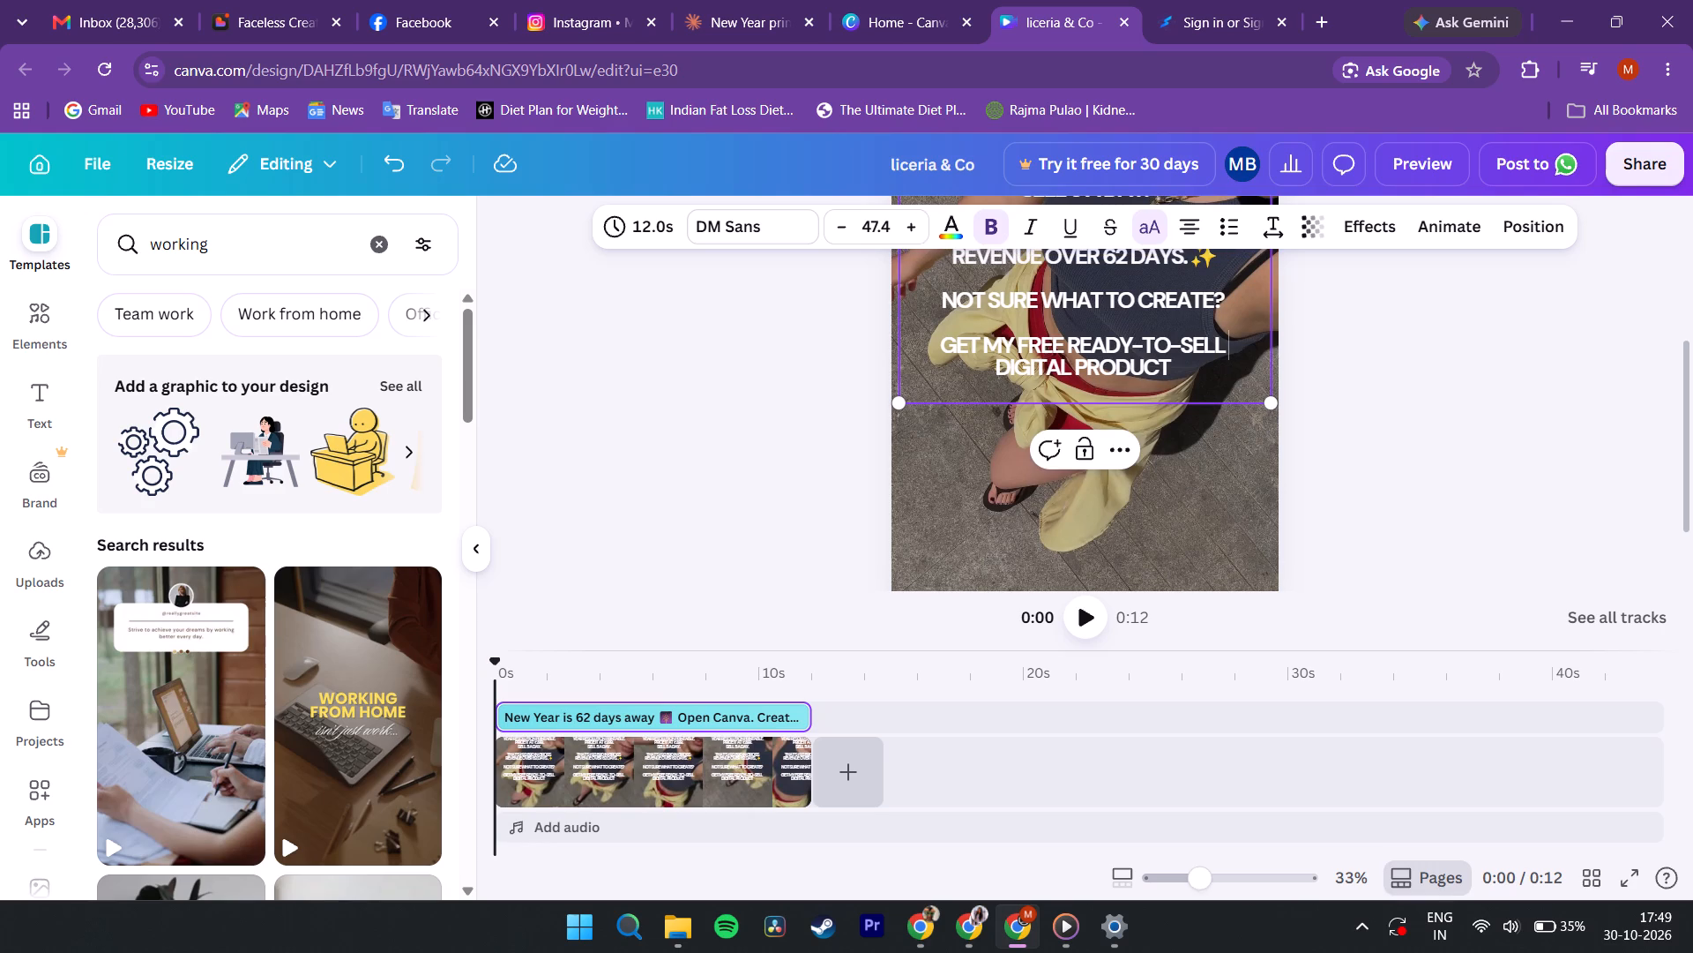
# Move the whole hook text block slightly lower on the reel, towards the vertical middle of the page.
pyautogui.click(1408, 446)
pyautogui.scroll(1, 1408, 446)
pyautogui.scroll(1, 1111, 381)
pyautogui.scroll(-1, 1111, 381)
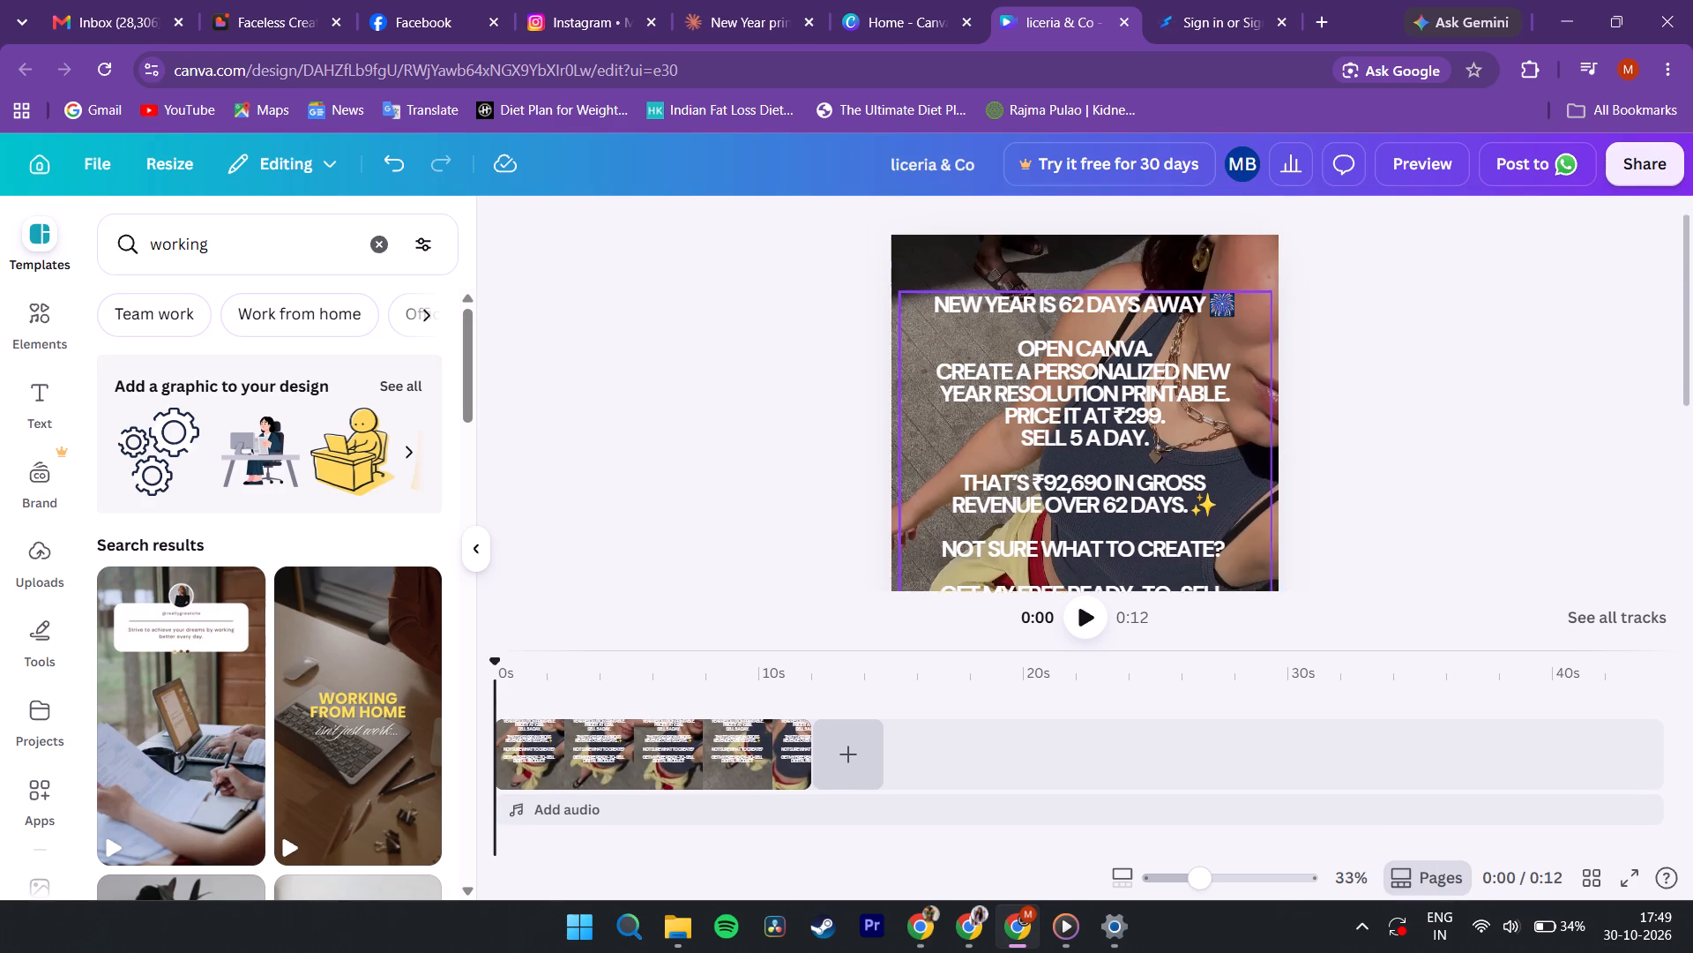
pyautogui.scroll(-1, 1111, 381)
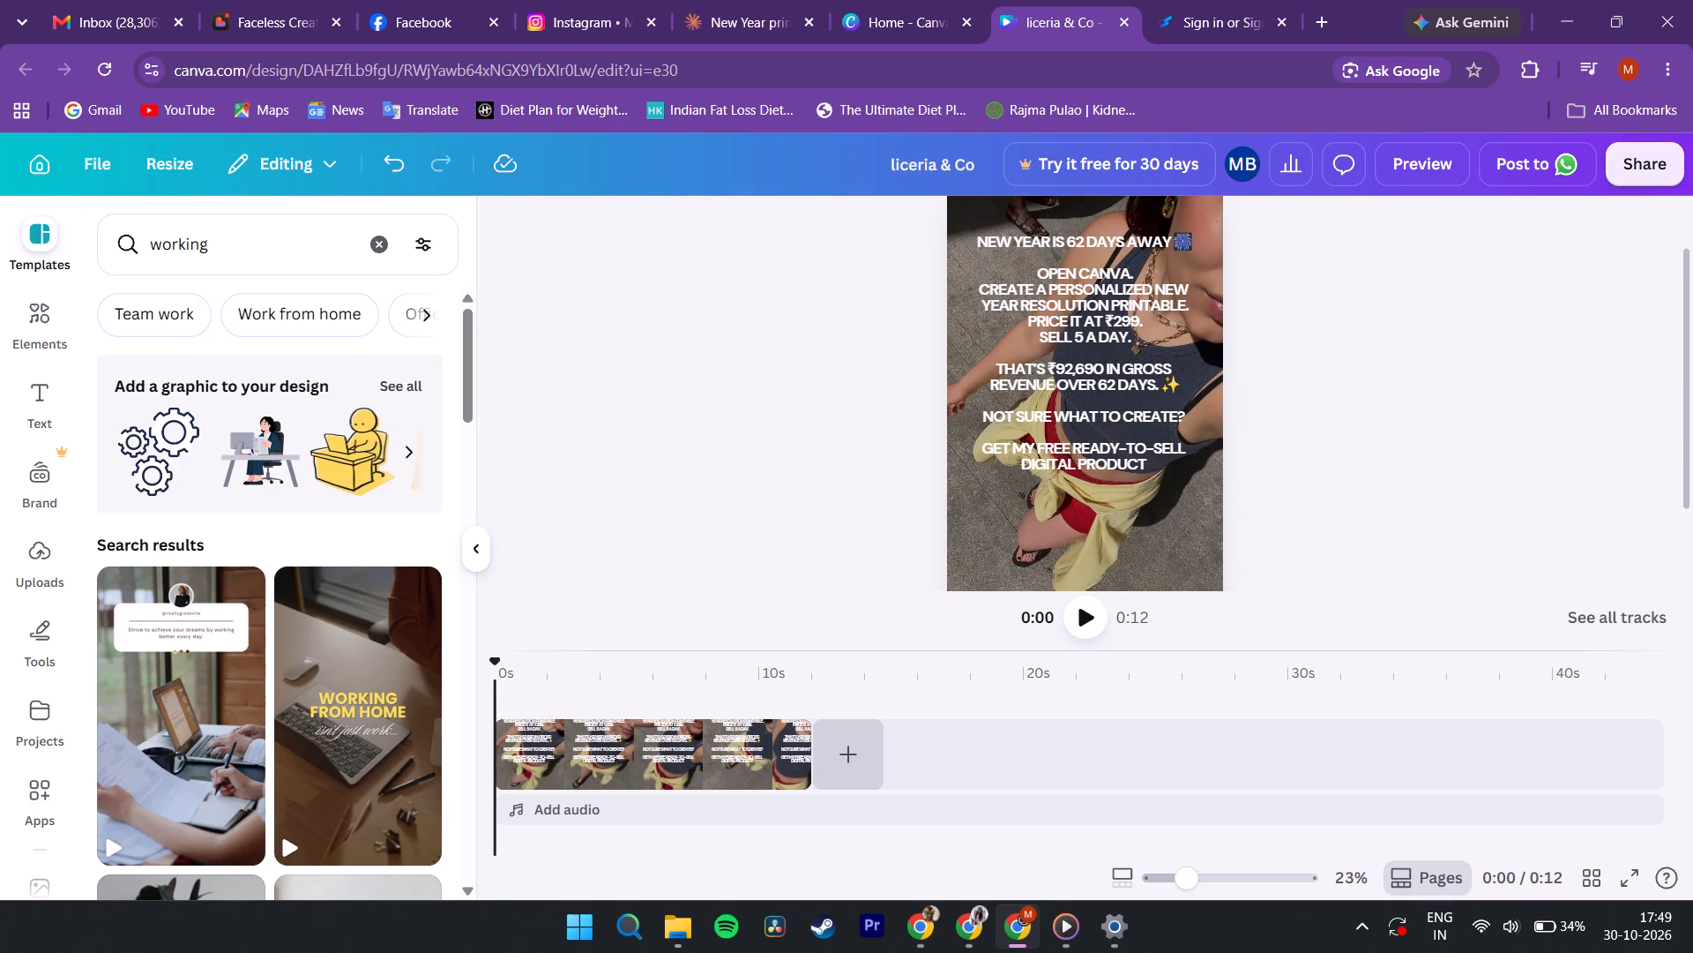
pyautogui.scroll(1, 917, 405)
pyautogui.scroll(-1, 1083, 412)
pyautogui.moveTo(1088, 360); pyautogui.dragTo(1094, 446)
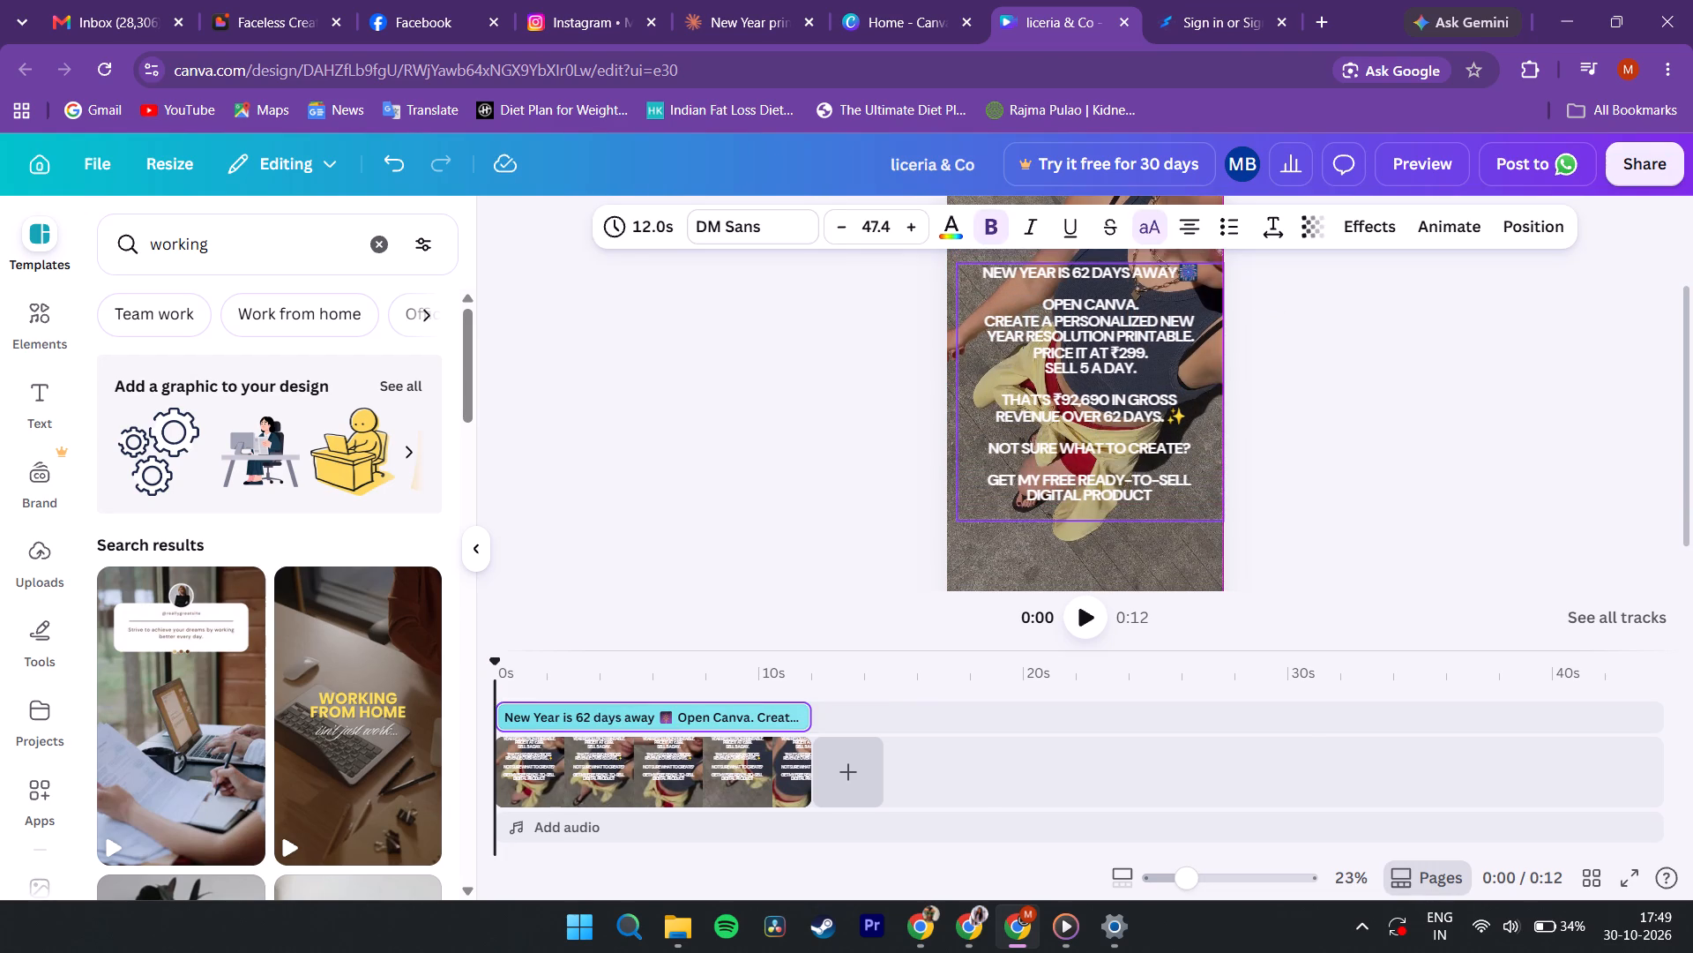
pyautogui.moveTo(1094, 446); pyautogui.dragTo(1093, 431)
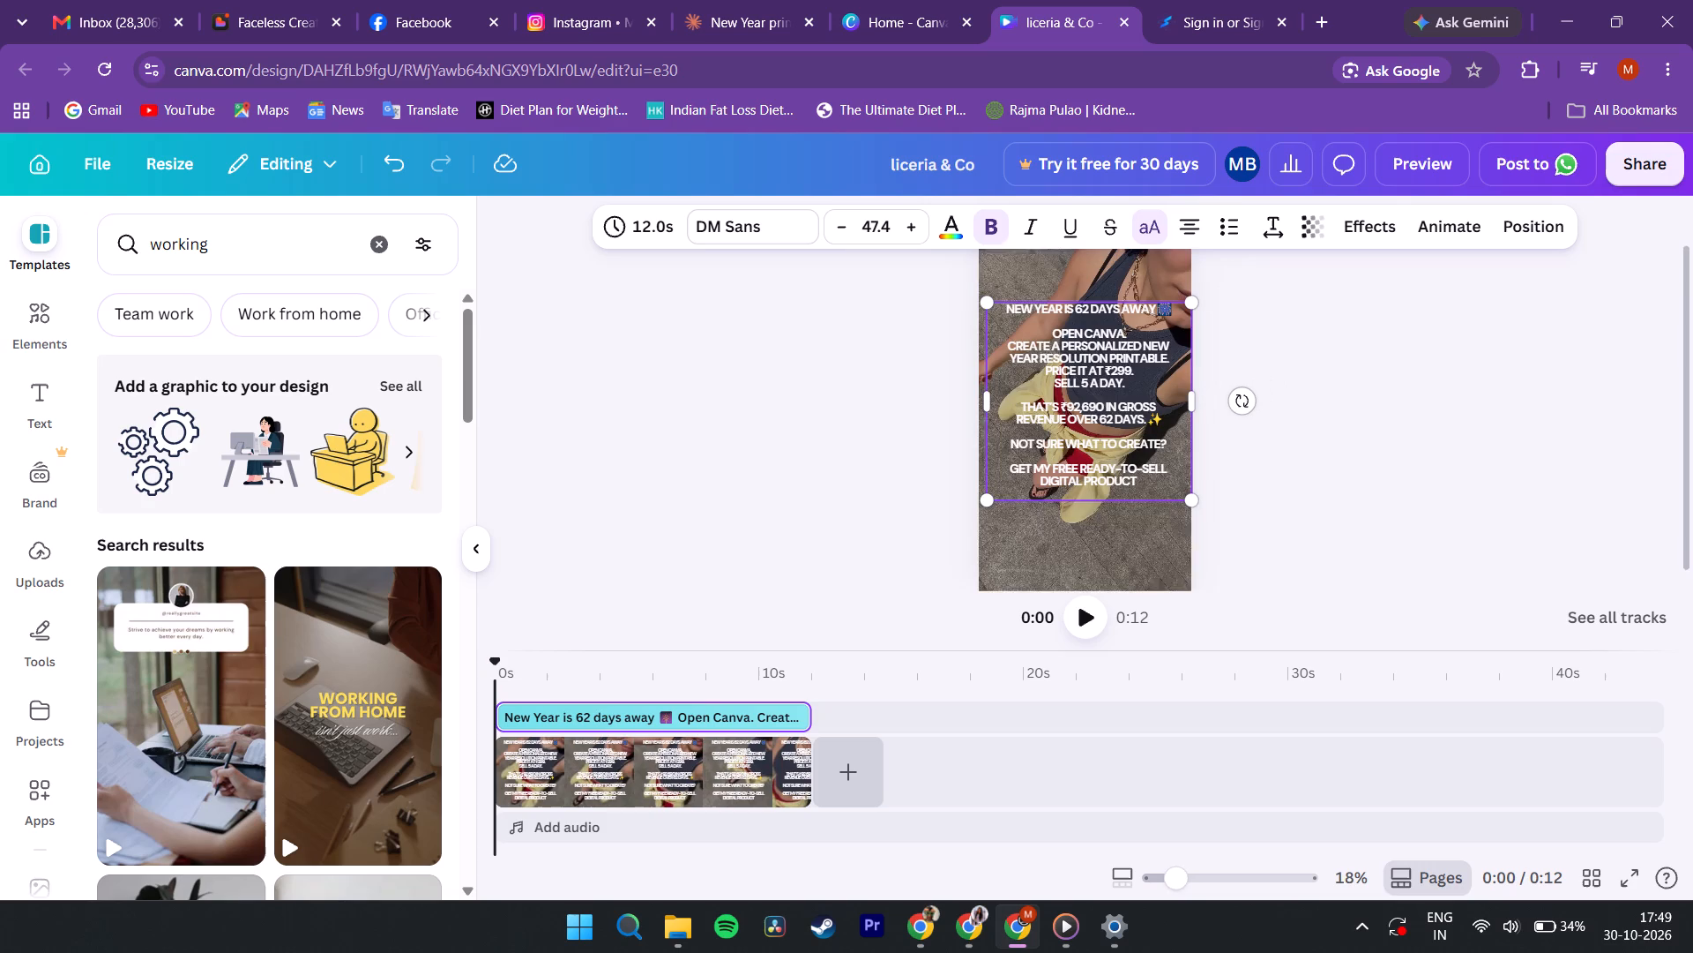
pyautogui.click(855, 465)
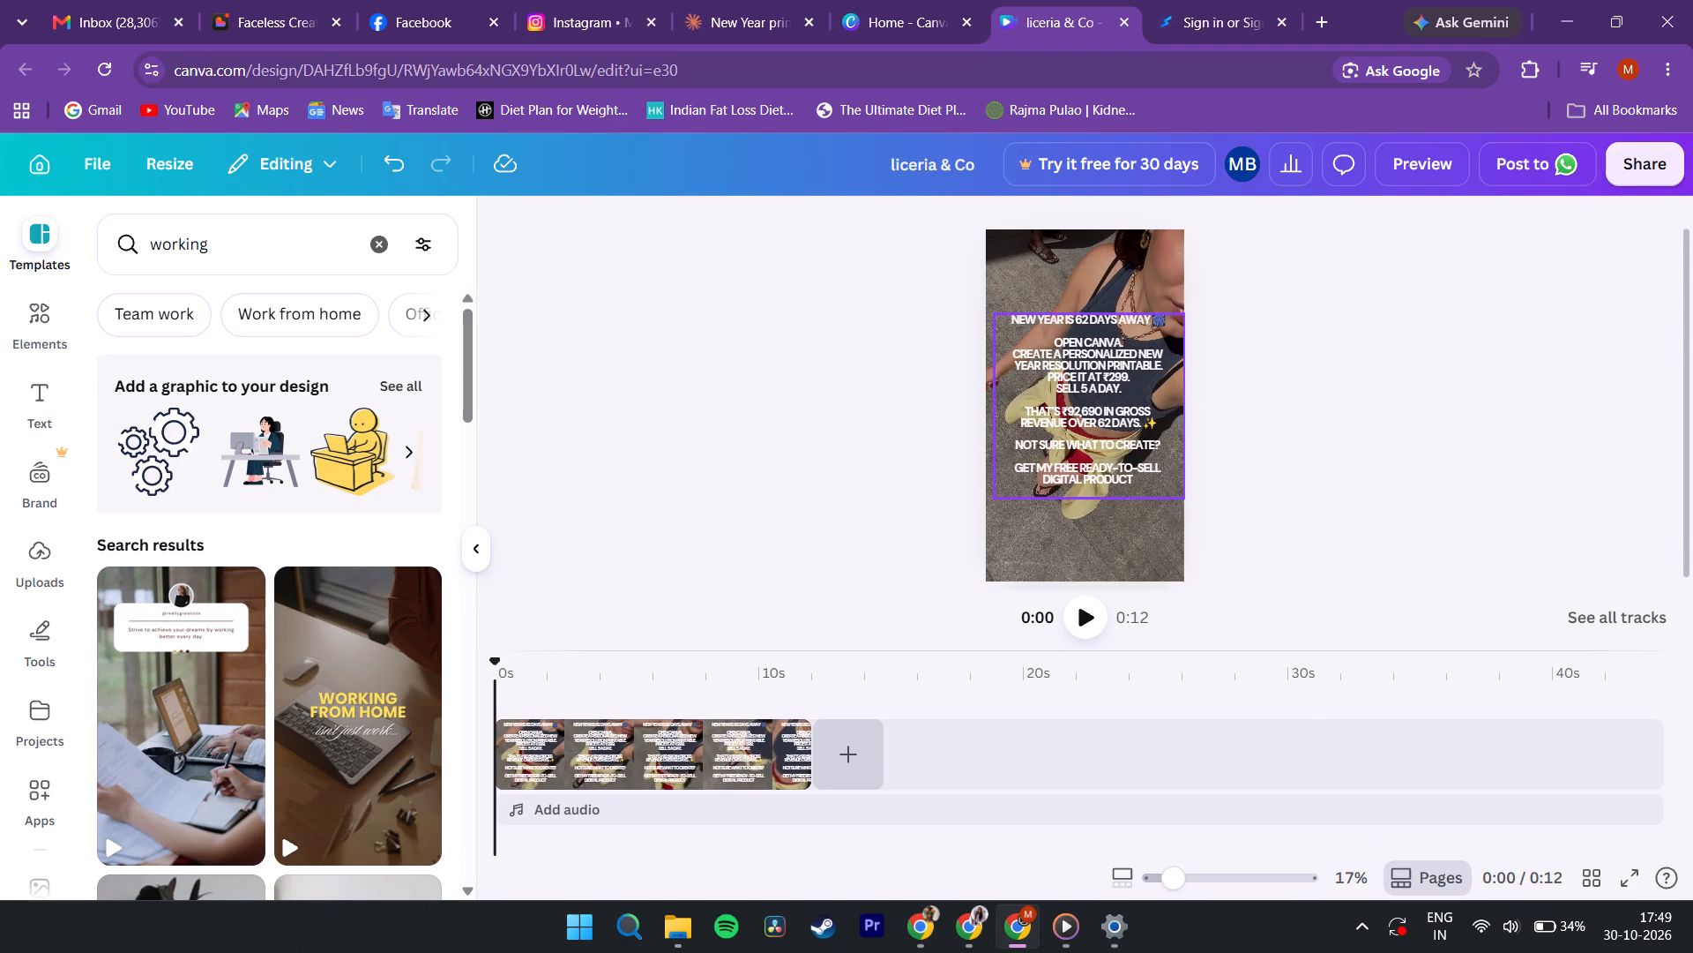
# Align the hook text block with the page's vertical centre line so it is centred horizontally.
pyautogui.doubleClick(1104, 472)
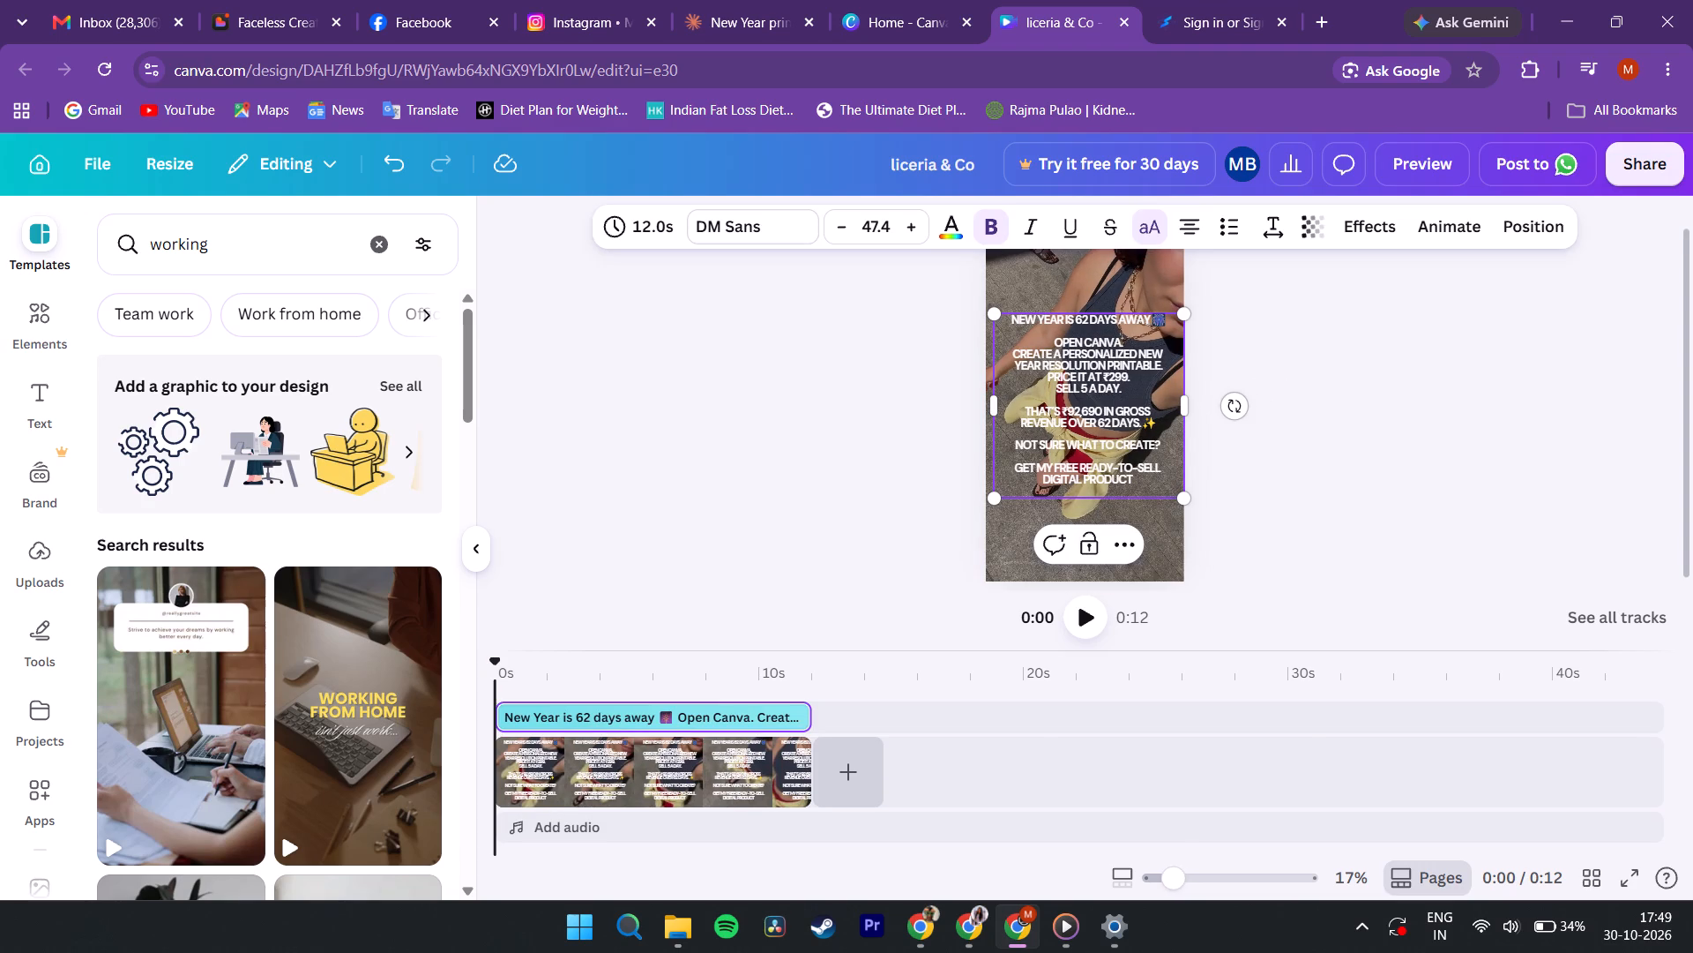
pyautogui.click(1122, 544)
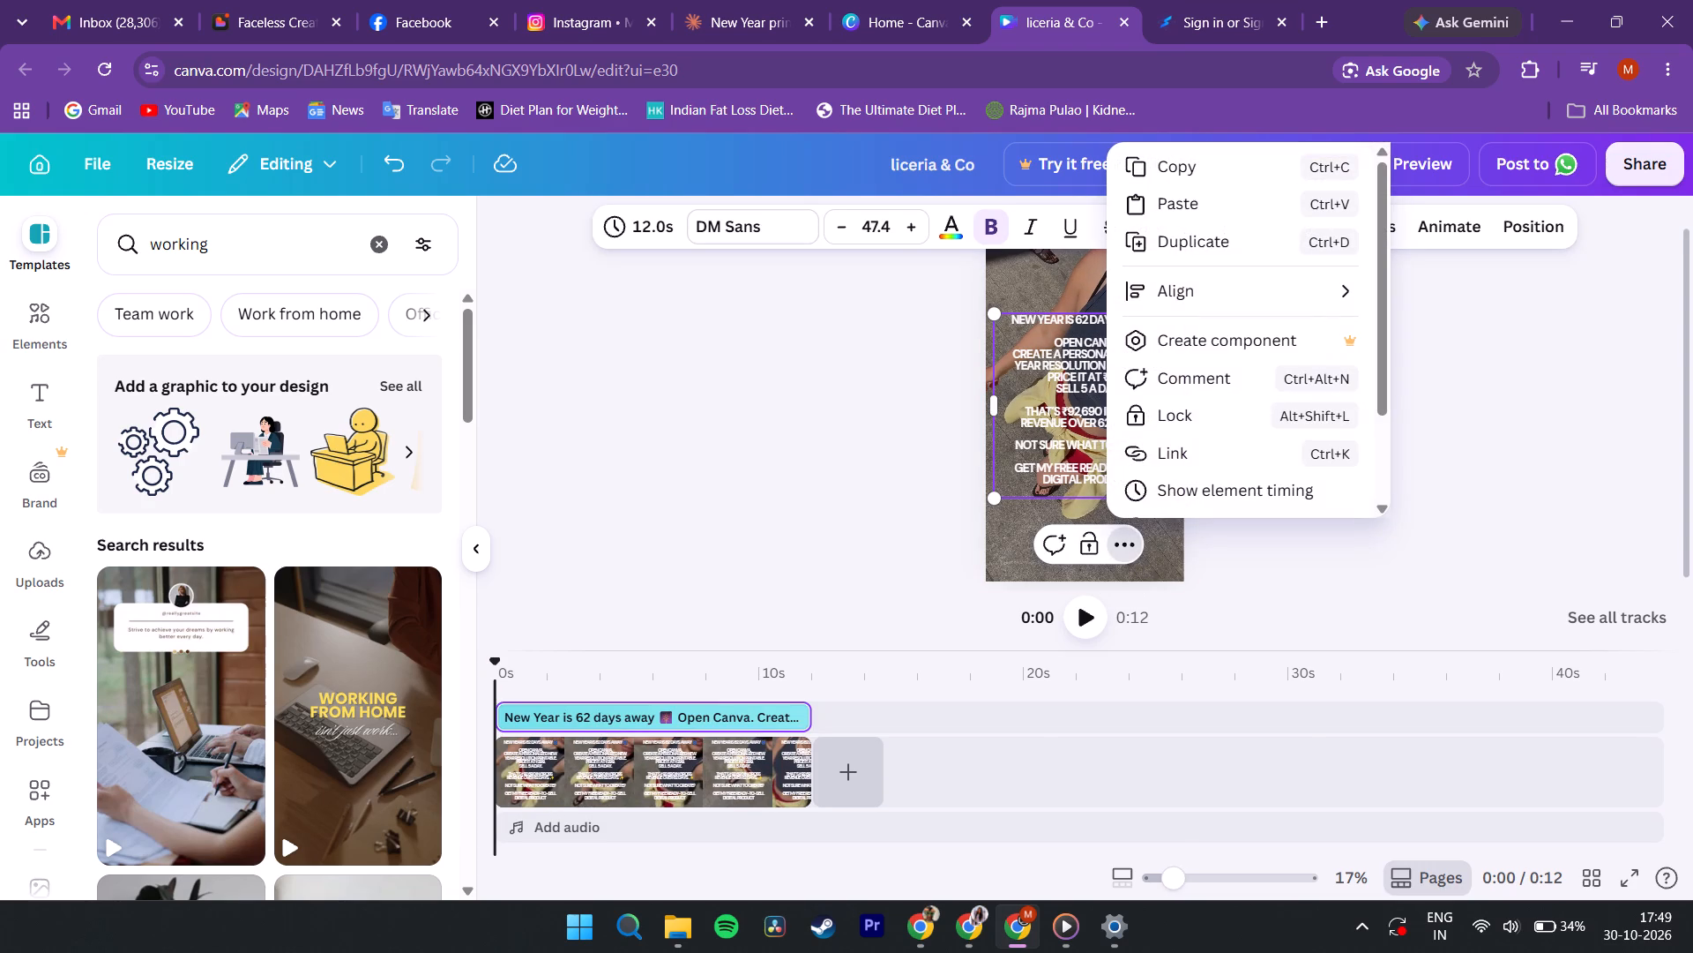
pyautogui.click(809, 476)
pyautogui.click(1111, 472)
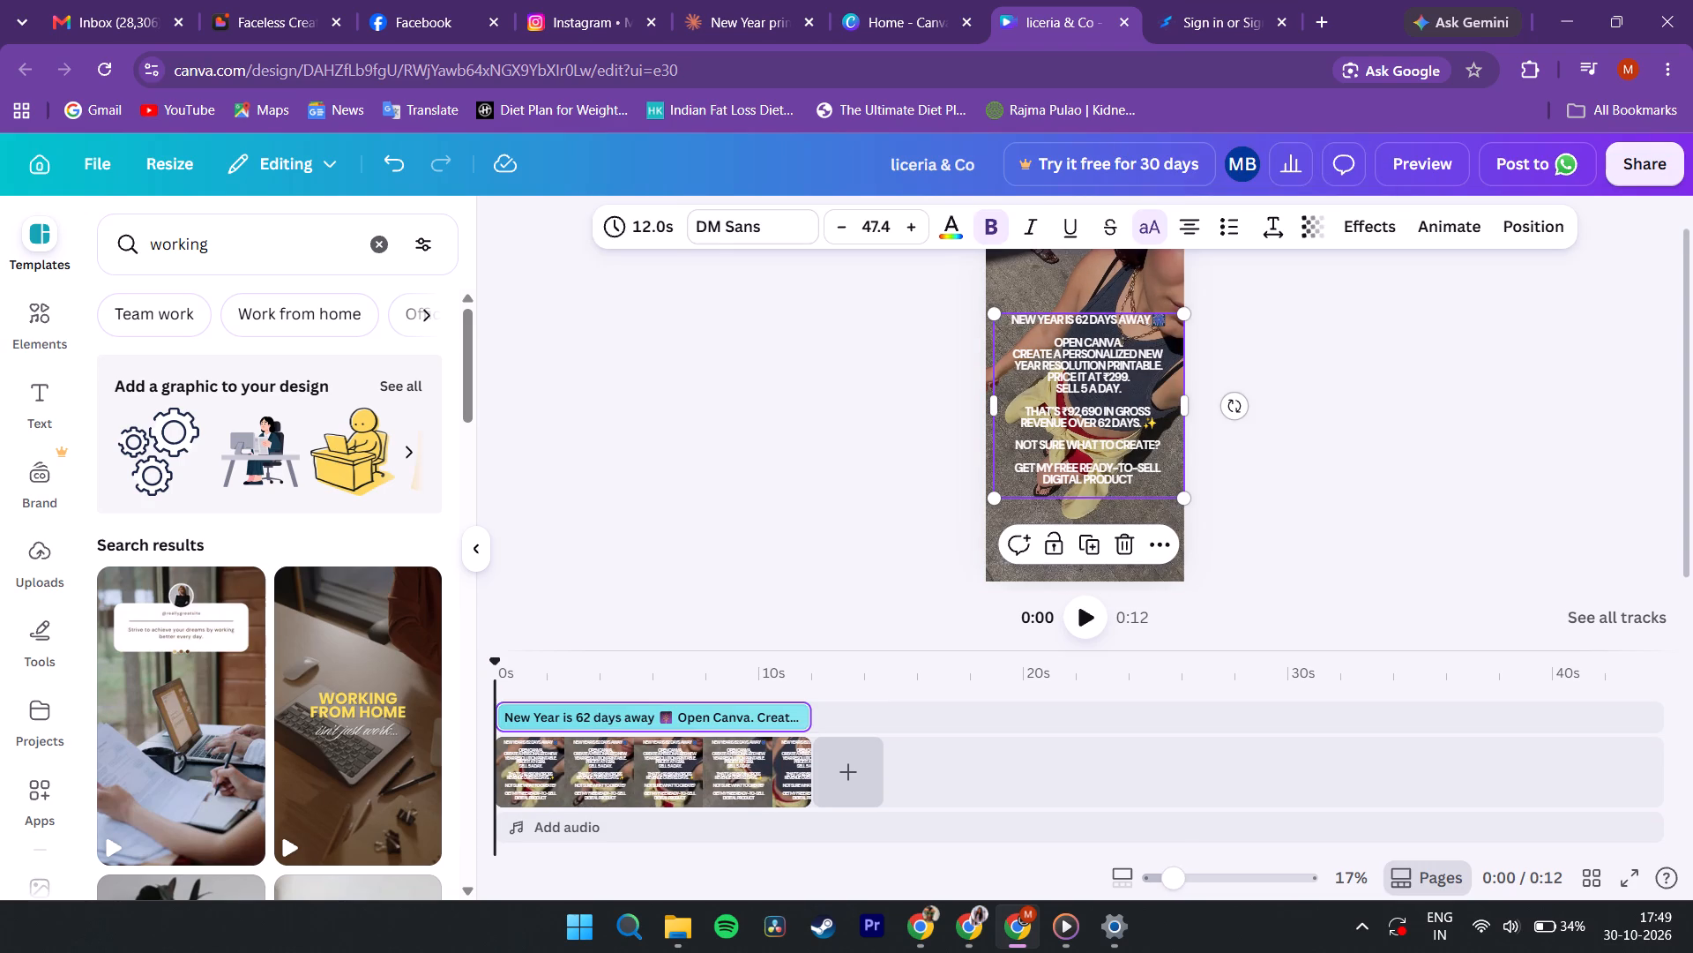
pyautogui.click(1111, 472)
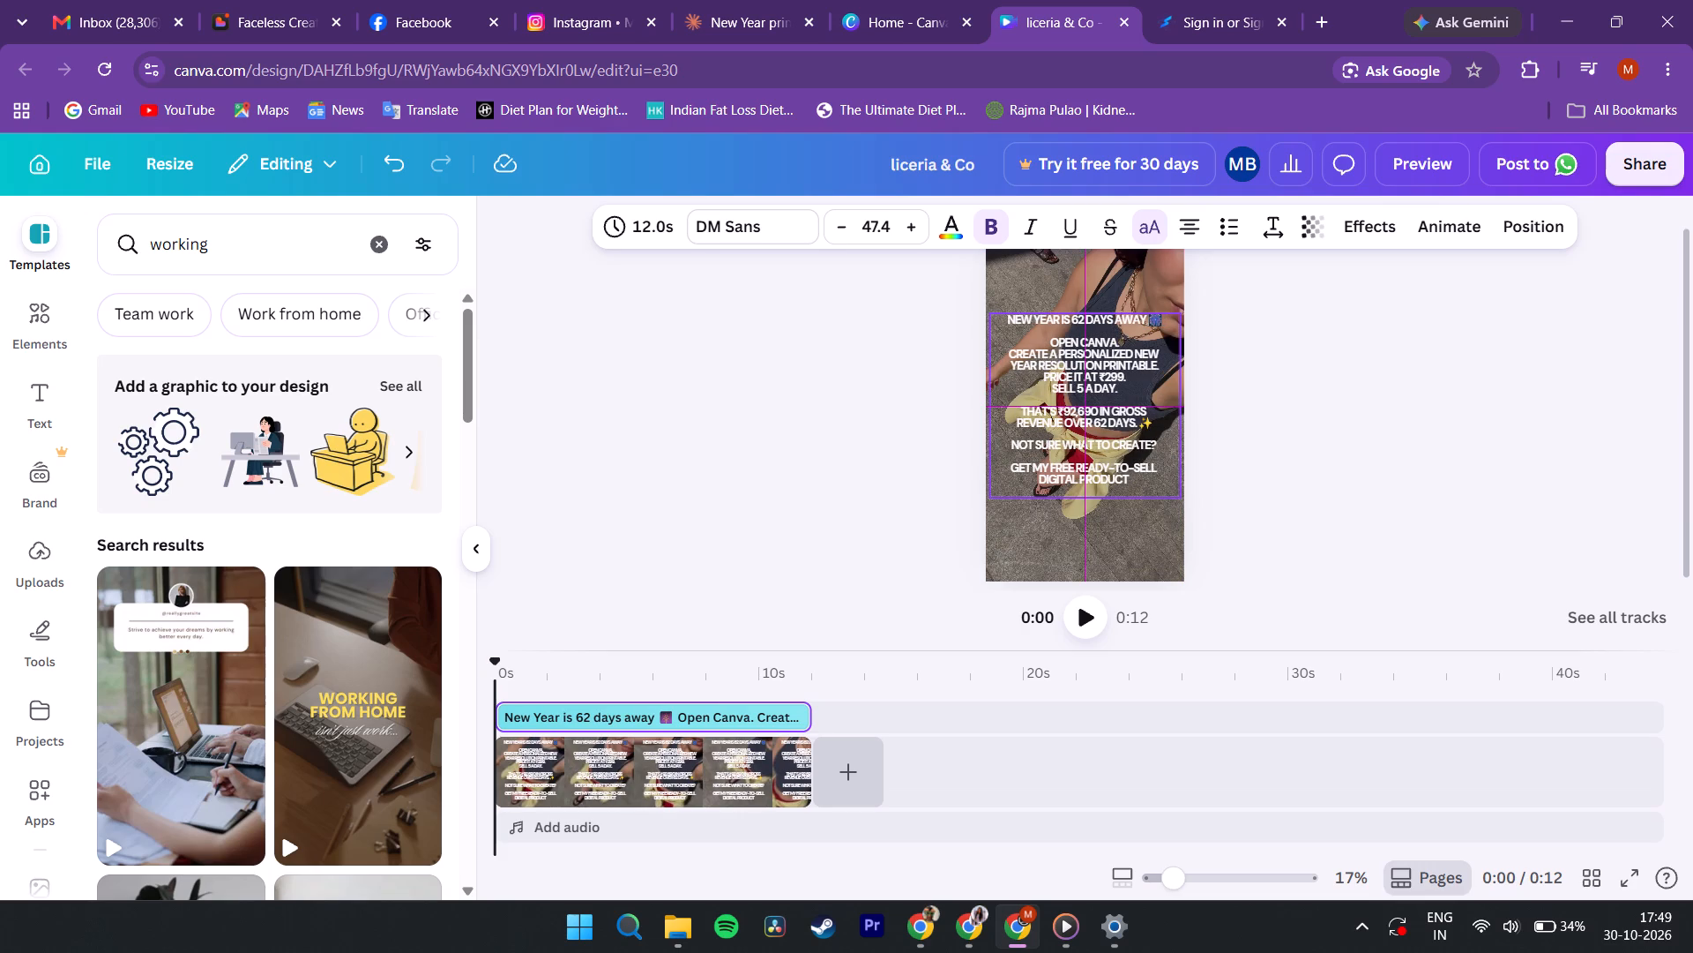
pyautogui.click(1321, 463)
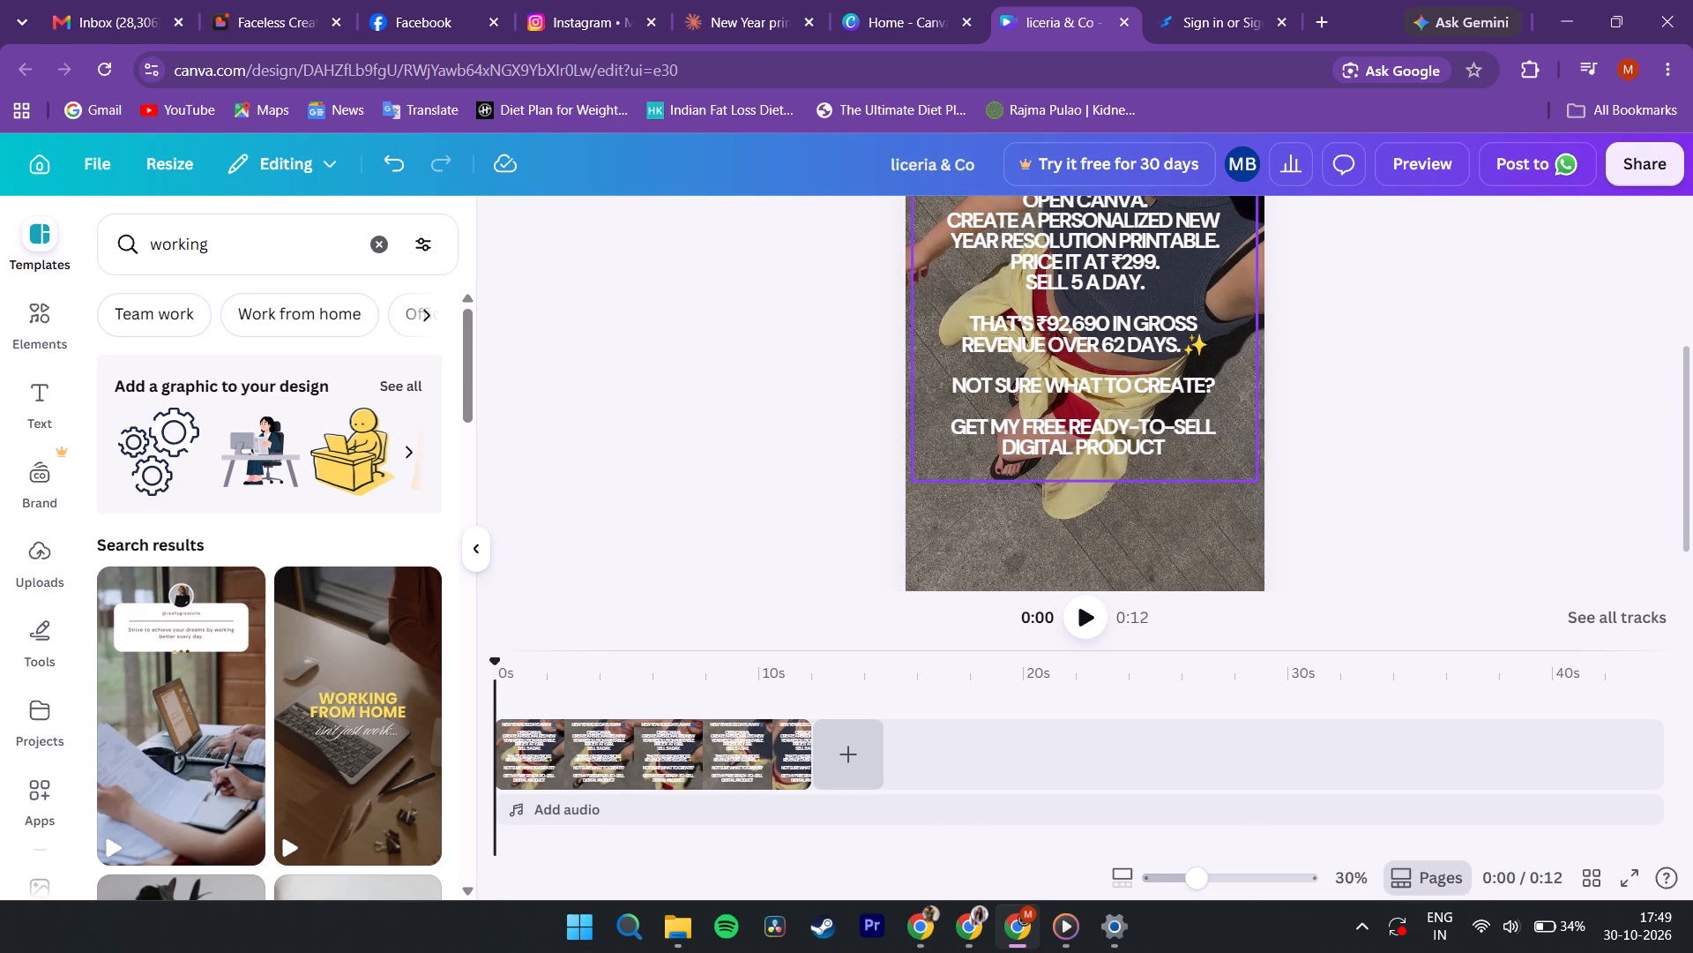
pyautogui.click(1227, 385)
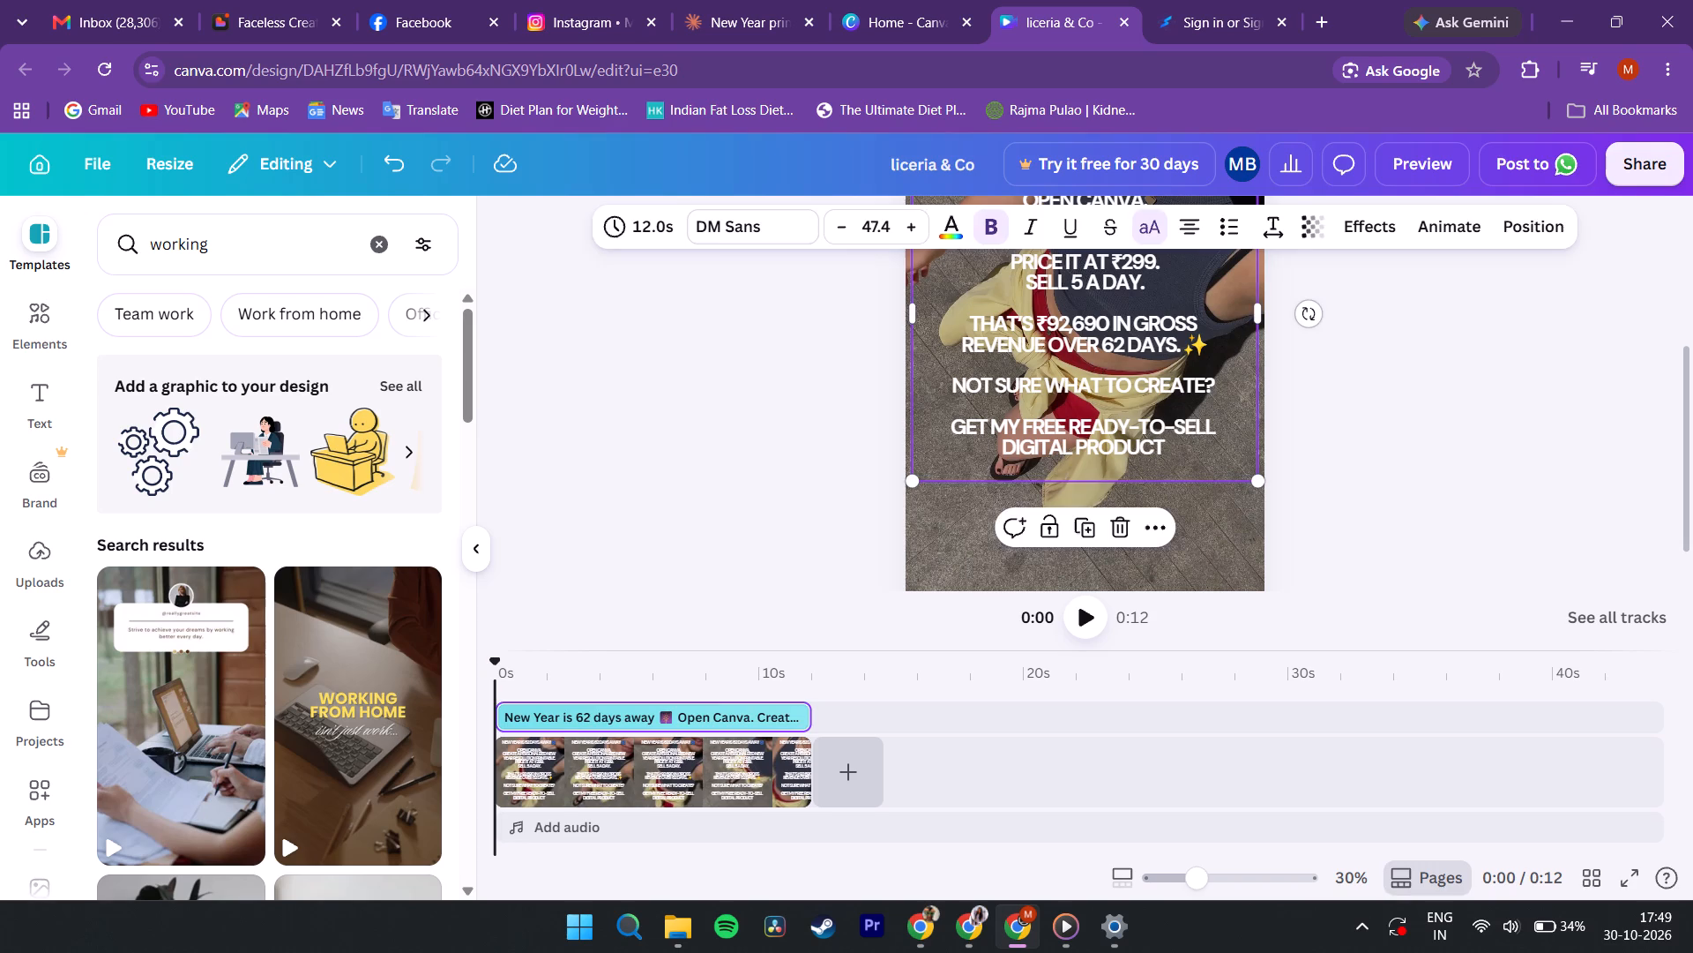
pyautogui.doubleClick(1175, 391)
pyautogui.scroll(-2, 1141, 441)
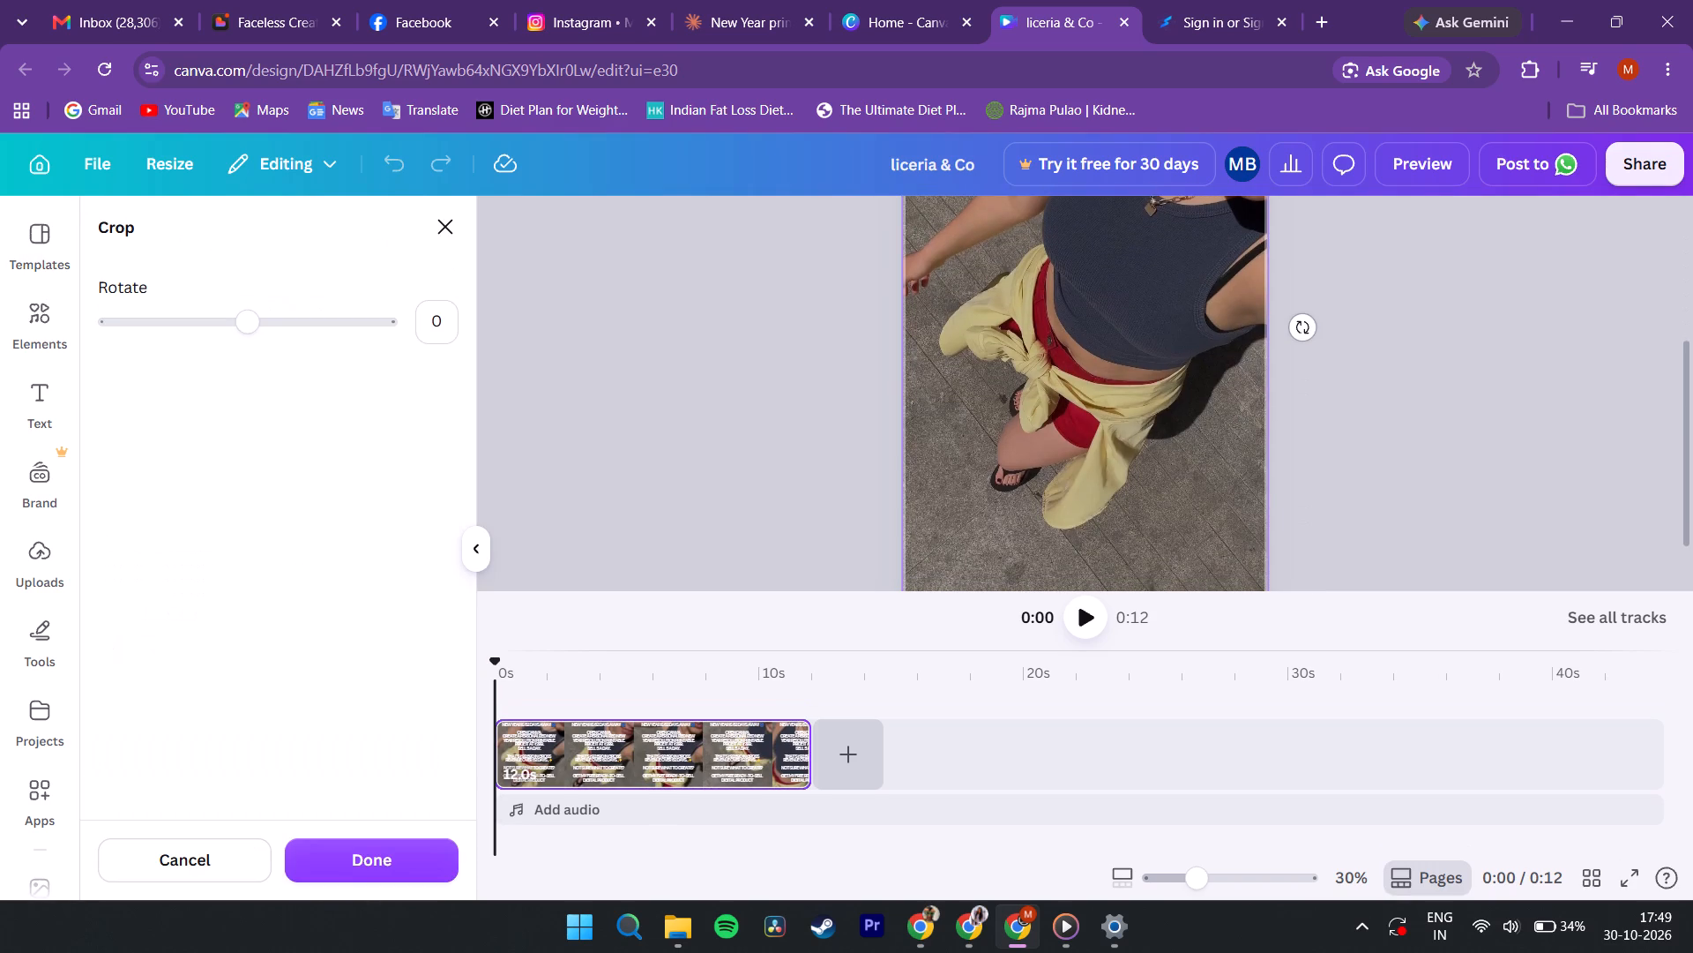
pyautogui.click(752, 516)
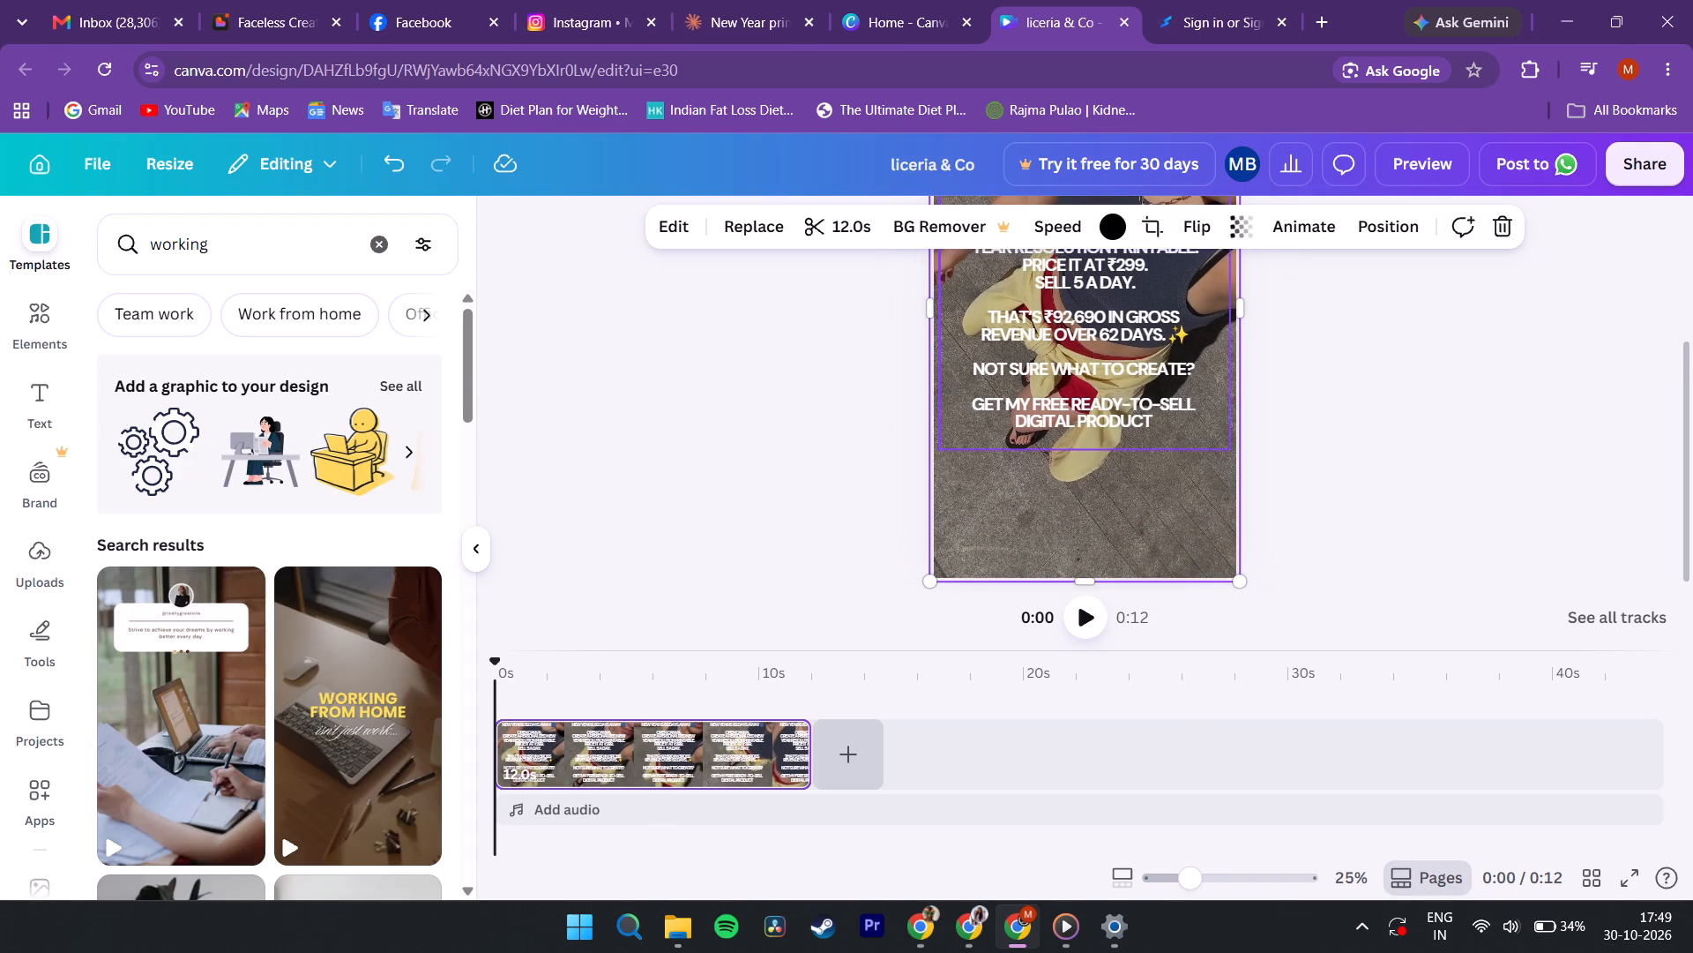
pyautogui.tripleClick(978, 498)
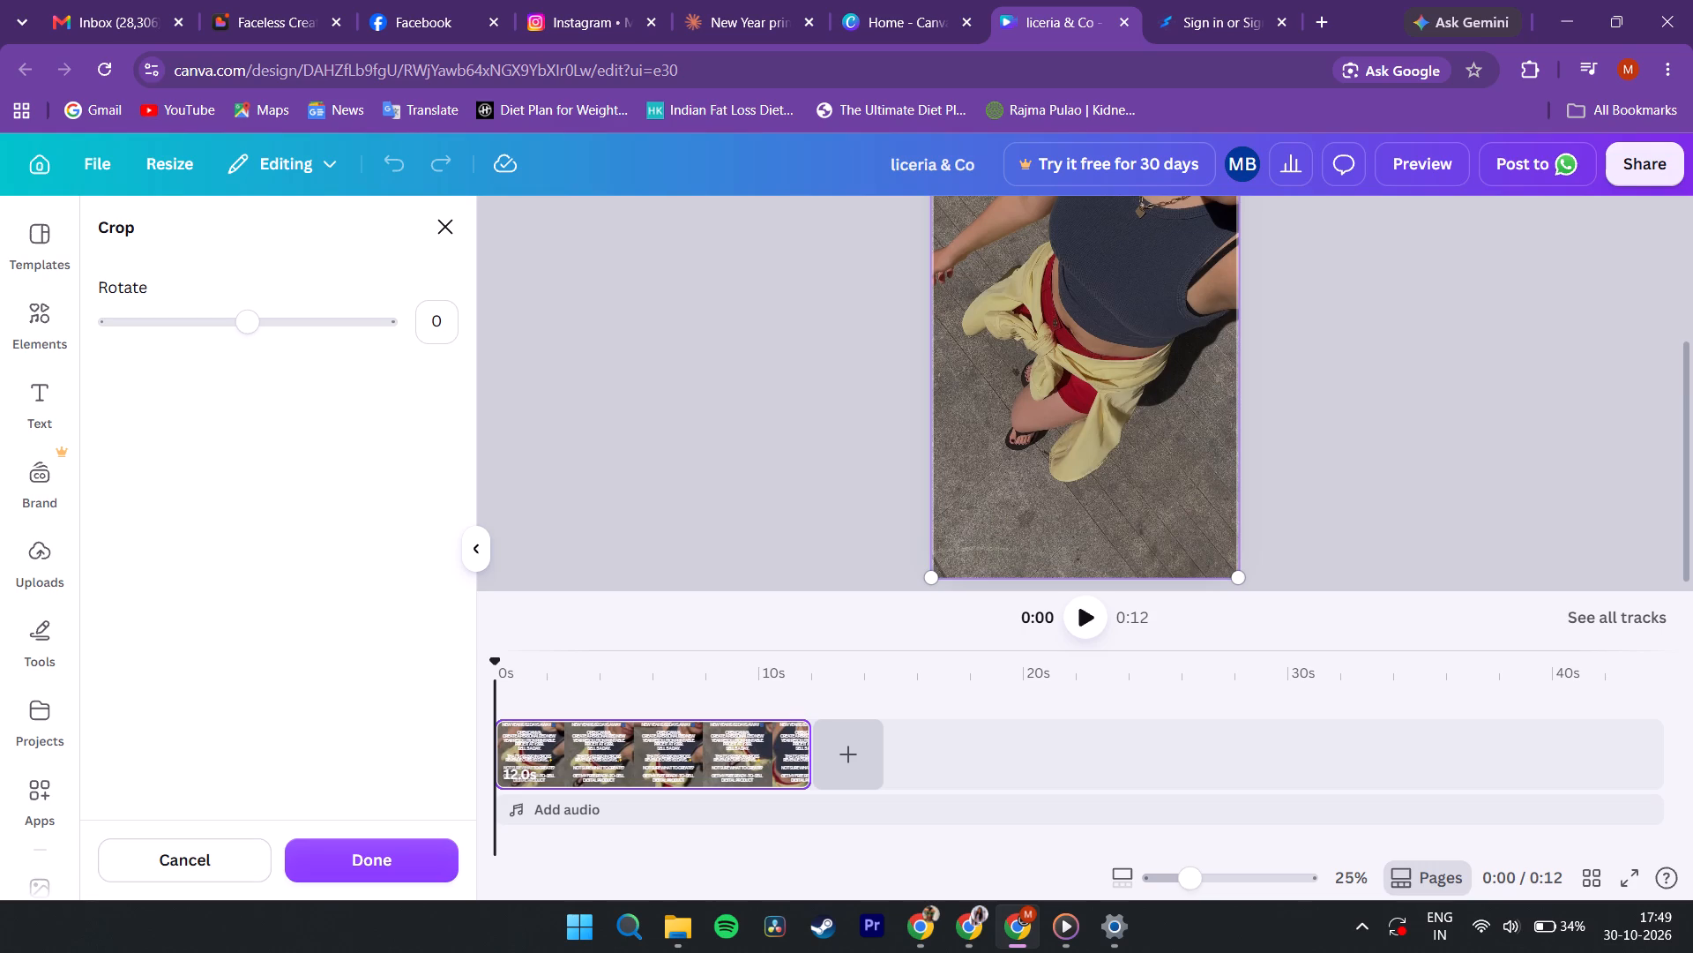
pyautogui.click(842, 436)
# Lower the background video's opacity well below 76 to darken it behind the white hook text.
pyautogui.click(1026, 530)
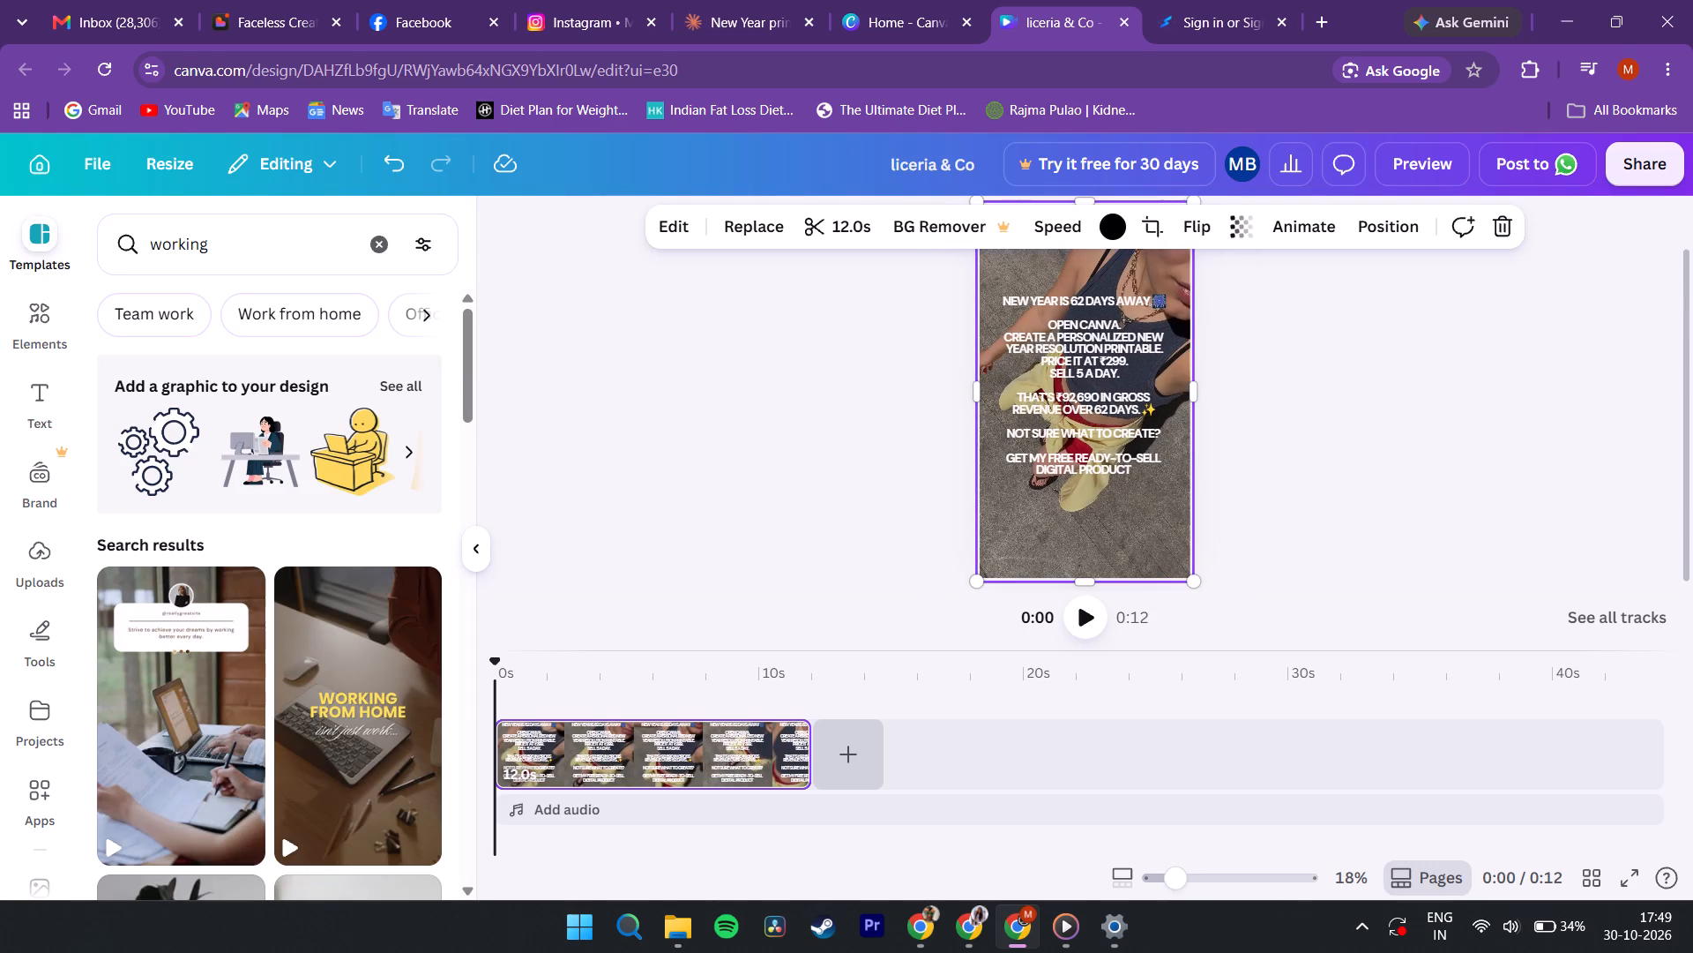
pyautogui.click(1012, 503)
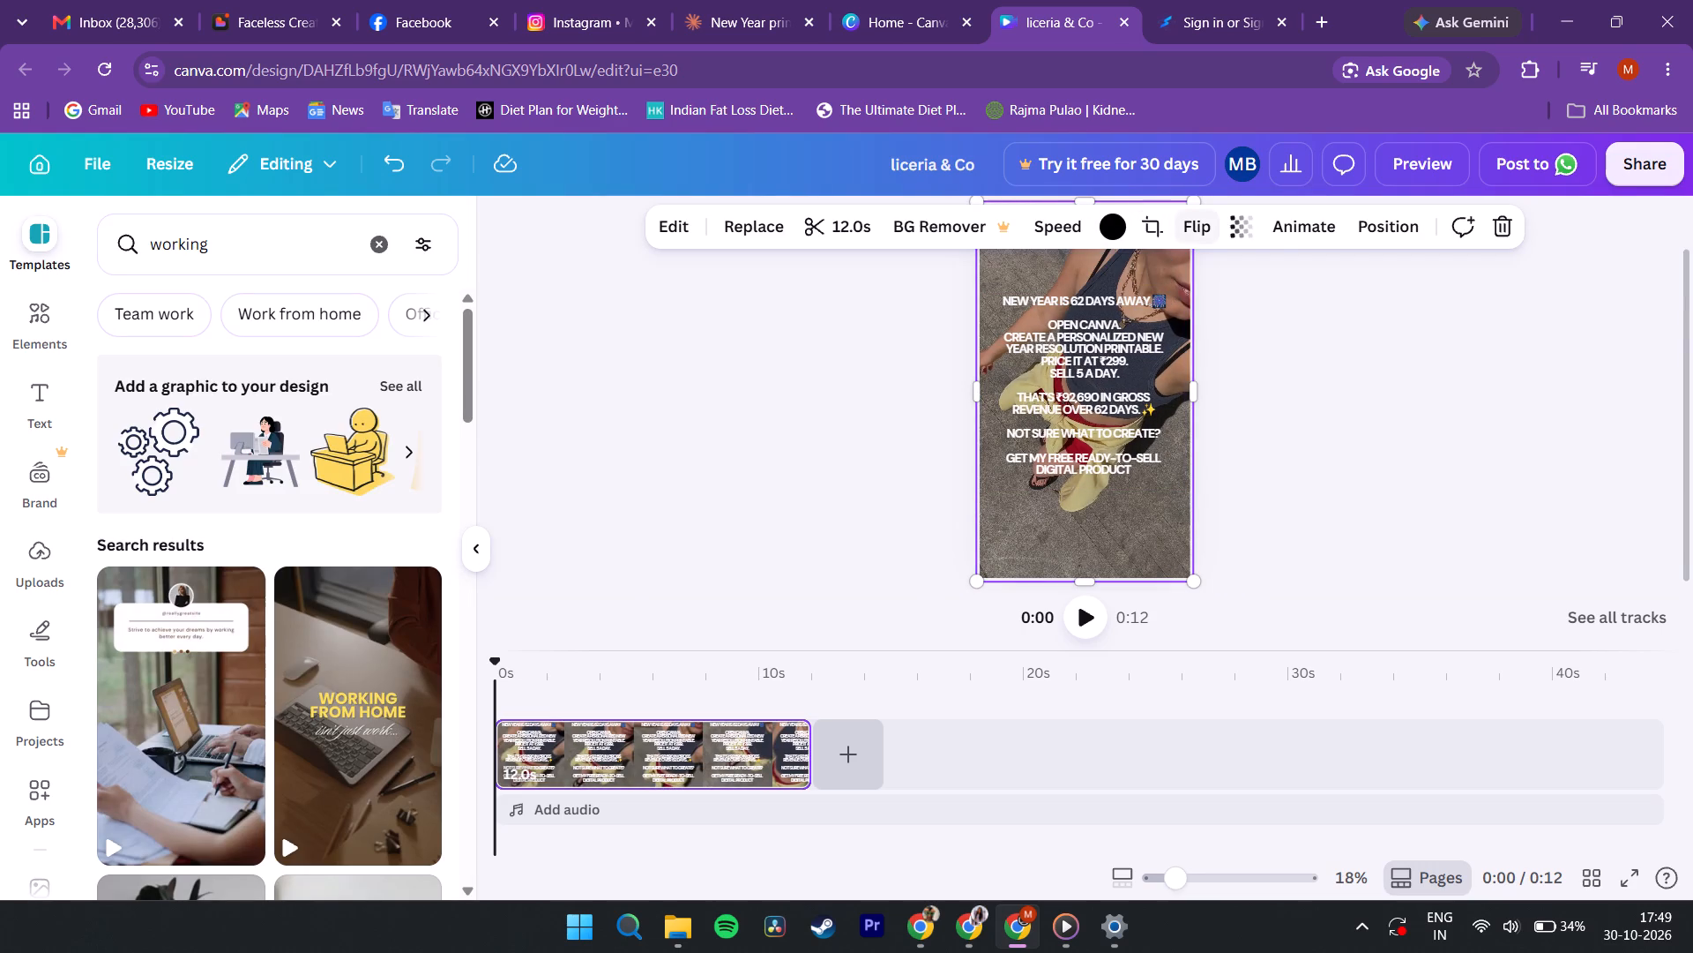
pyautogui.click(1249, 228)
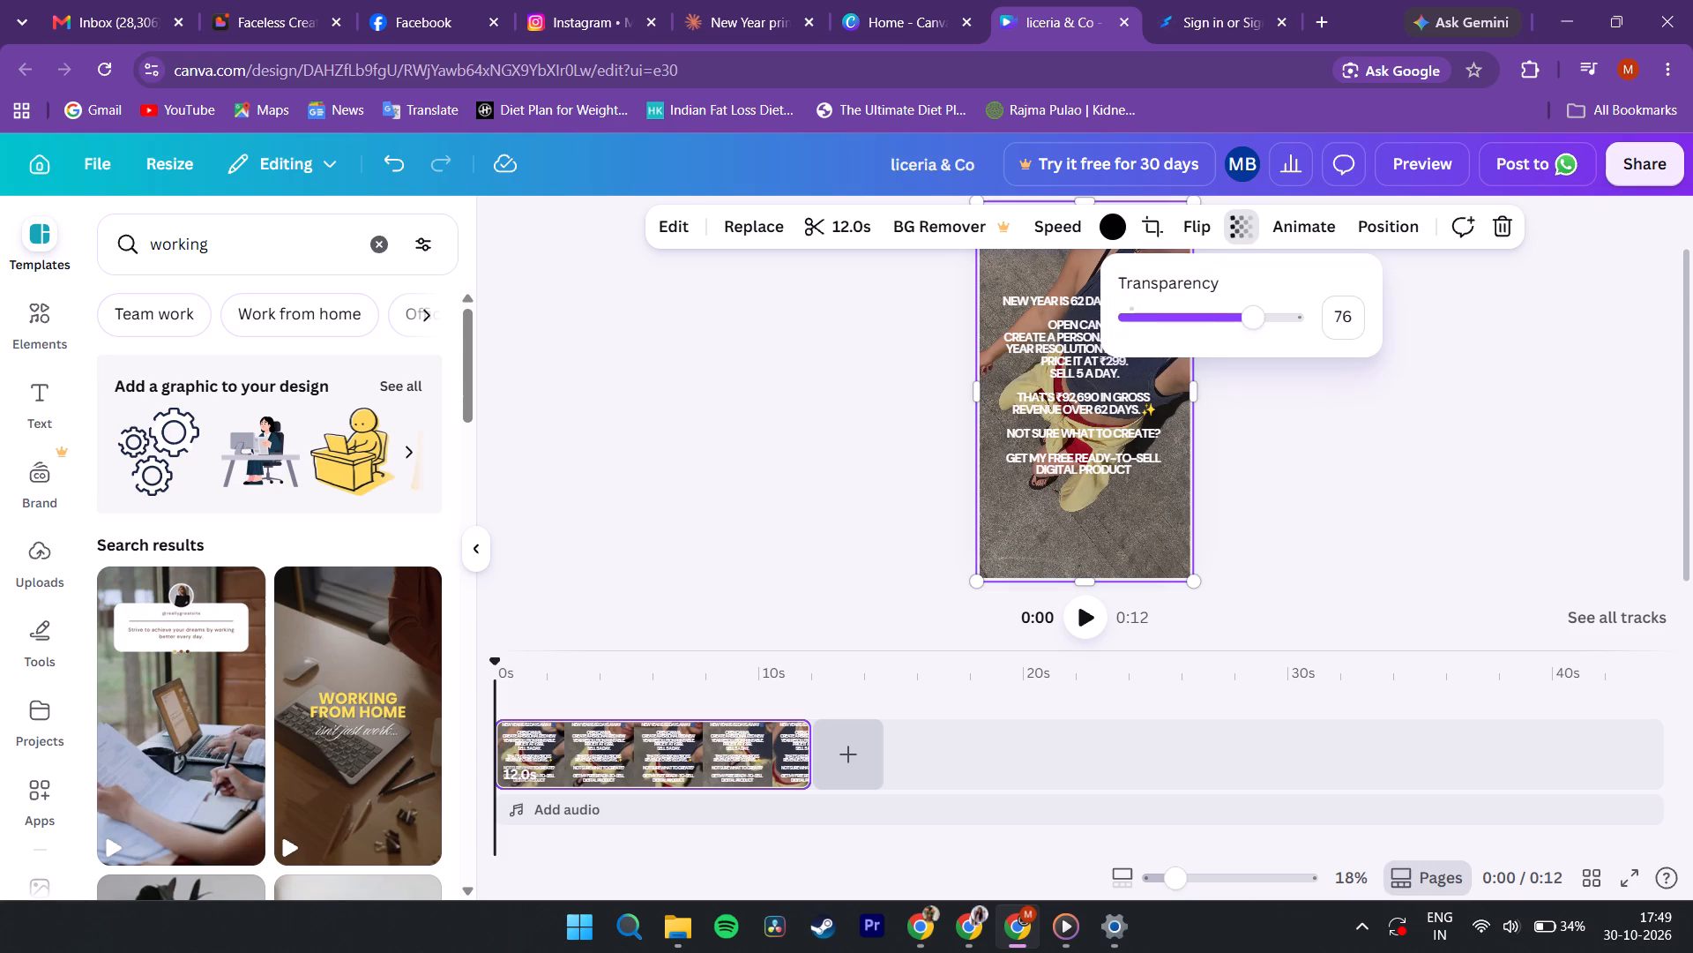
pyautogui.moveTo(1249, 328); pyautogui.dragTo(1174, 334)
pyautogui.click(1321, 461)
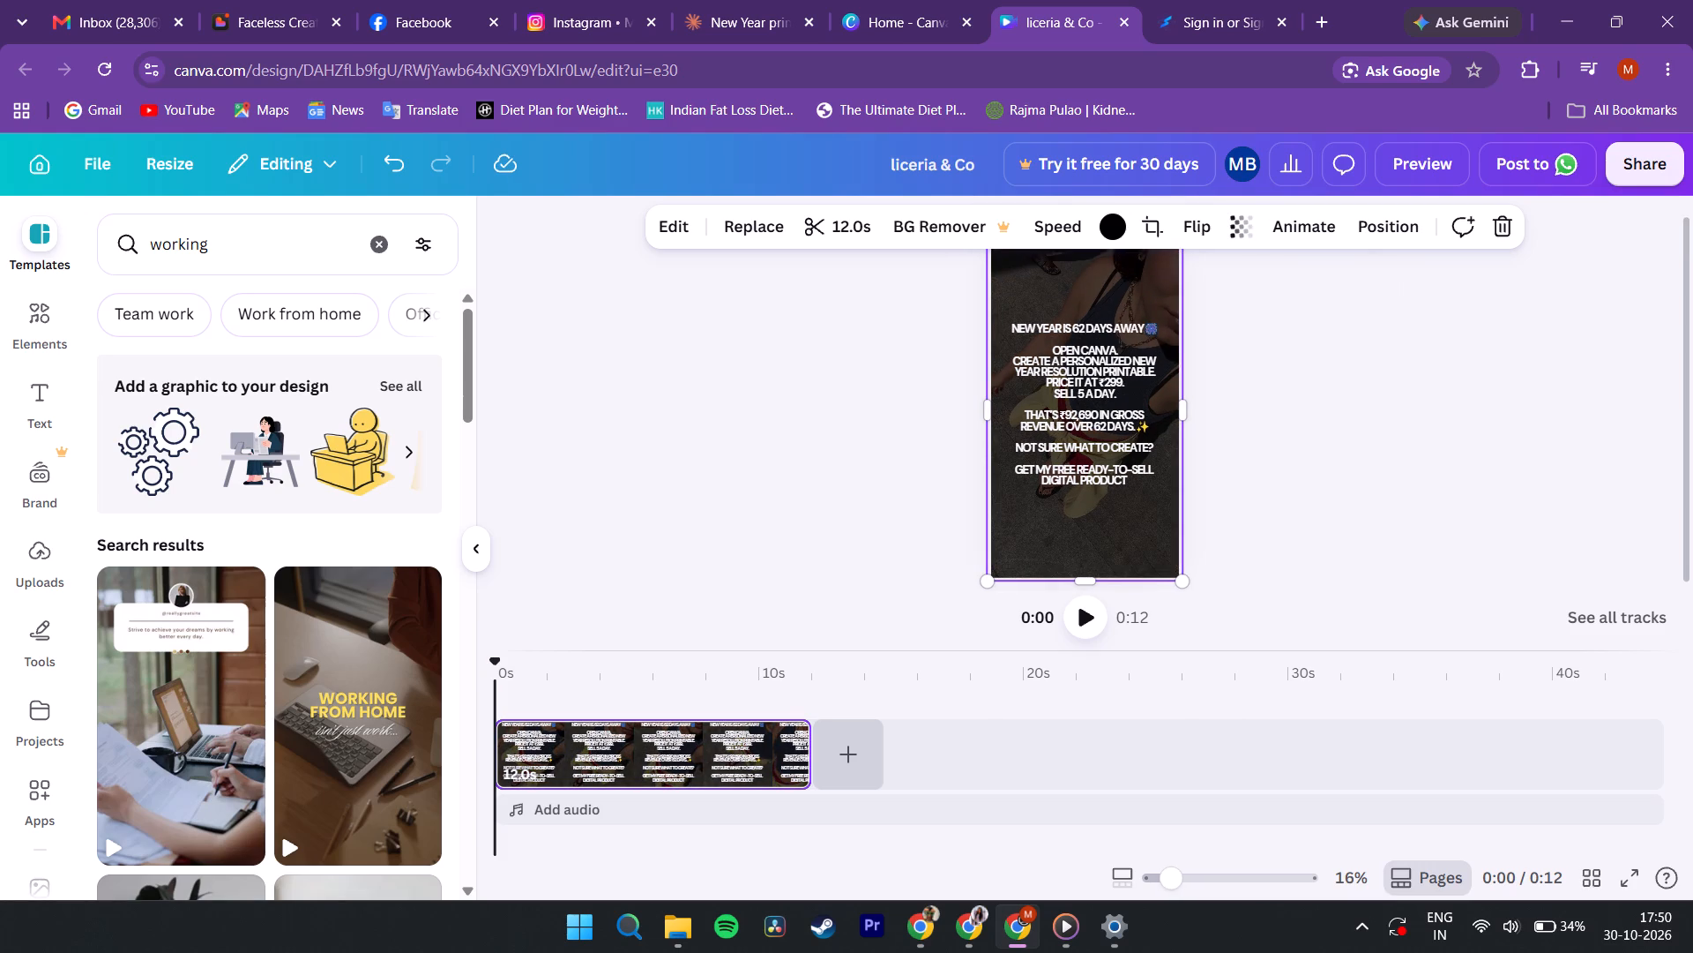
# Play the 12-second reel through to check the hook text over the darkened background video.
pyautogui.scroll(1, 825, 492)
pyautogui.click(1076, 621)
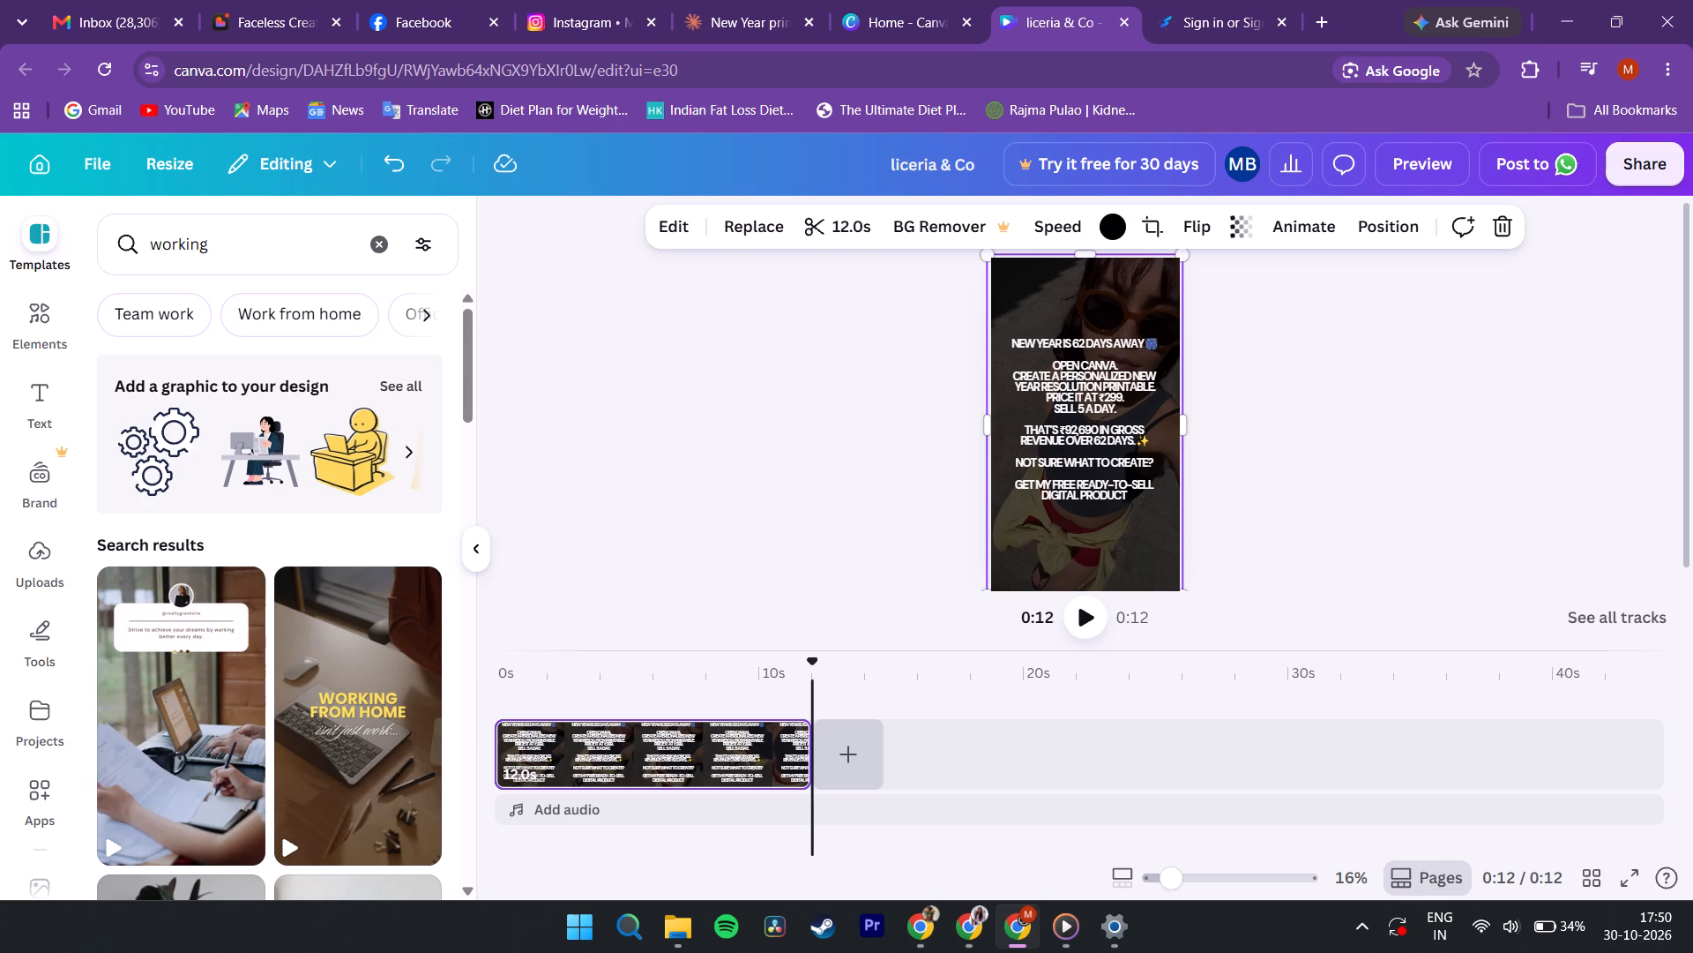
pyautogui.scroll(1, 839, 485)
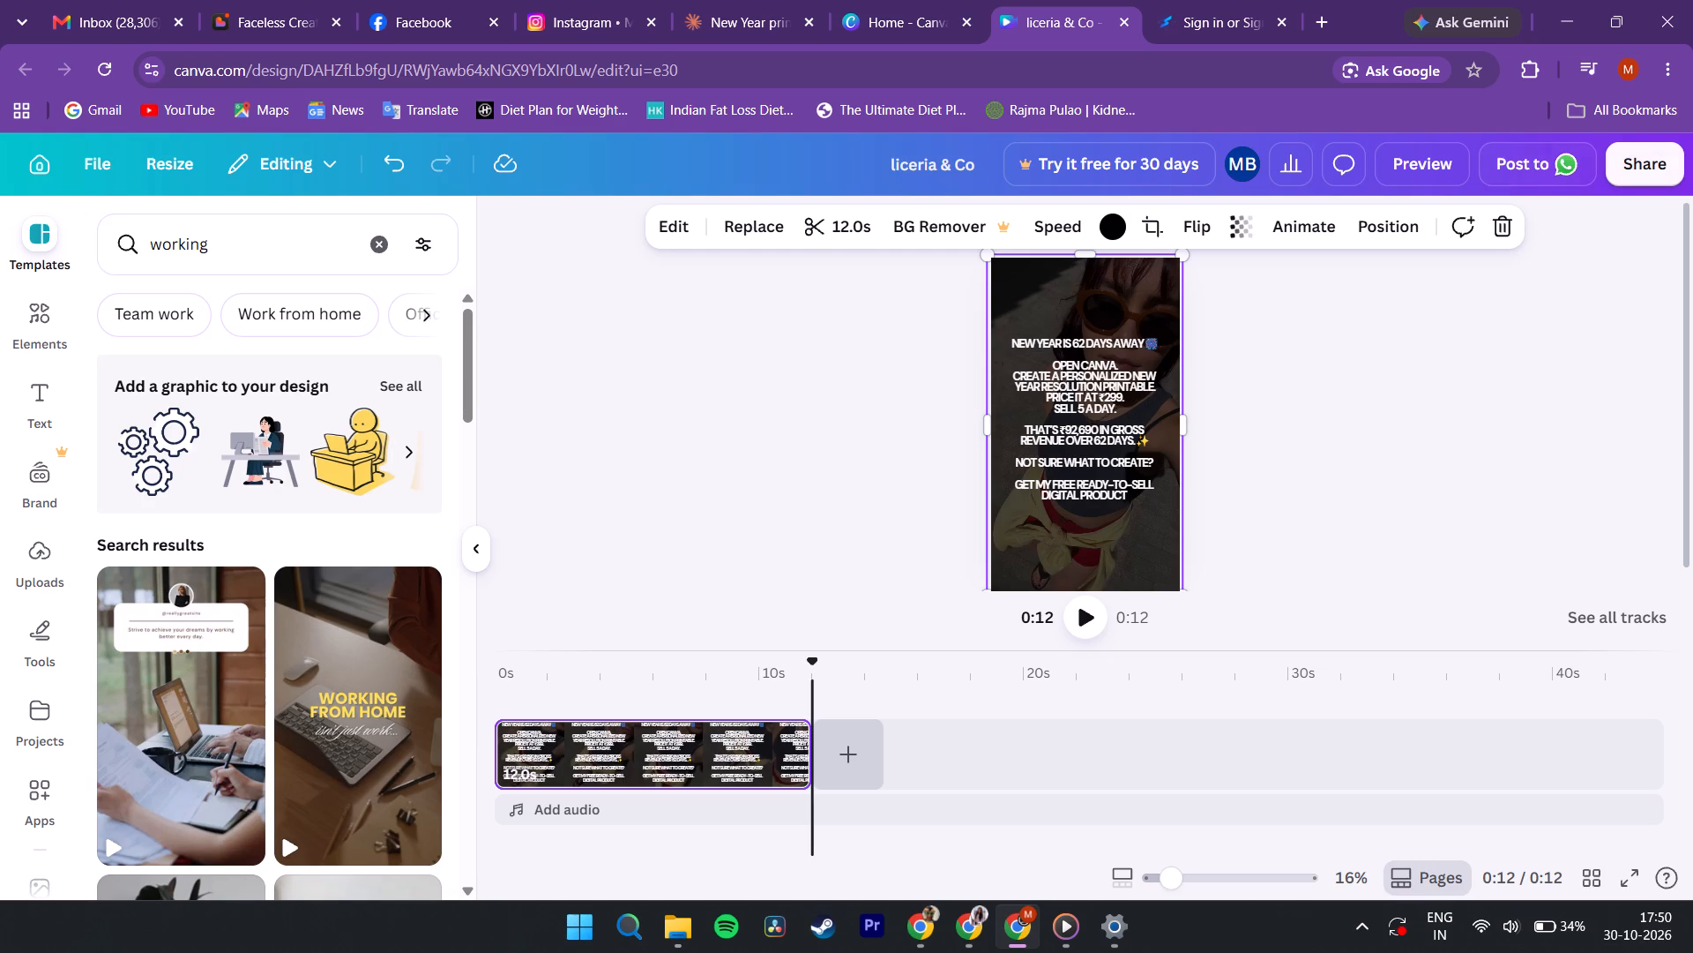
# Open the design's download settings and display the available file types.
pyautogui.click(1635, 169)
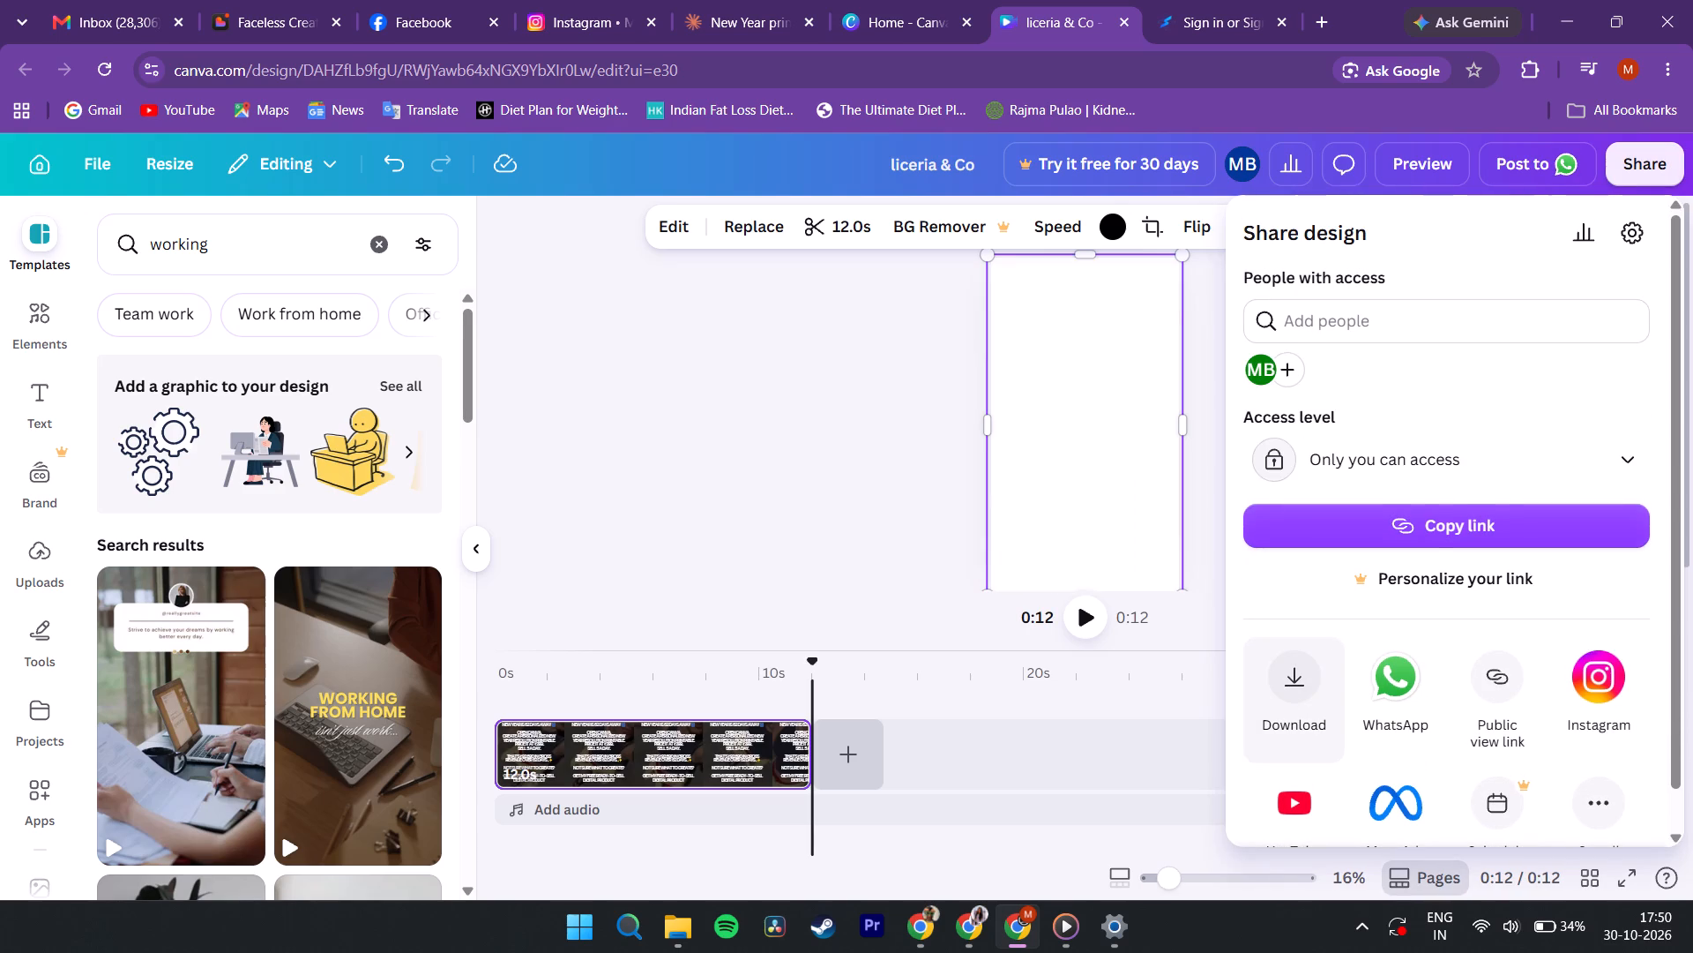
pyautogui.click(1287, 696)
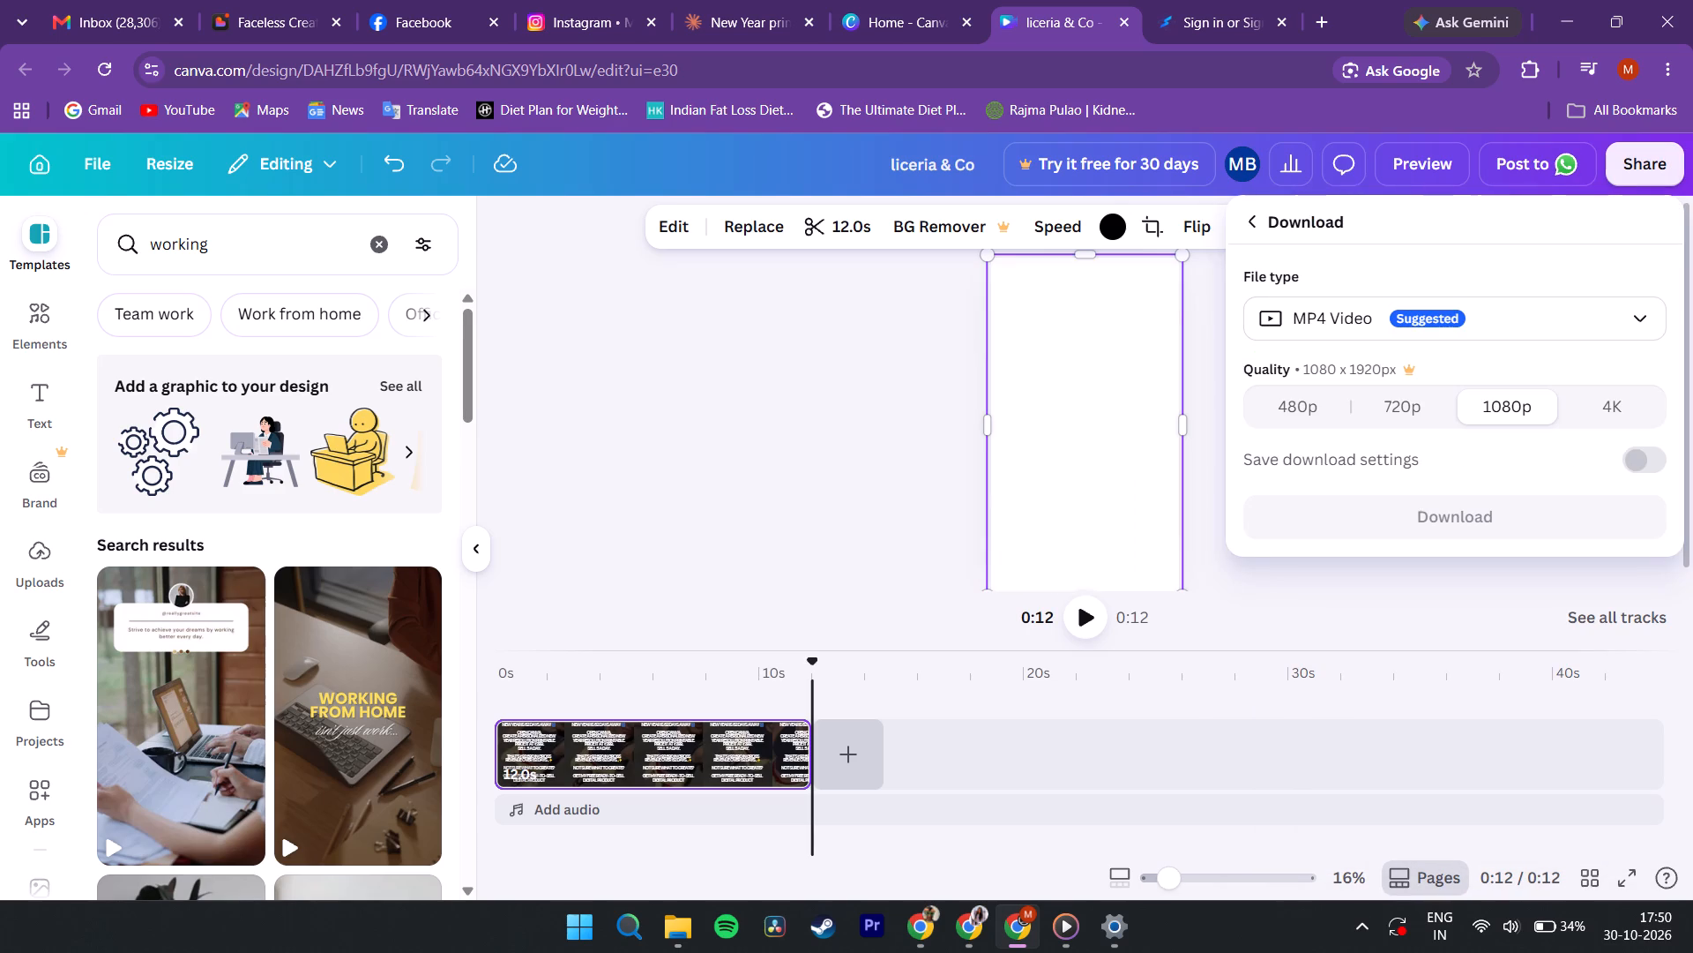
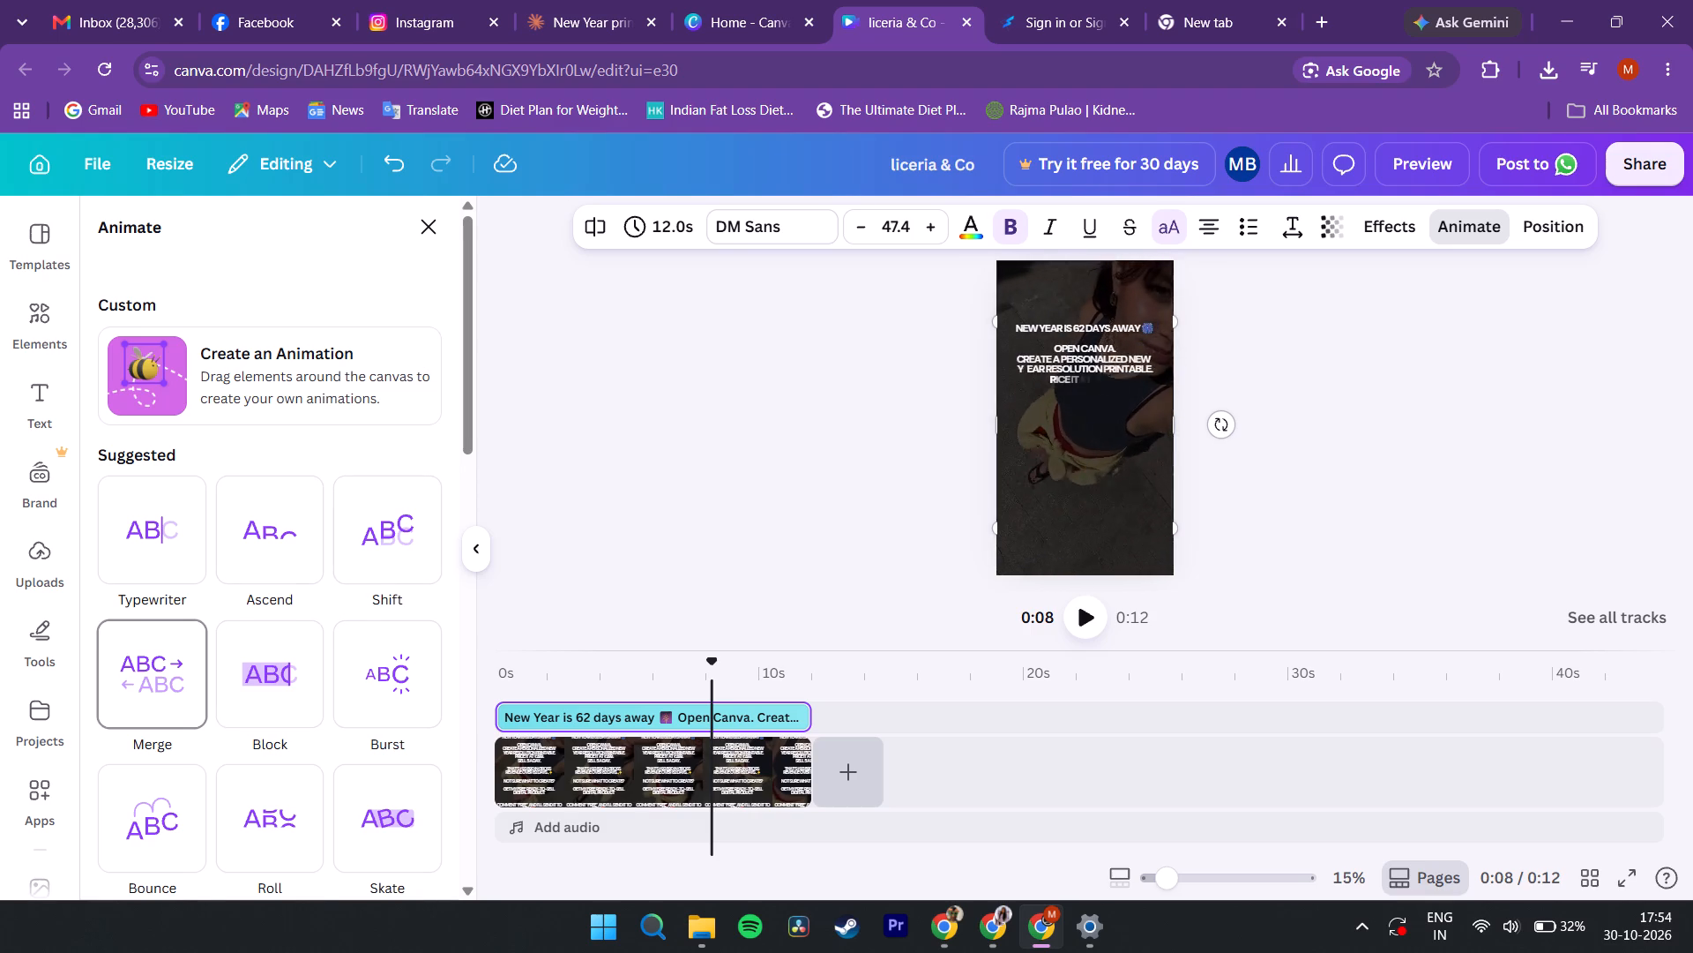
pyautogui.scroll(-1, 130, 703)
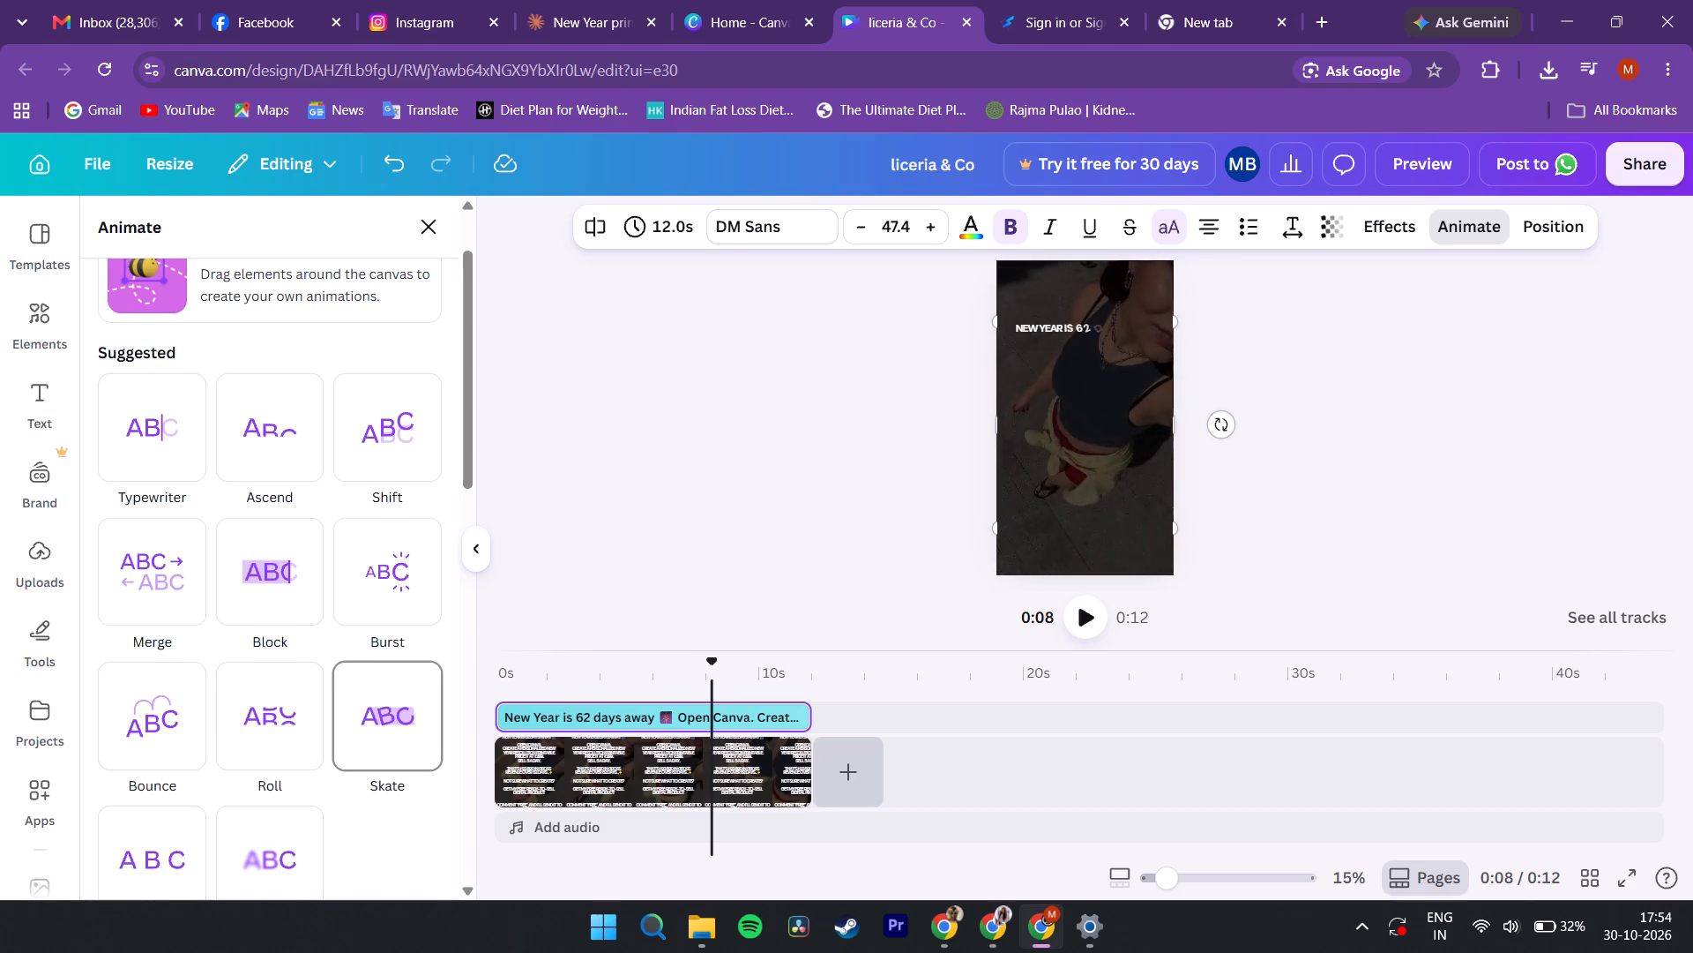
pyautogui.scroll(-1, 399, 707)
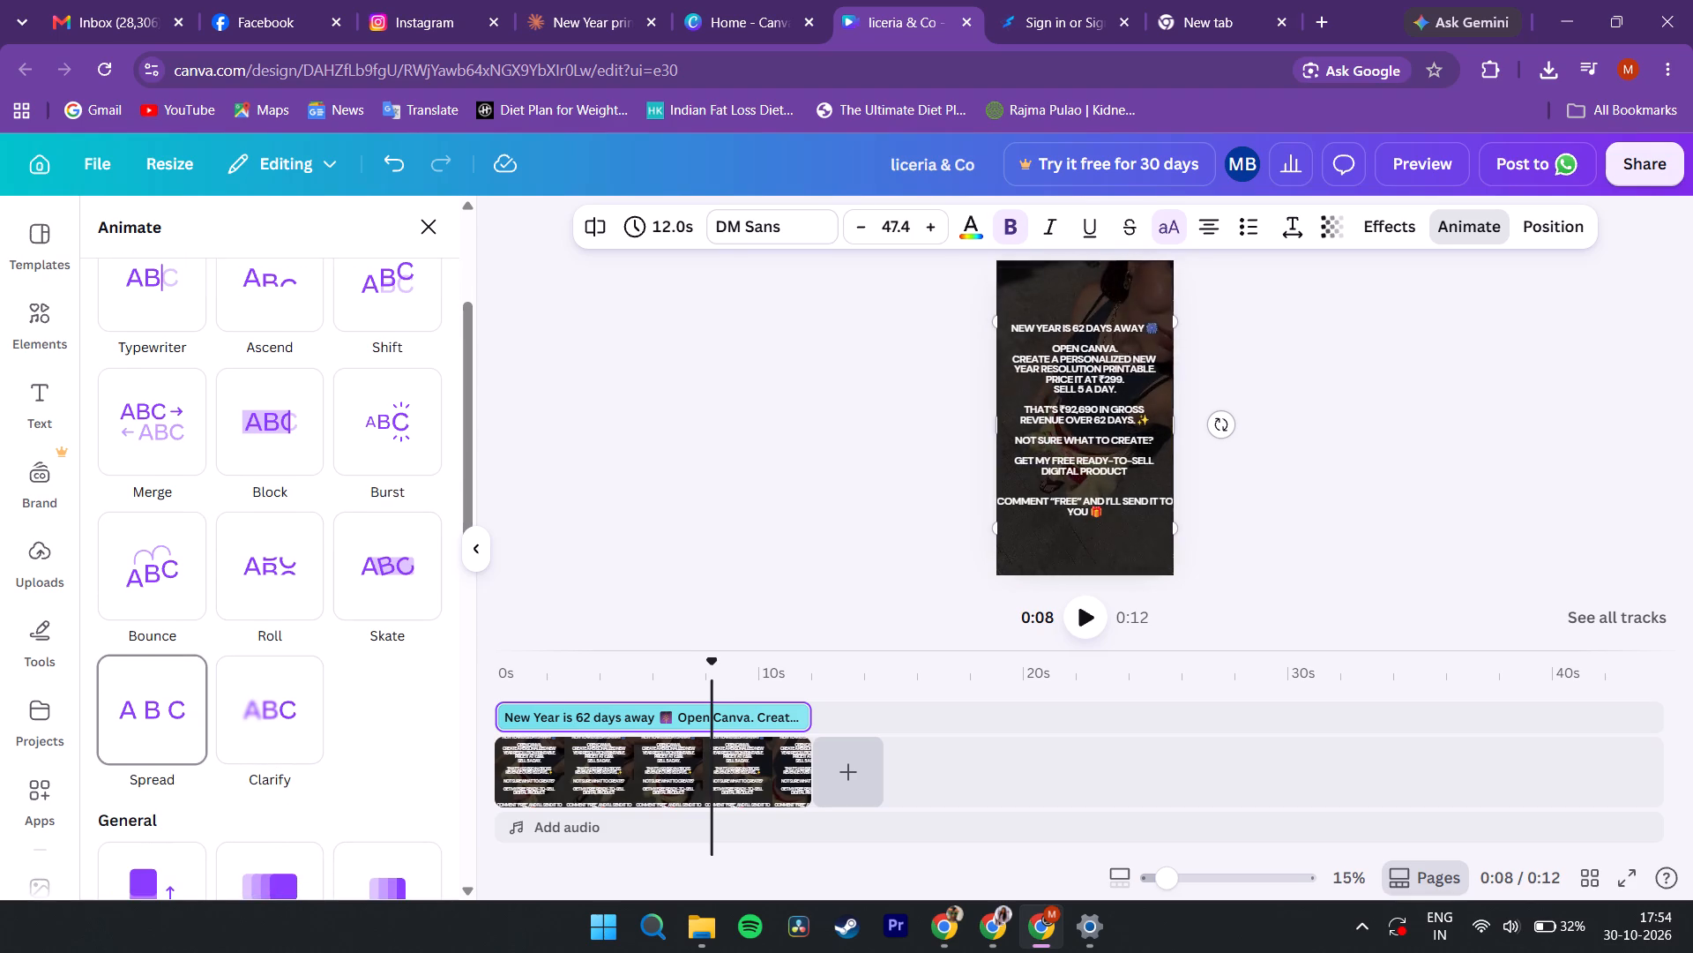
pyautogui.scroll(-1, 145, 721)
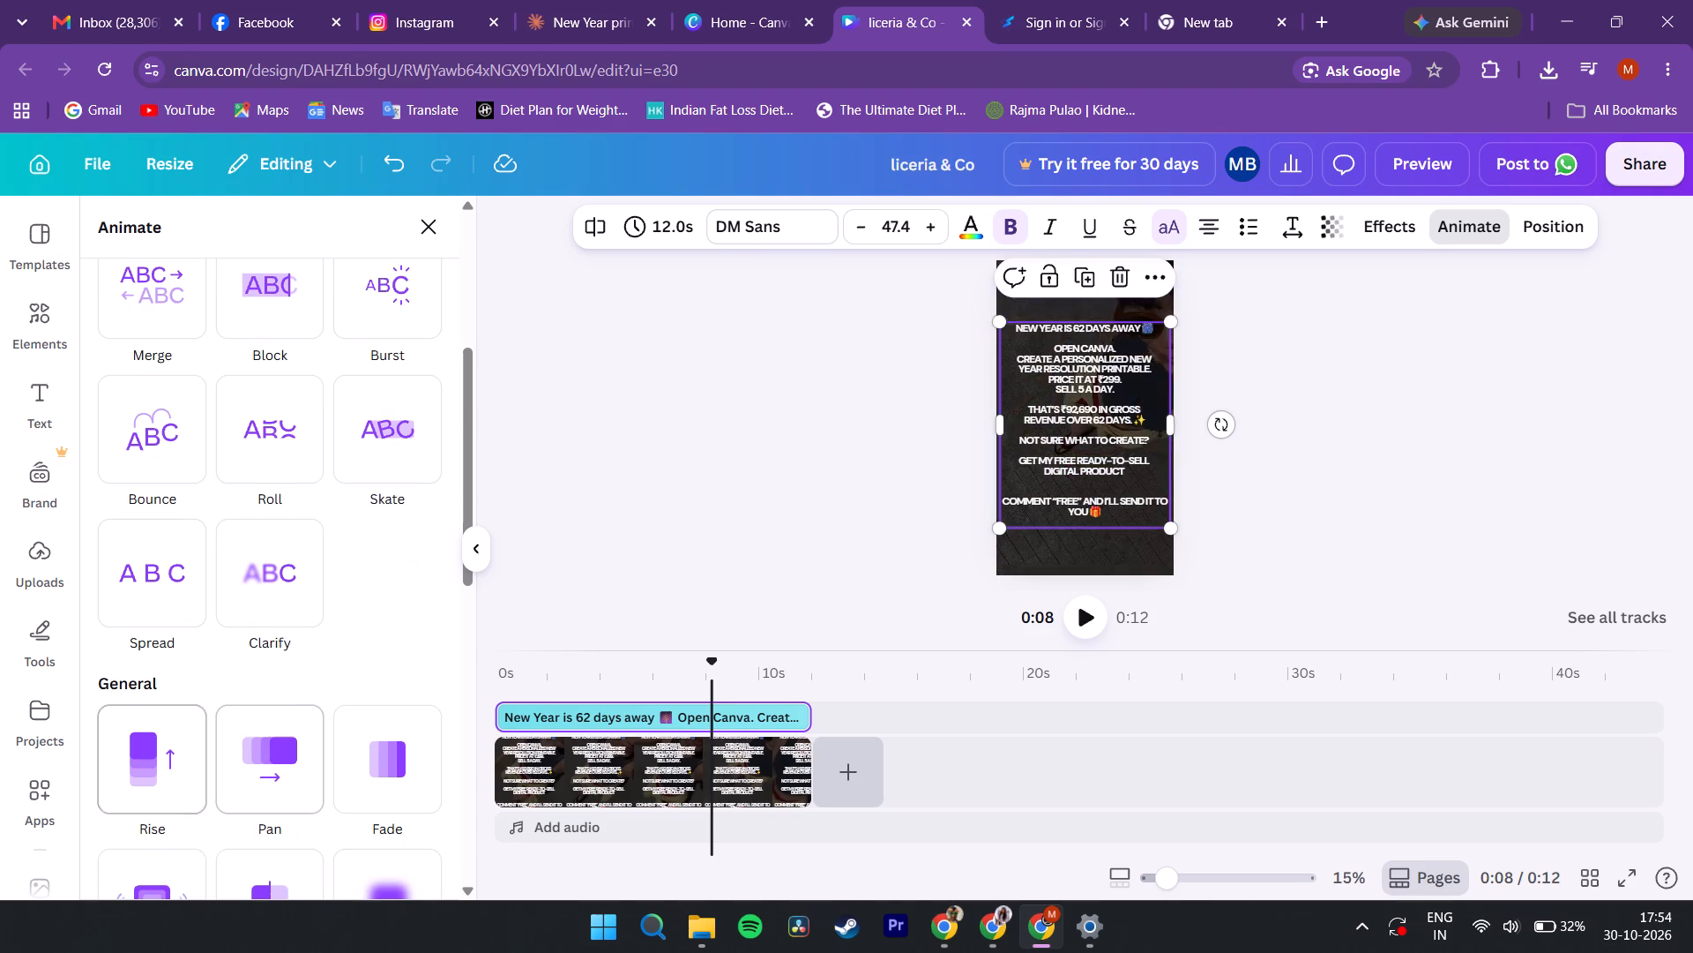
pyautogui.scroll(-2, 270, 754)
pyautogui.scroll(1, 270, 754)
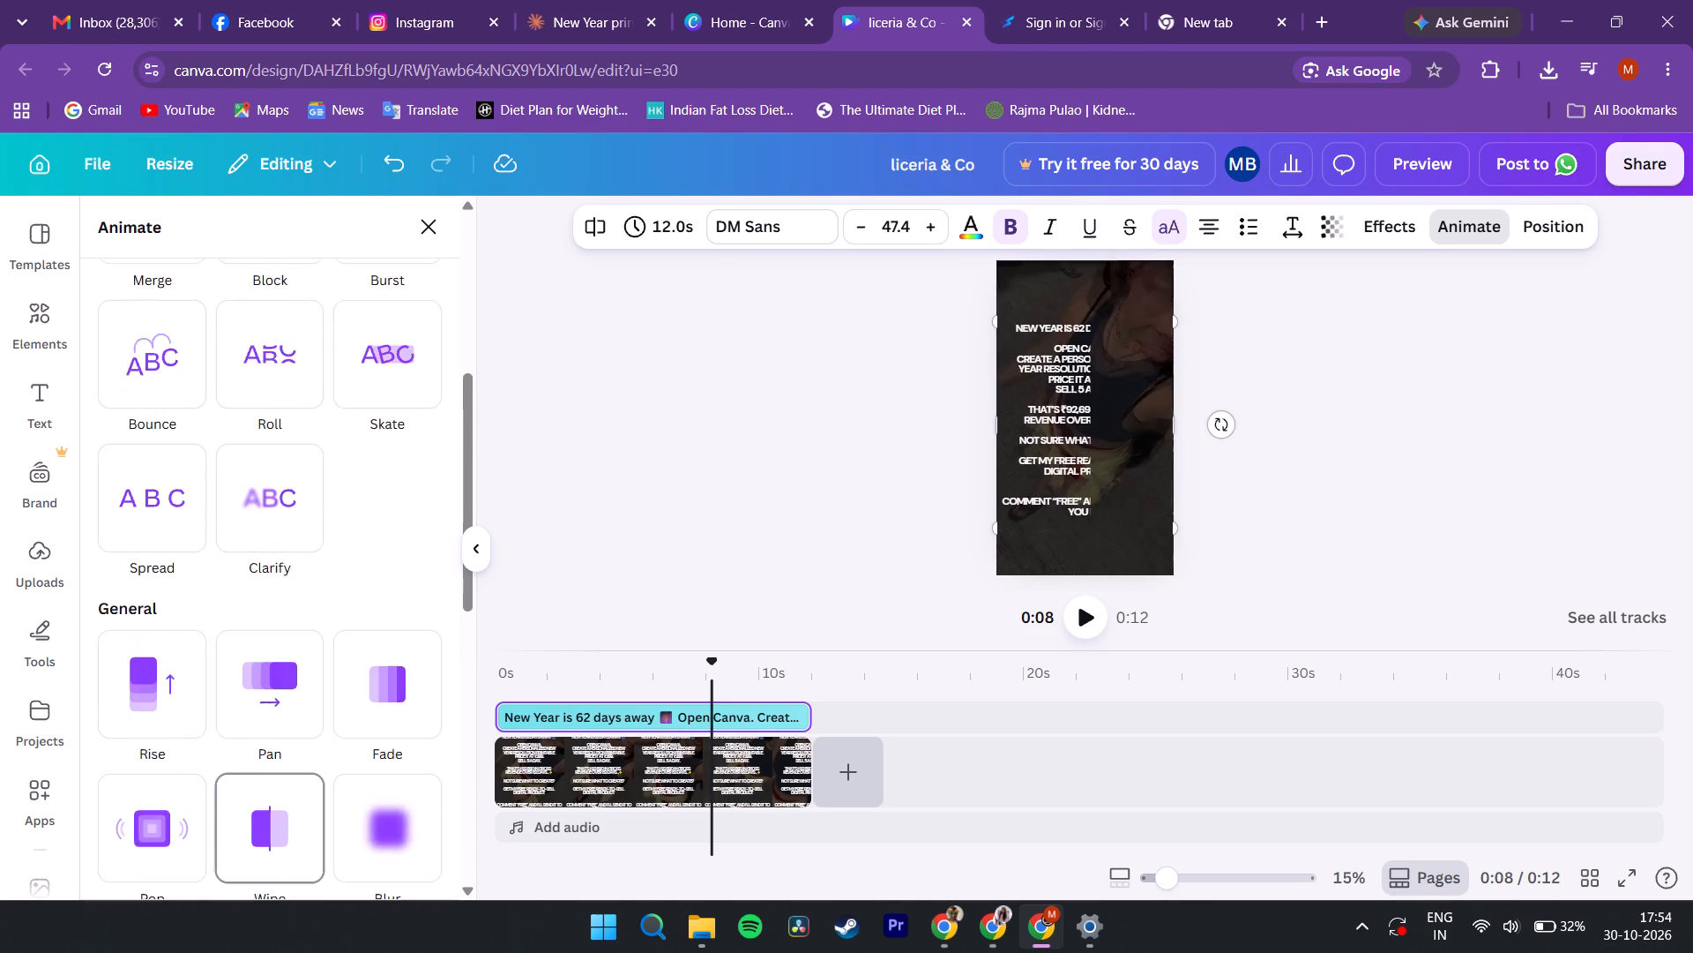
pyautogui.scroll(3, 270, 754)
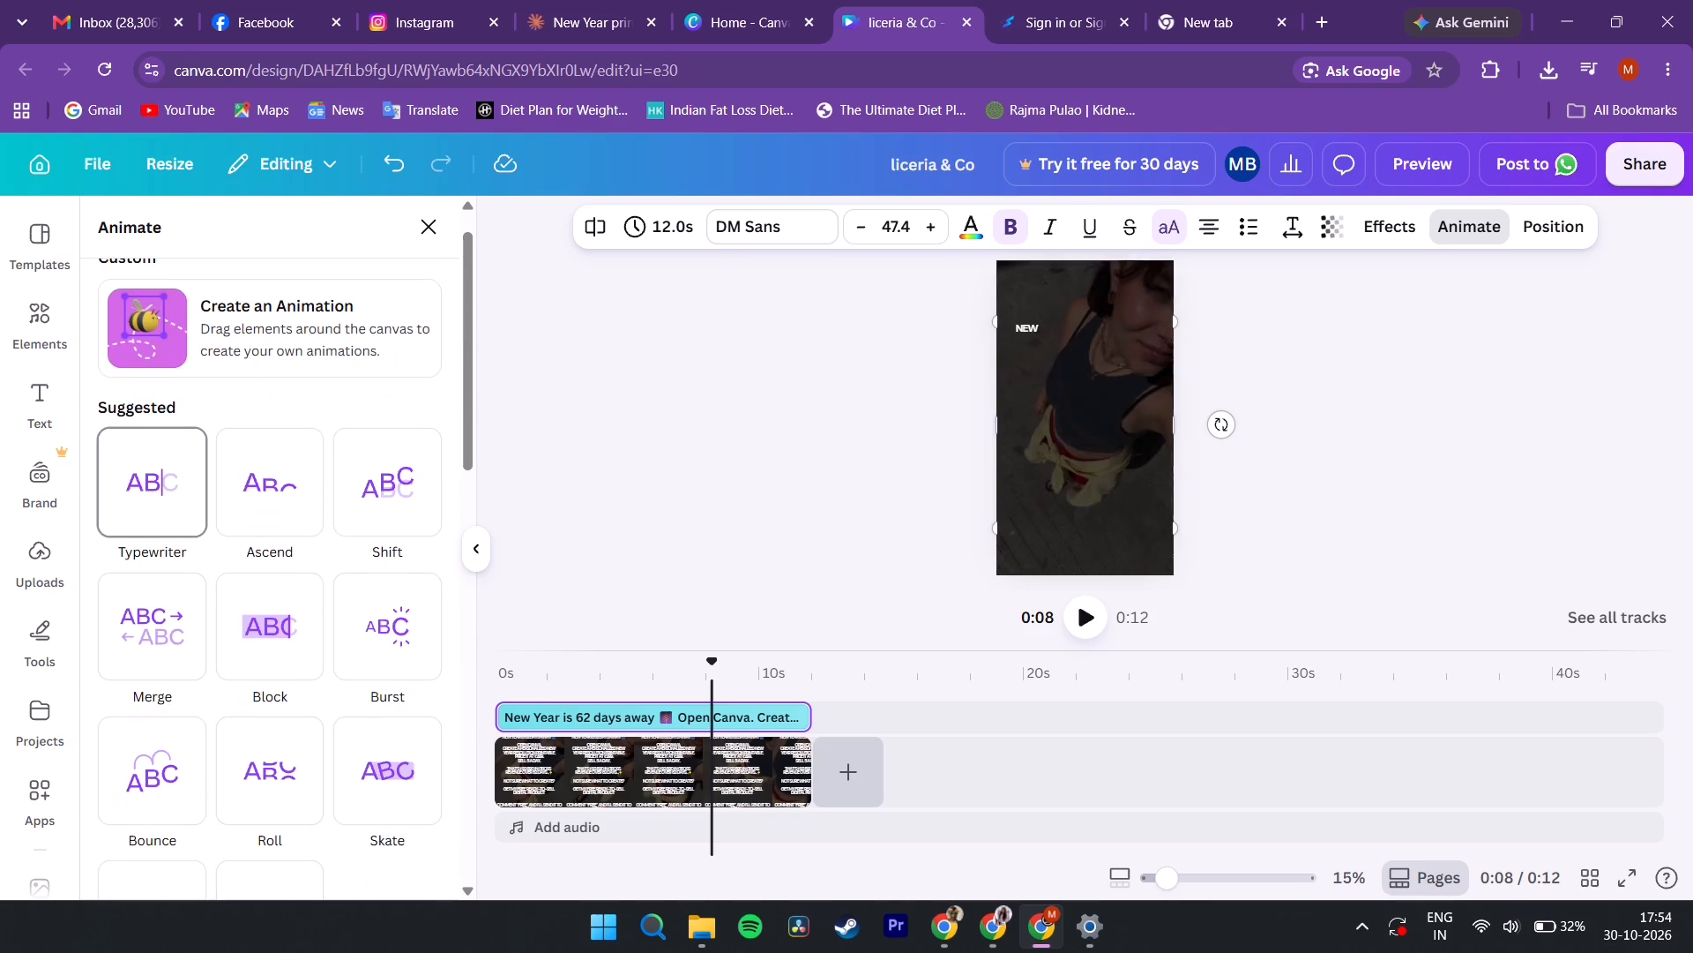
pyautogui.click(154, 510)
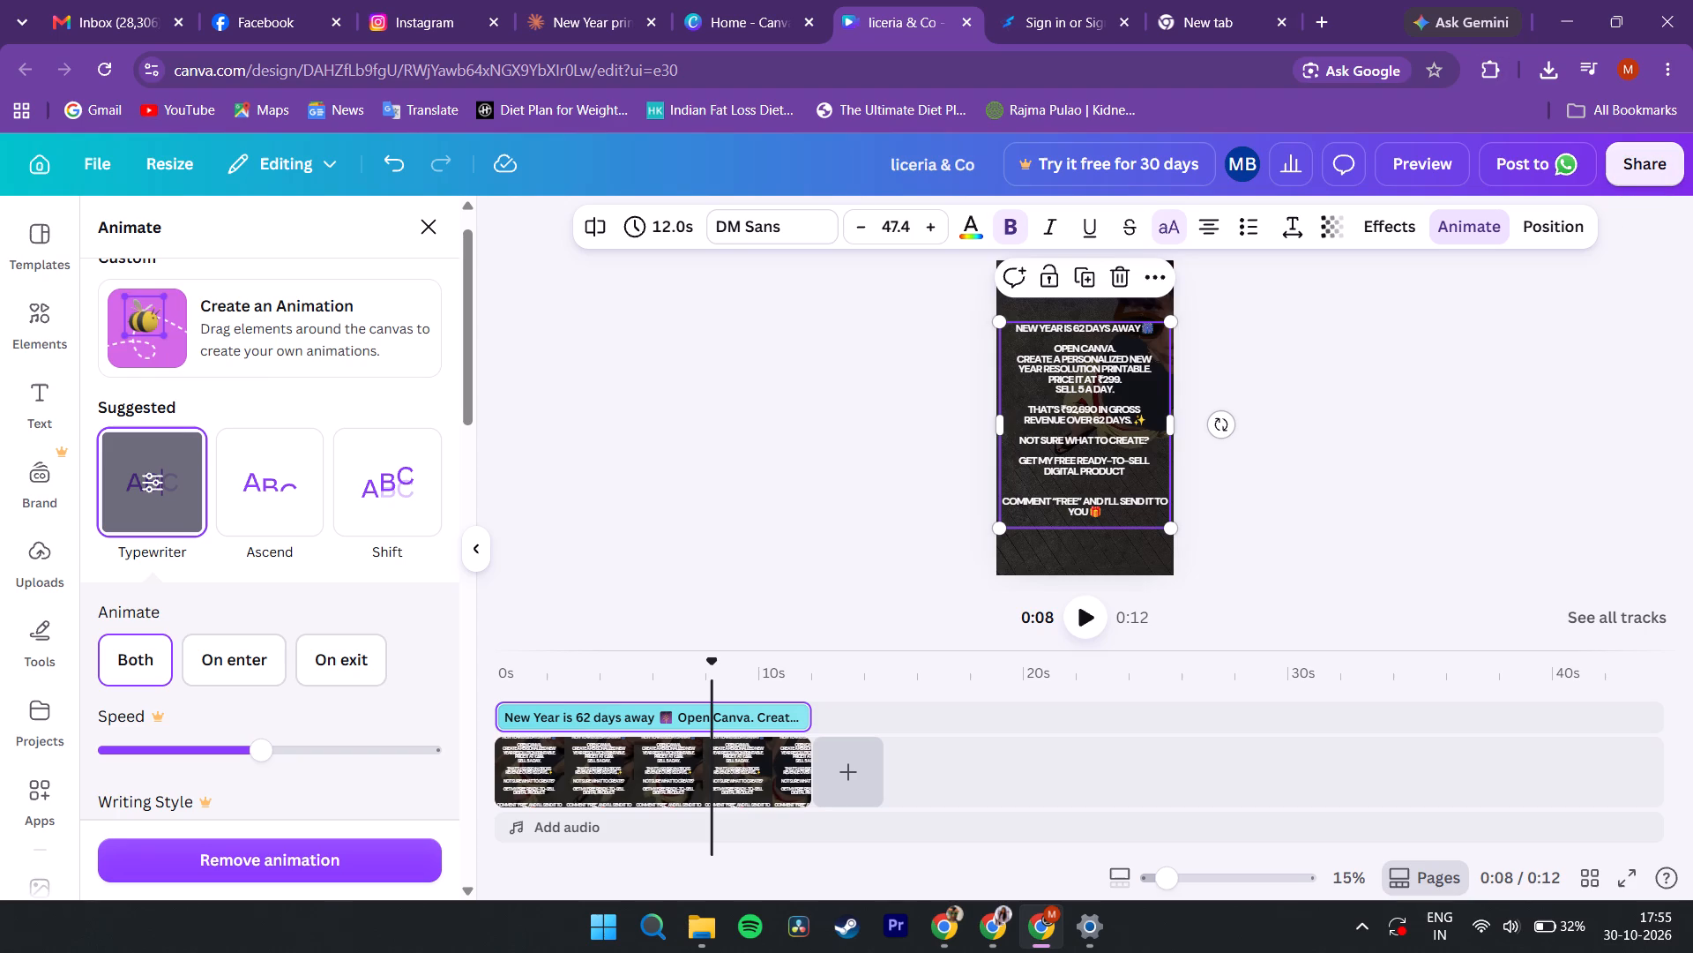
pyautogui.moveTo(713, 665); pyautogui.dragTo(533, 660)
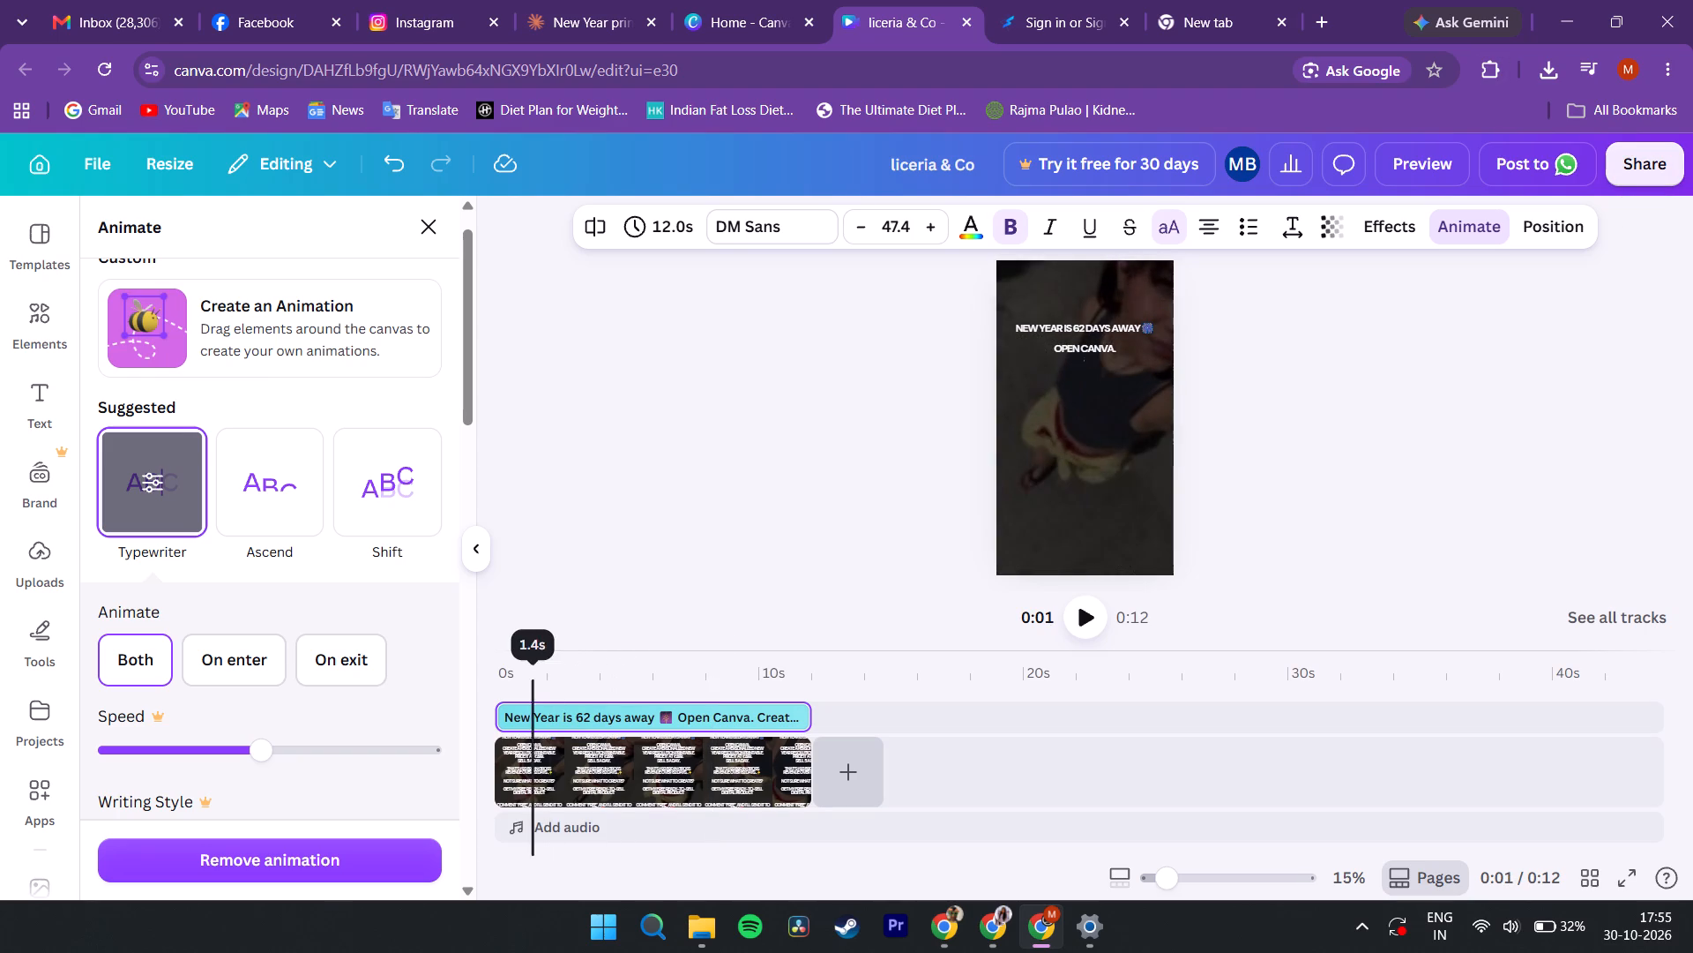
pyautogui.moveTo(533, 660); pyautogui.dragTo(667, 665)
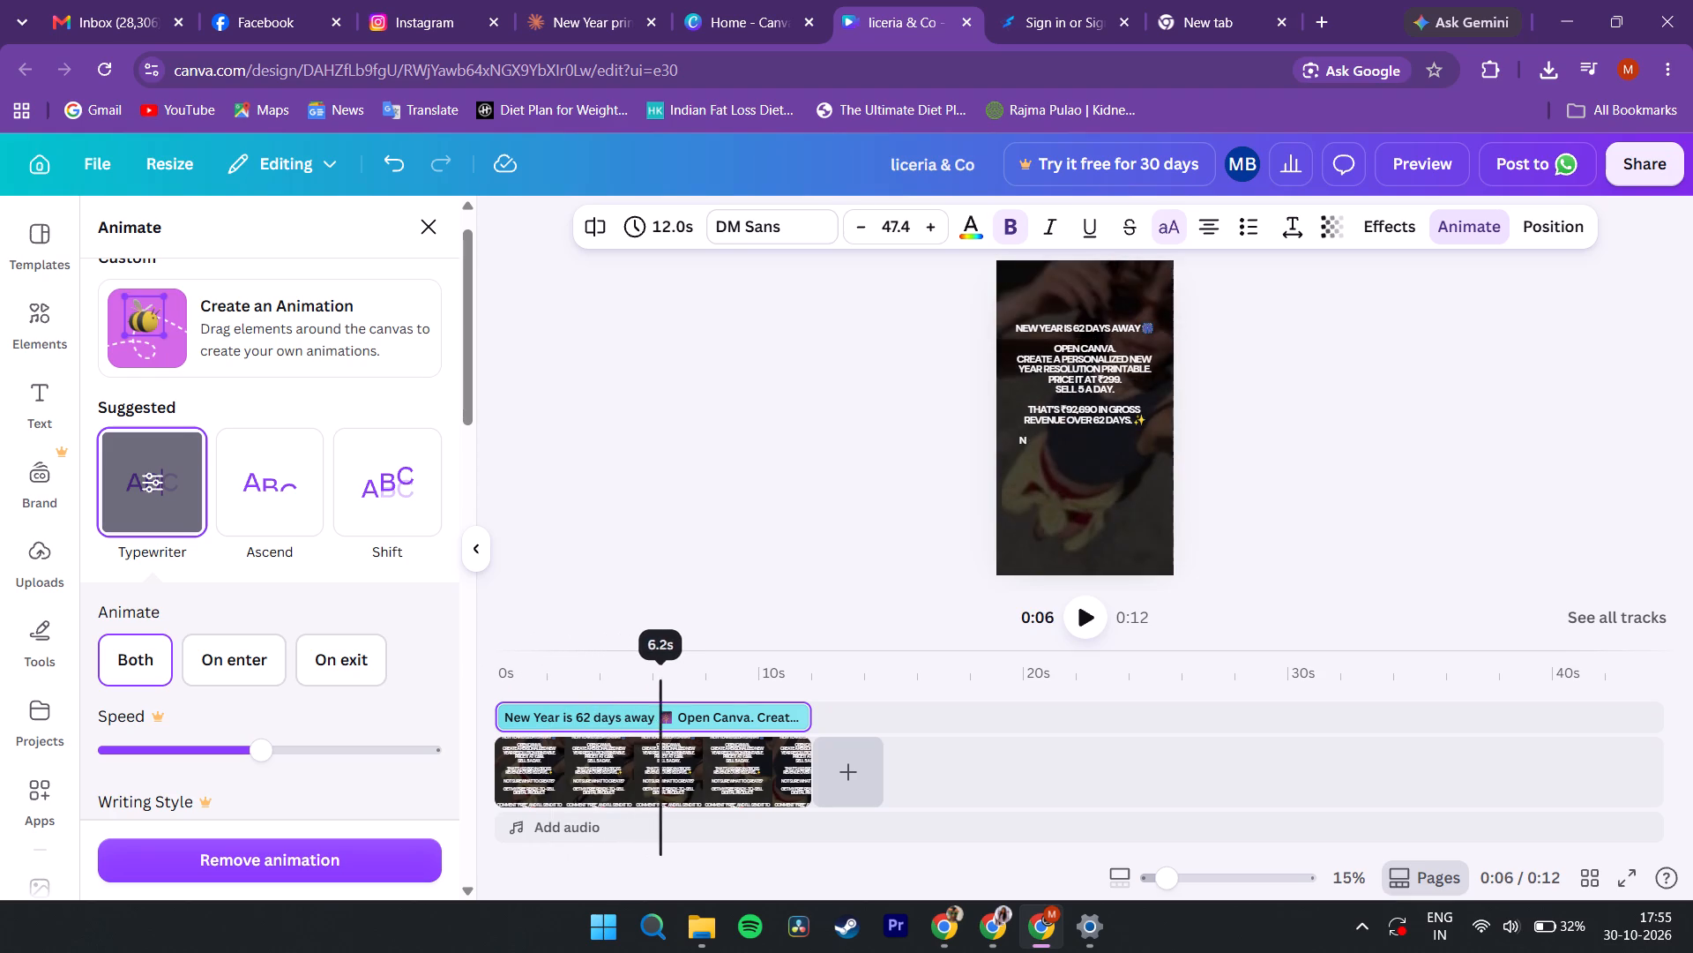
pyautogui.moveTo(667, 665); pyautogui.dragTo(804, 695)
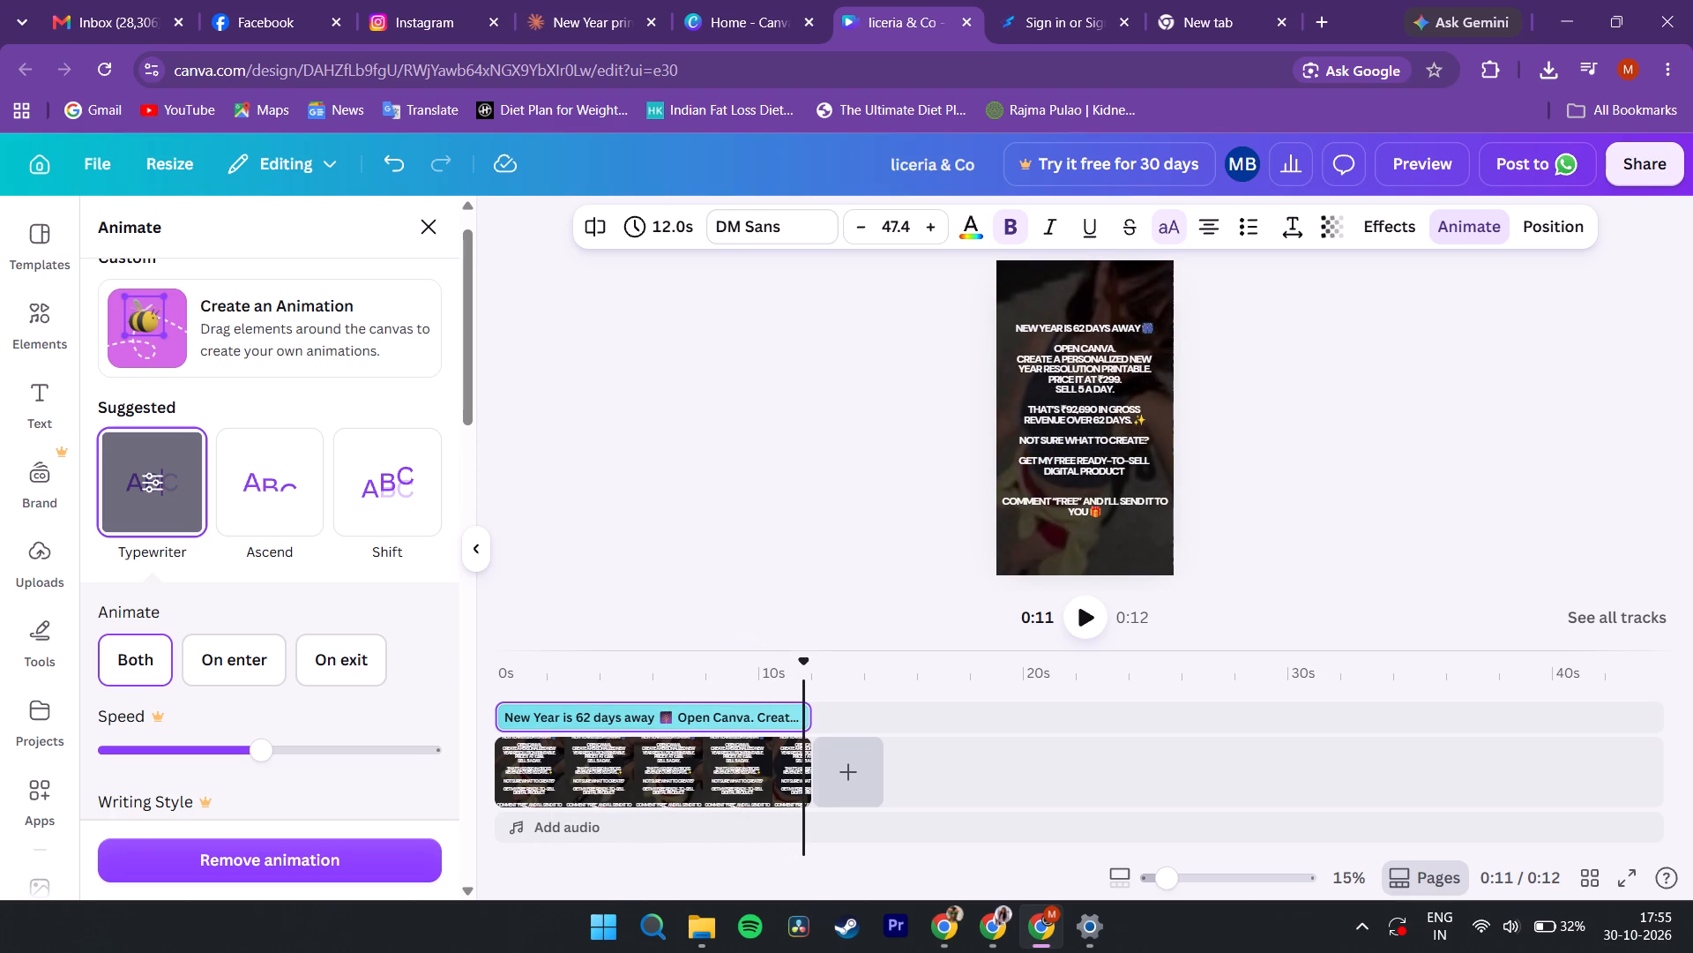
# Download the animated reel as an MP4 video at 1080p.
pyautogui.click(1661, 182)
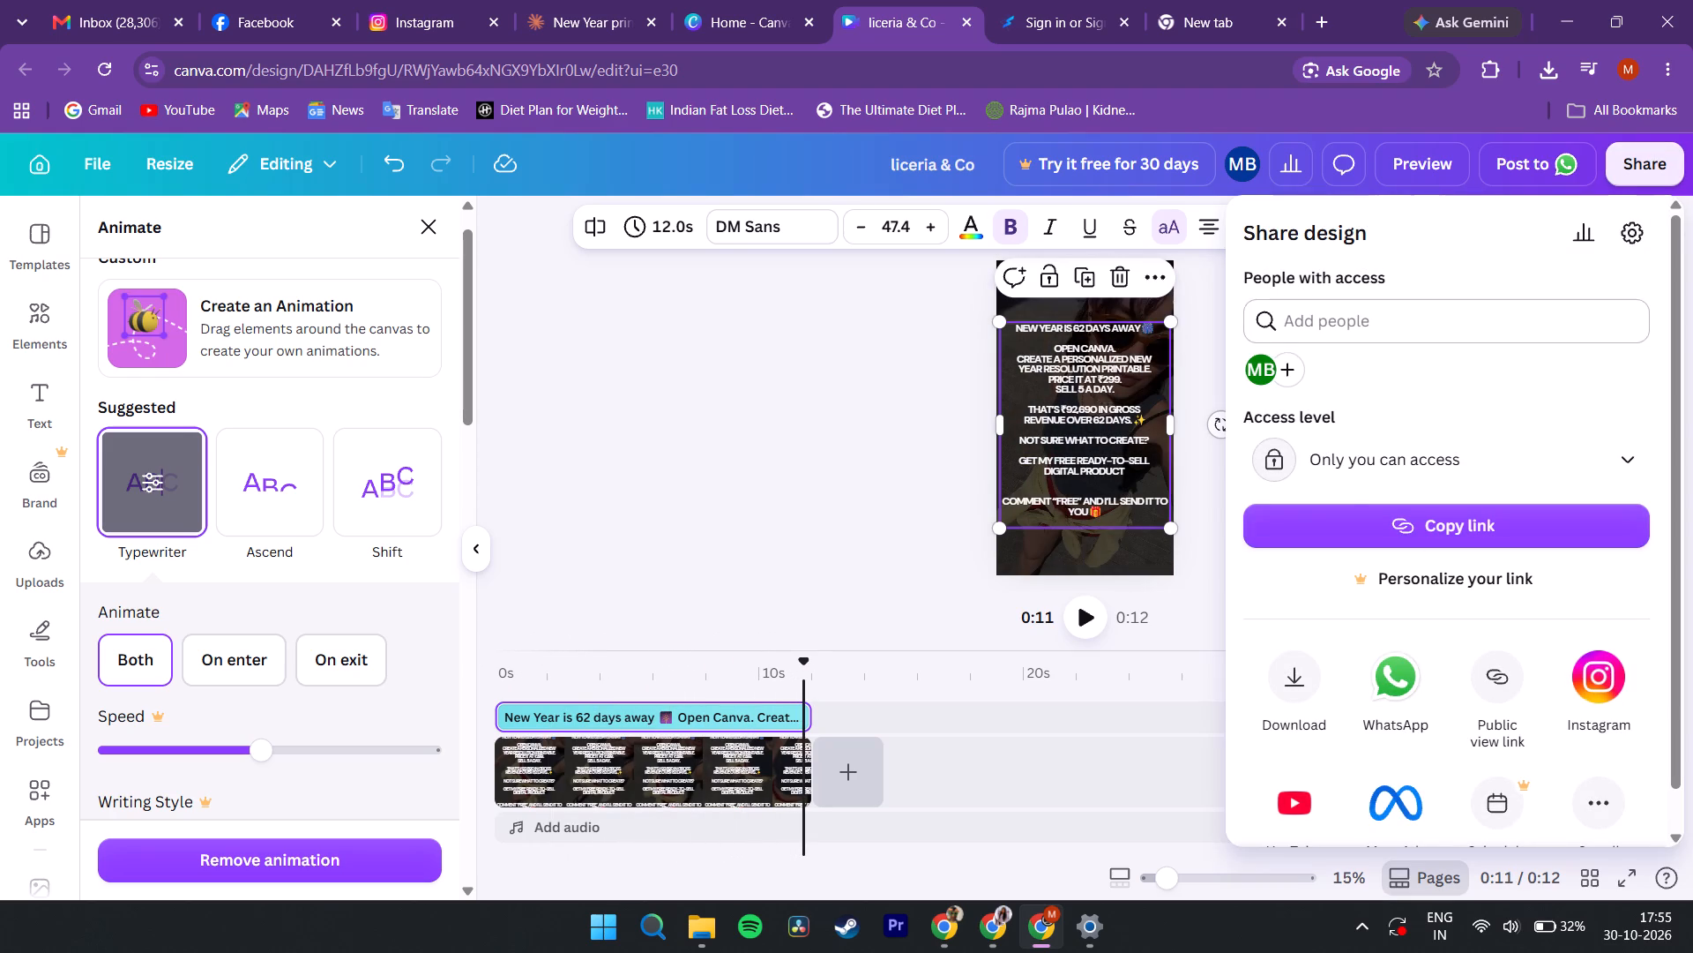
pyautogui.click(1302, 690)
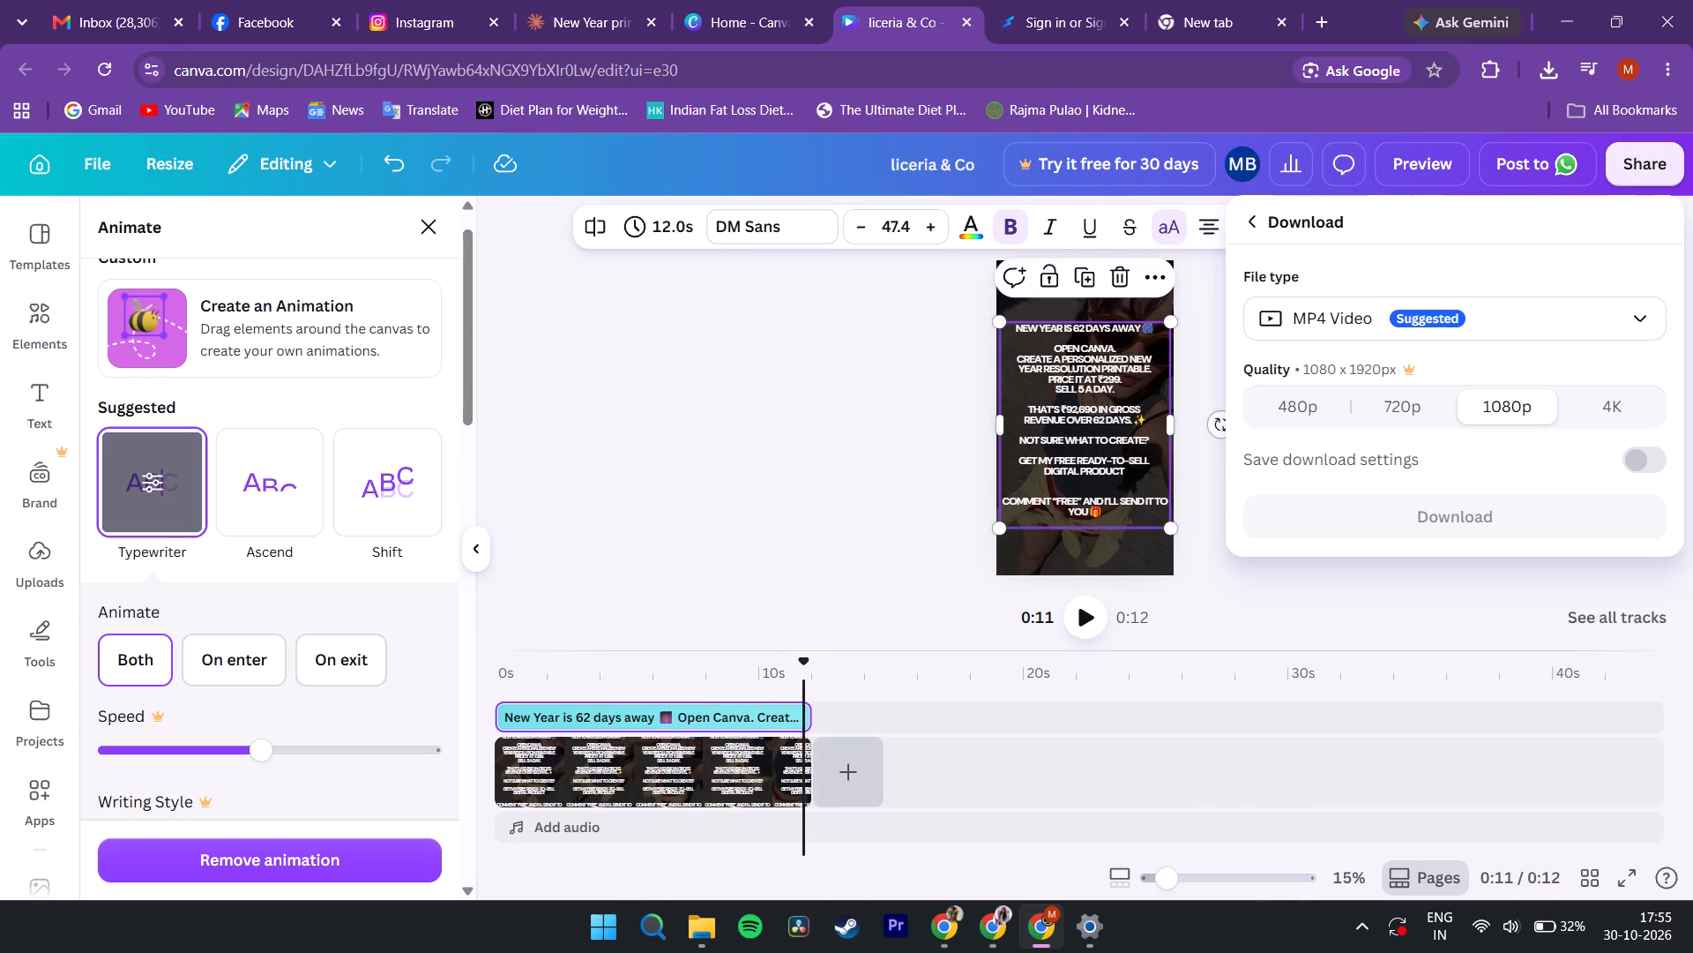
pyautogui.click(1522, 341)
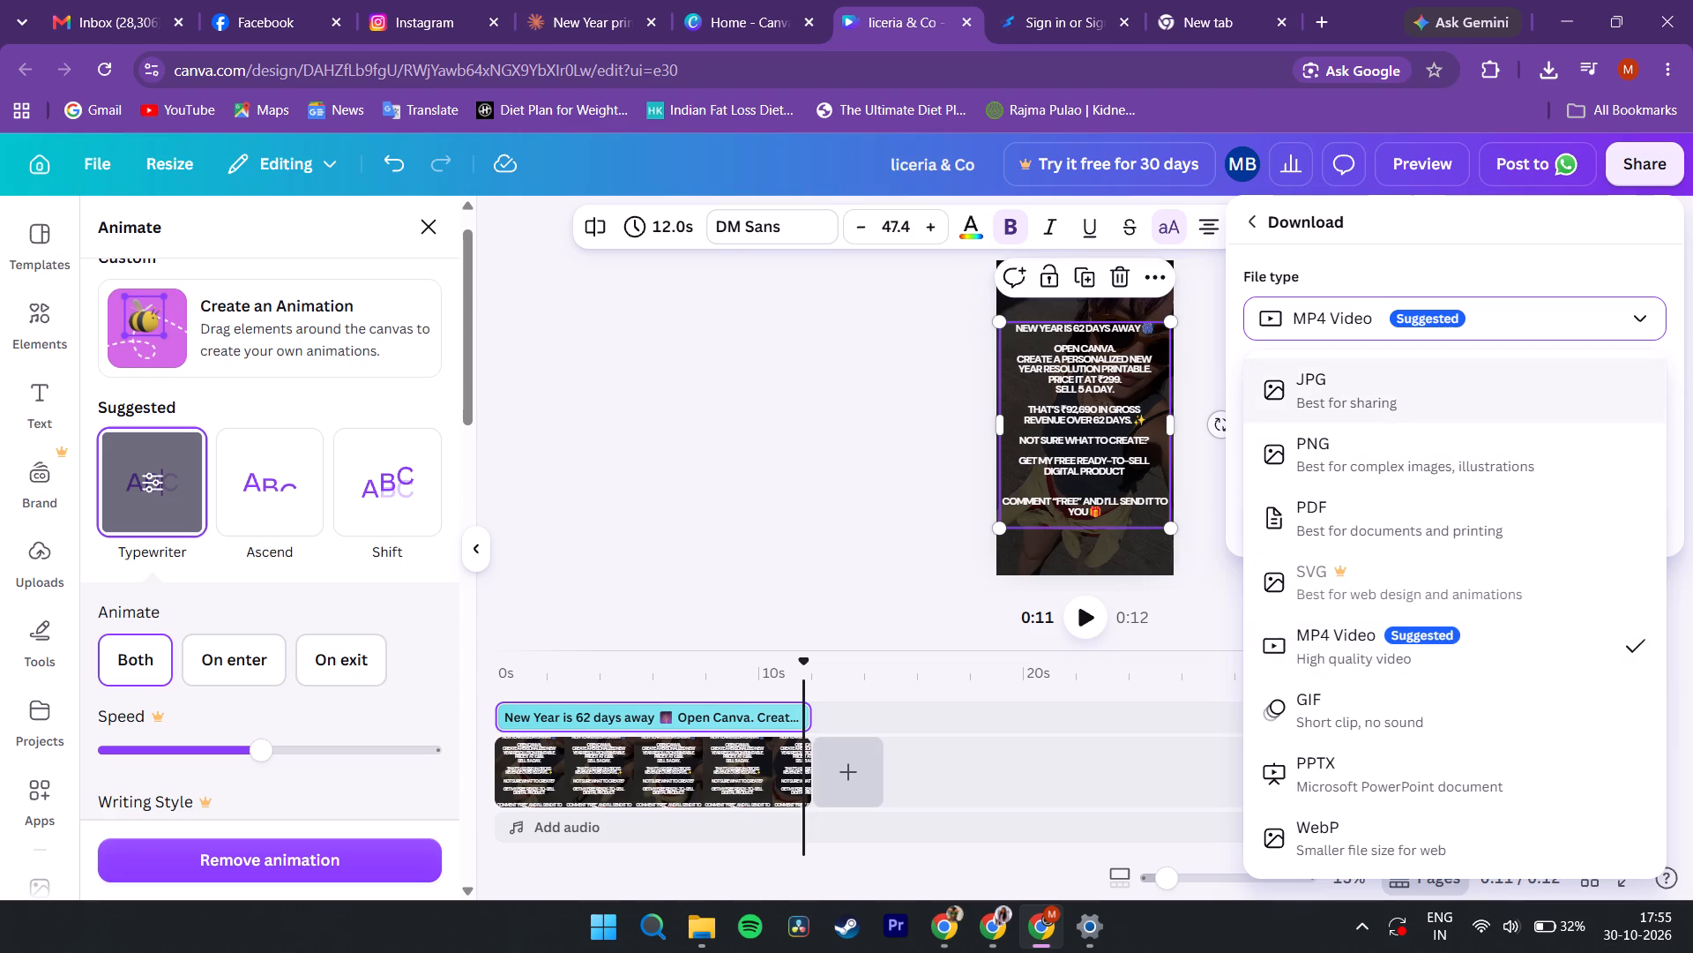
pyautogui.click(1540, 319)
pyautogui.click(1469, 522)
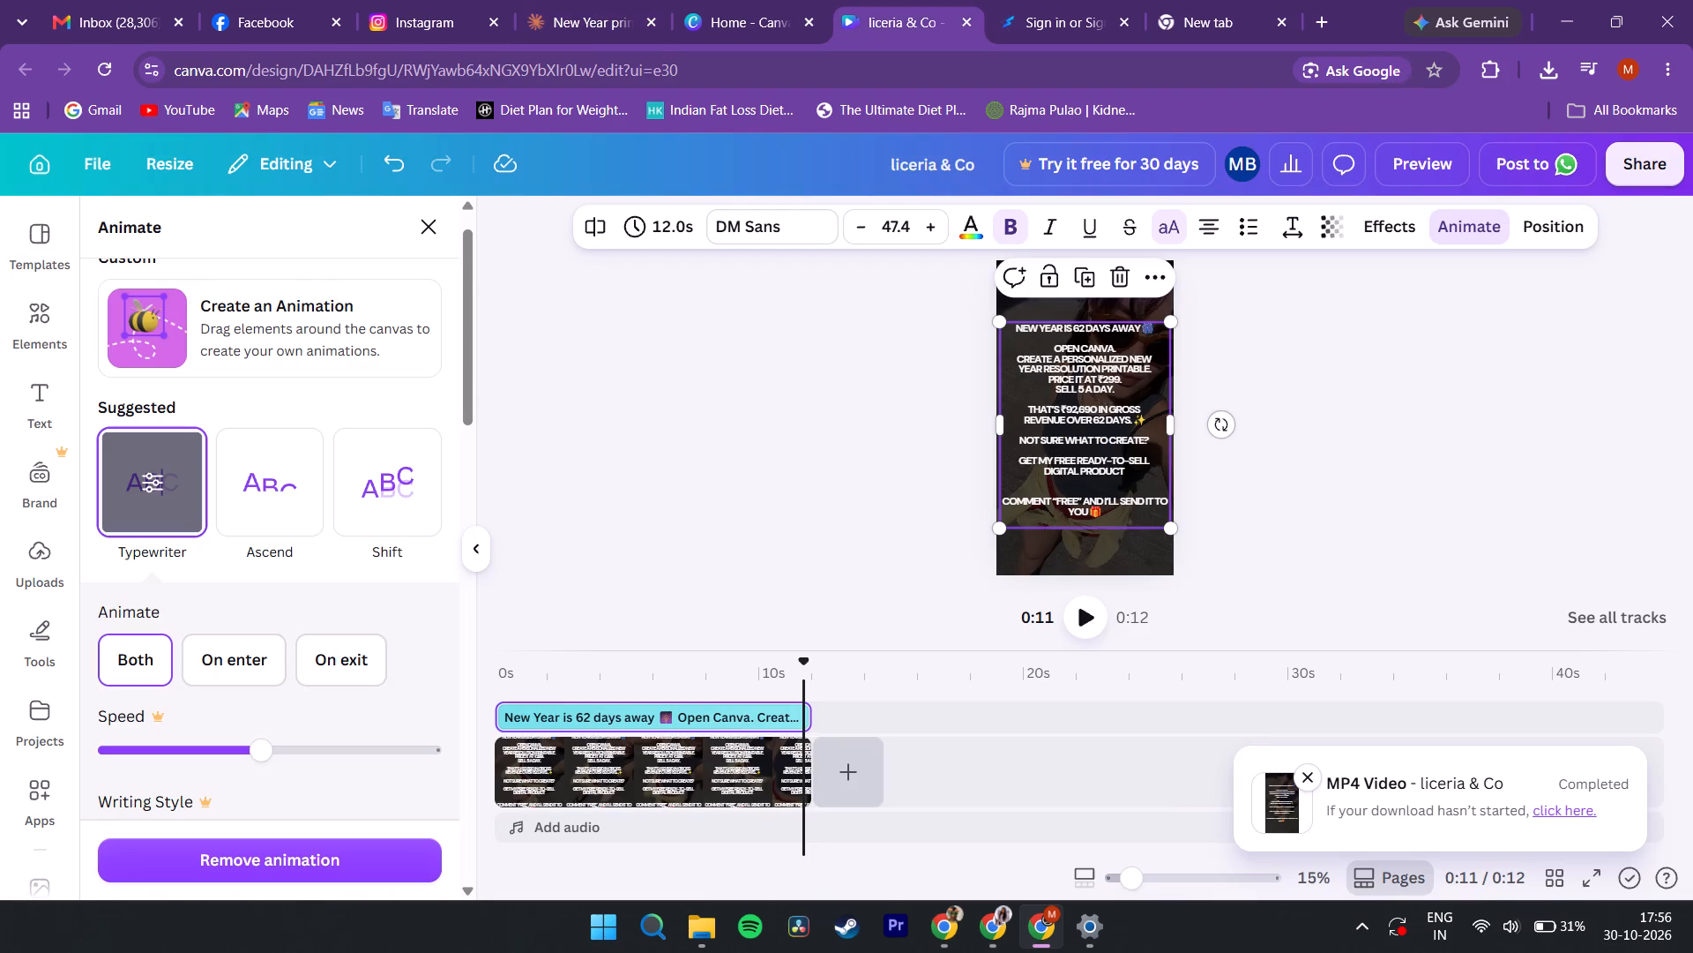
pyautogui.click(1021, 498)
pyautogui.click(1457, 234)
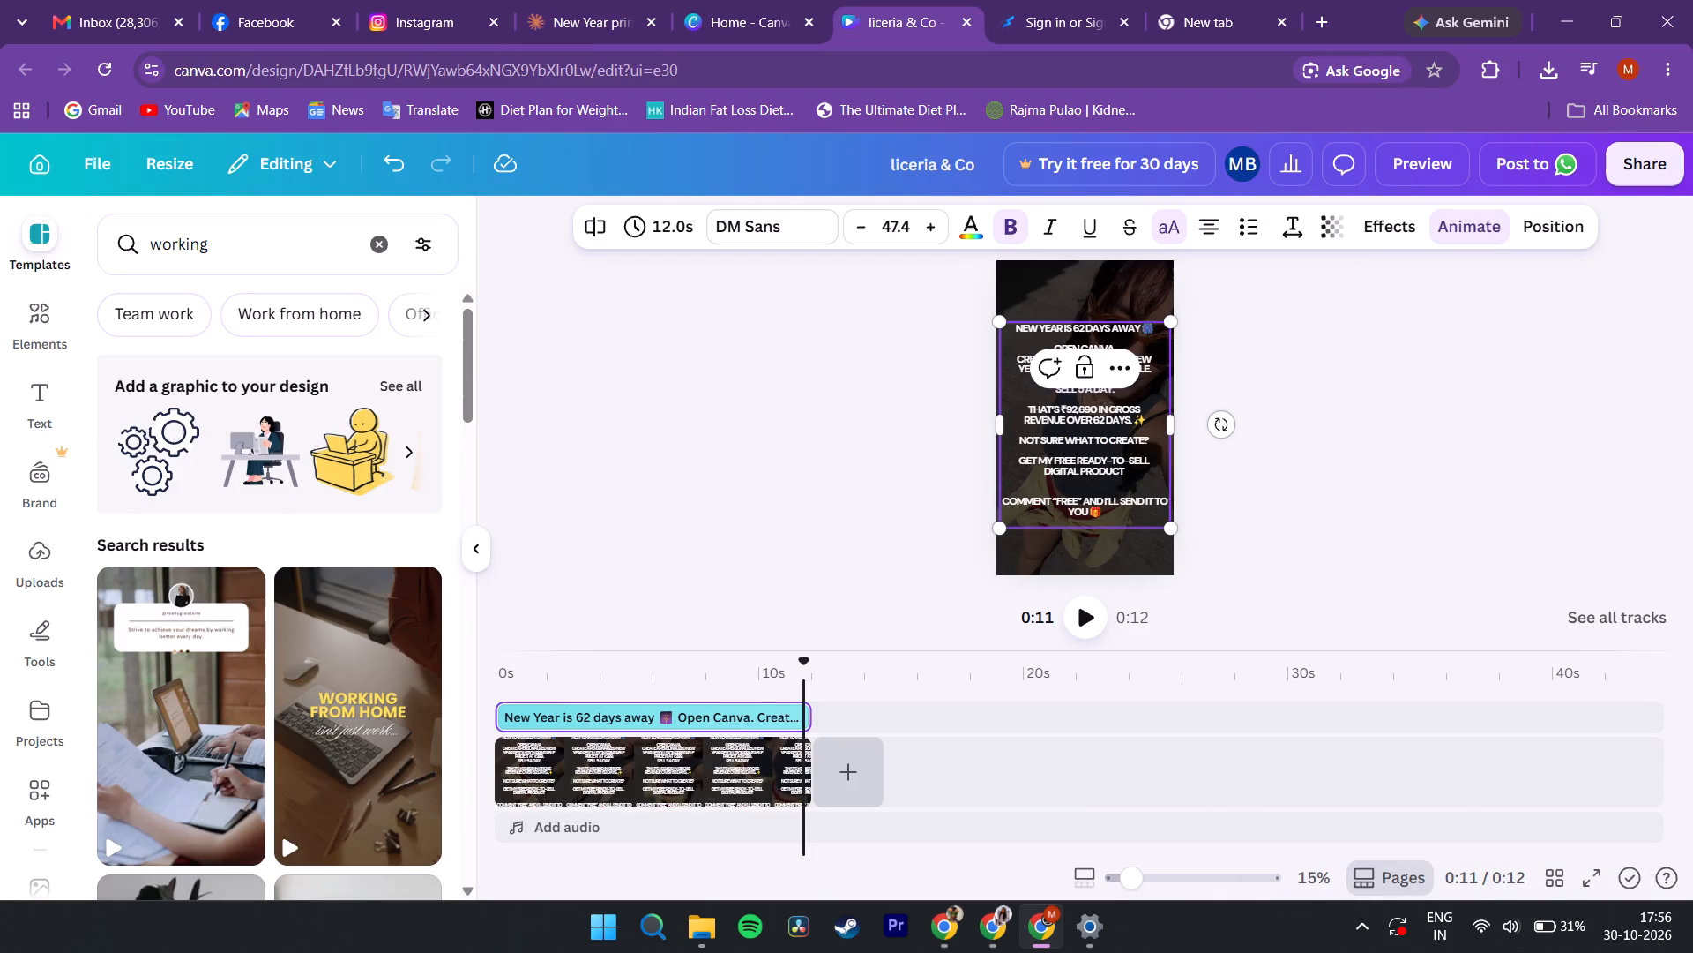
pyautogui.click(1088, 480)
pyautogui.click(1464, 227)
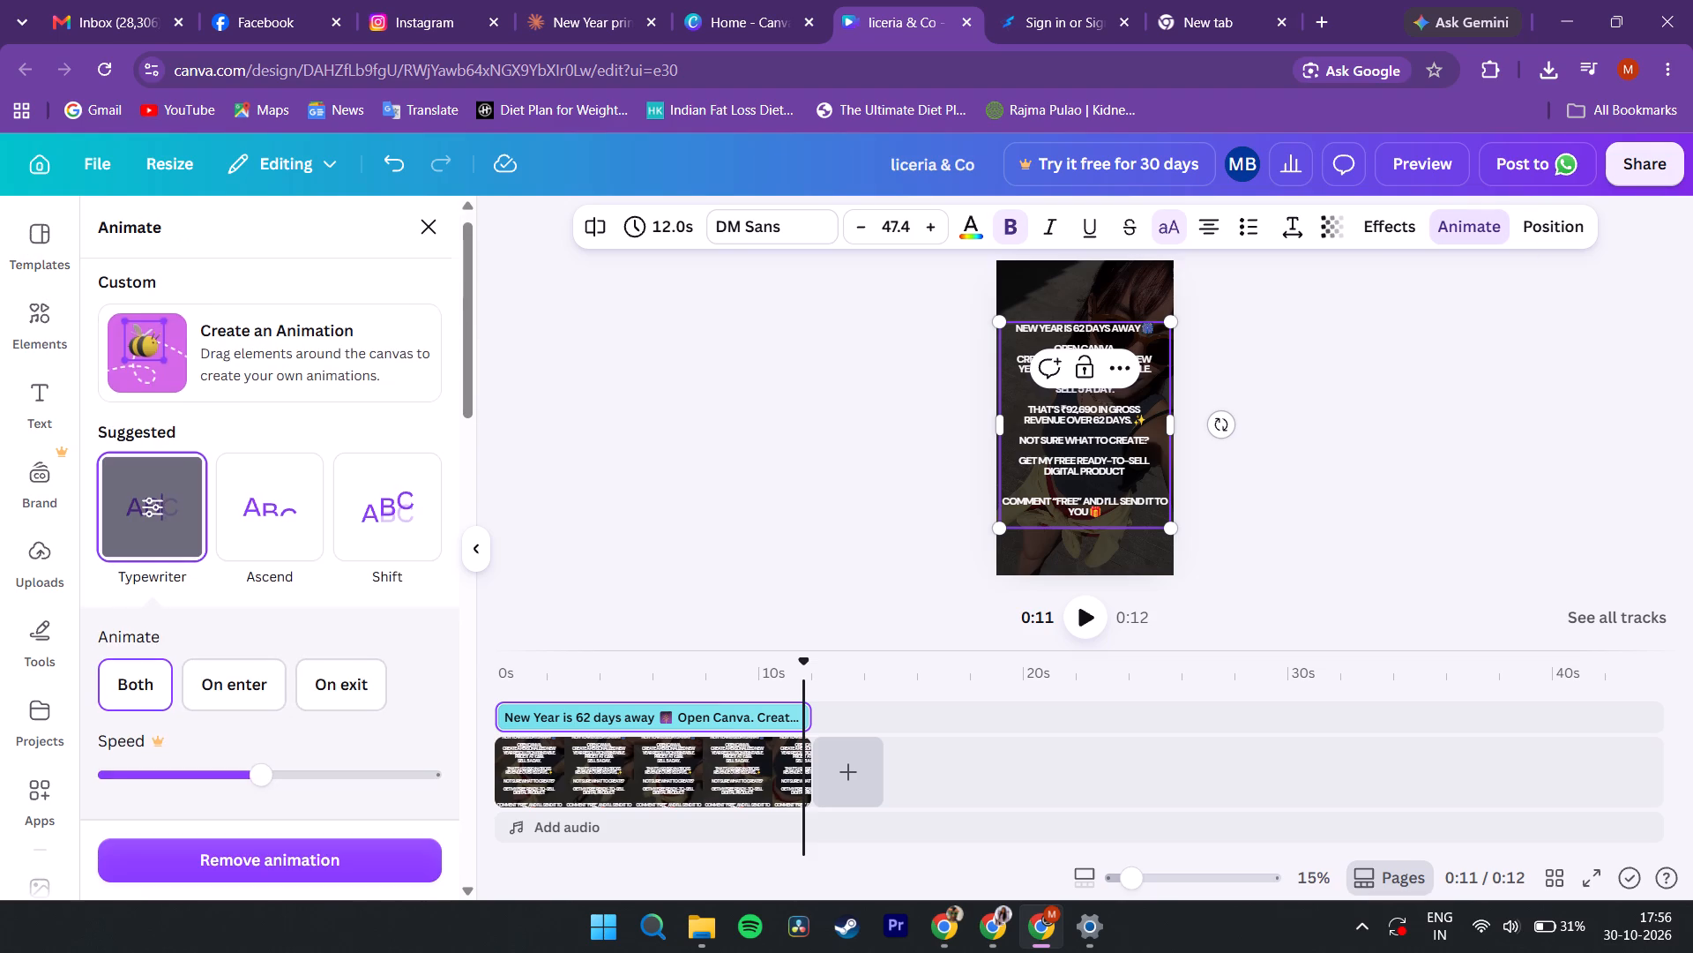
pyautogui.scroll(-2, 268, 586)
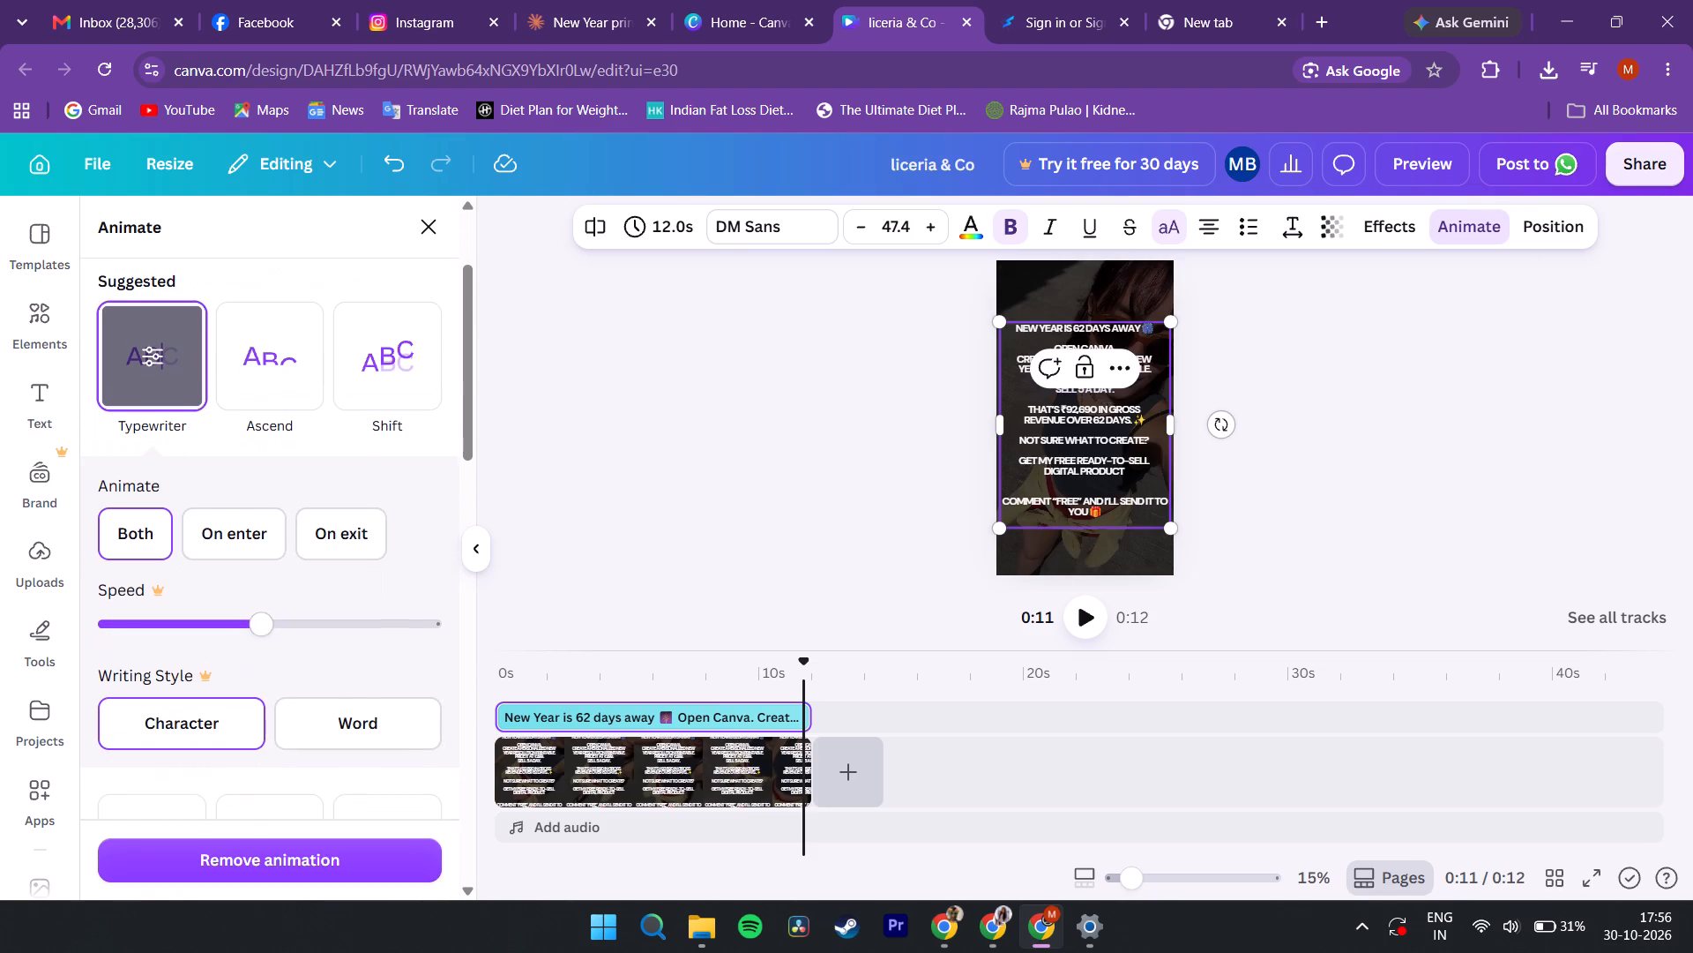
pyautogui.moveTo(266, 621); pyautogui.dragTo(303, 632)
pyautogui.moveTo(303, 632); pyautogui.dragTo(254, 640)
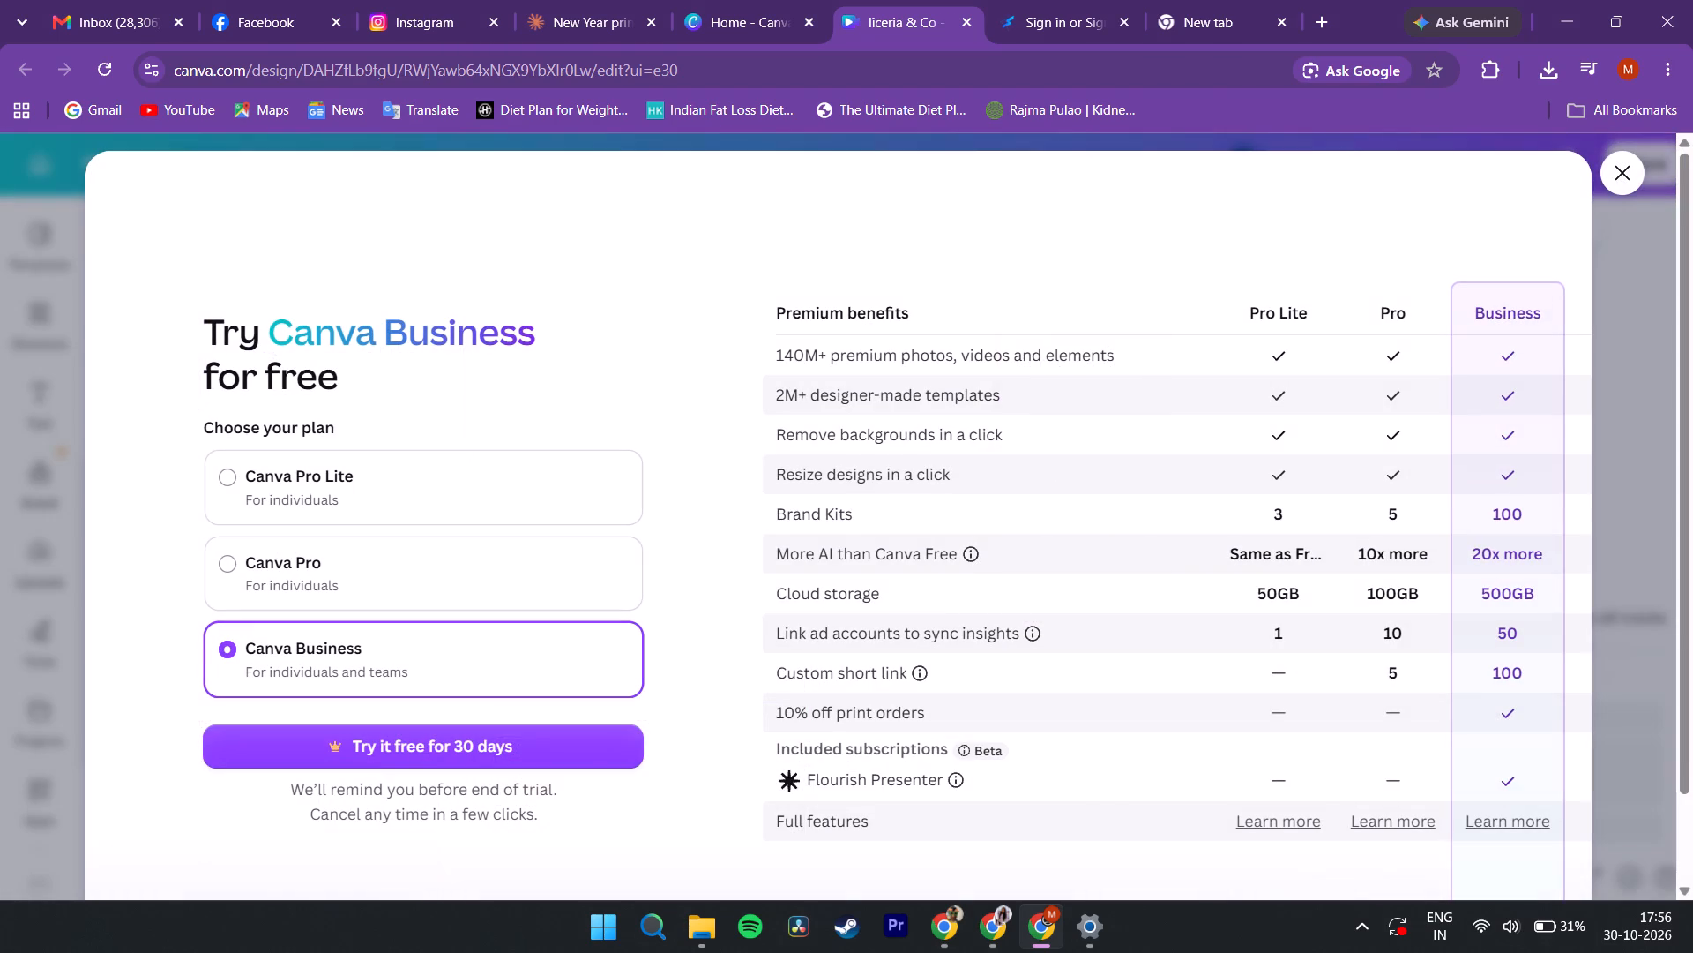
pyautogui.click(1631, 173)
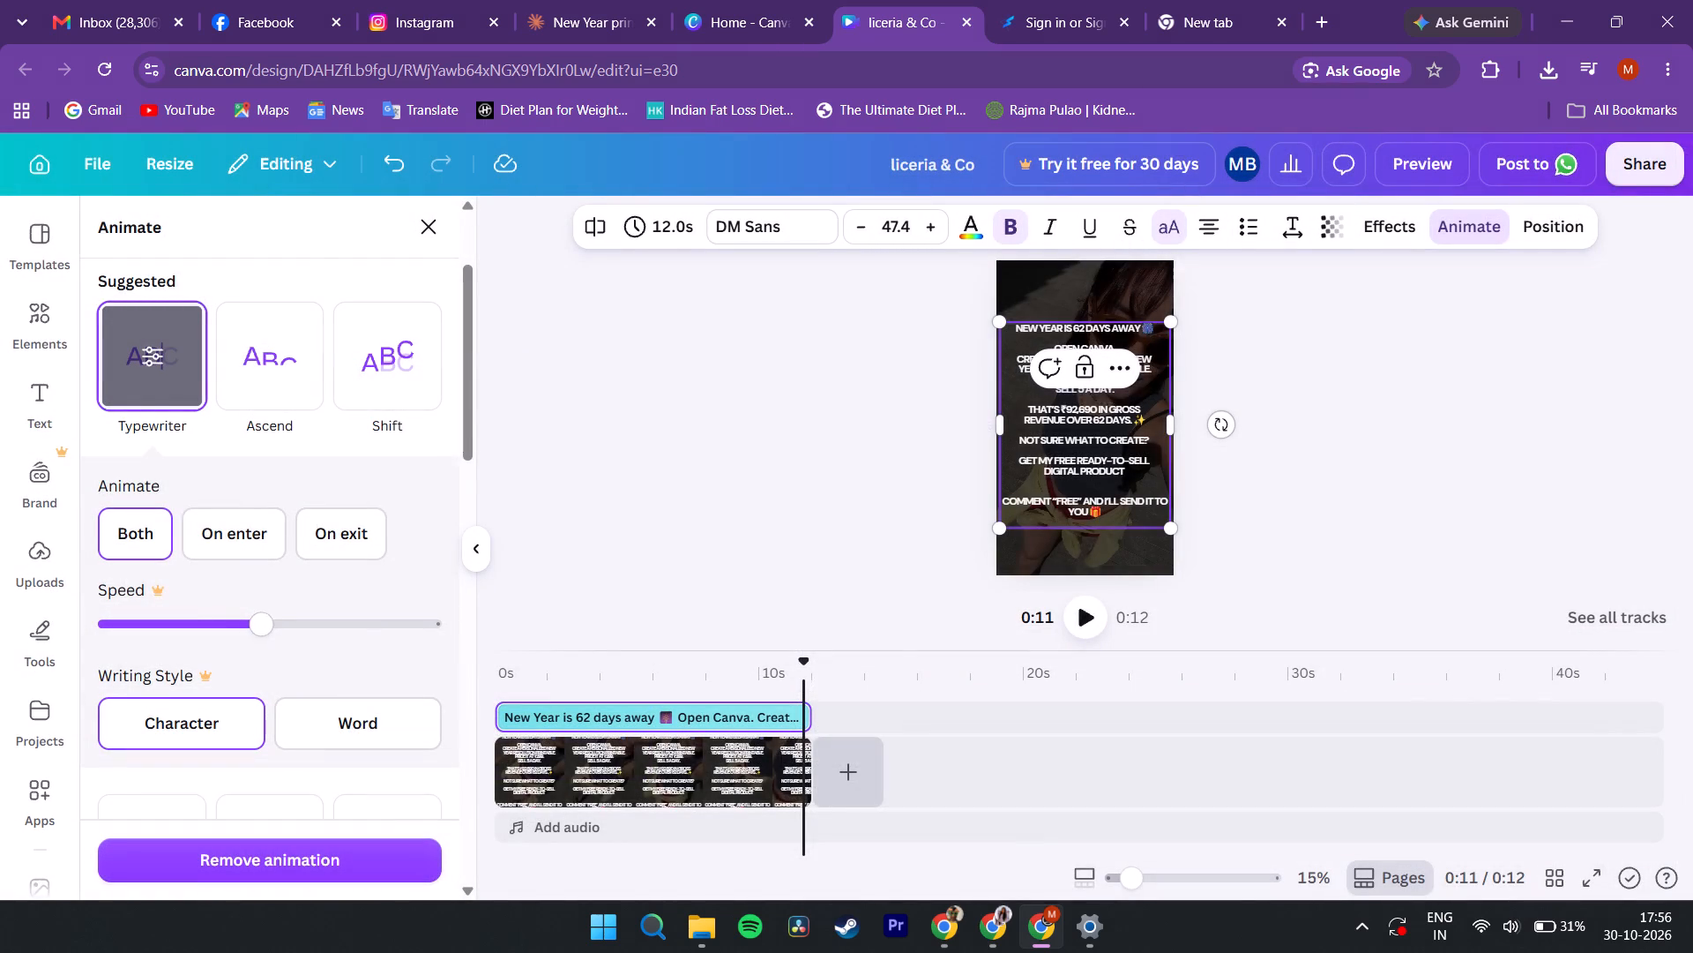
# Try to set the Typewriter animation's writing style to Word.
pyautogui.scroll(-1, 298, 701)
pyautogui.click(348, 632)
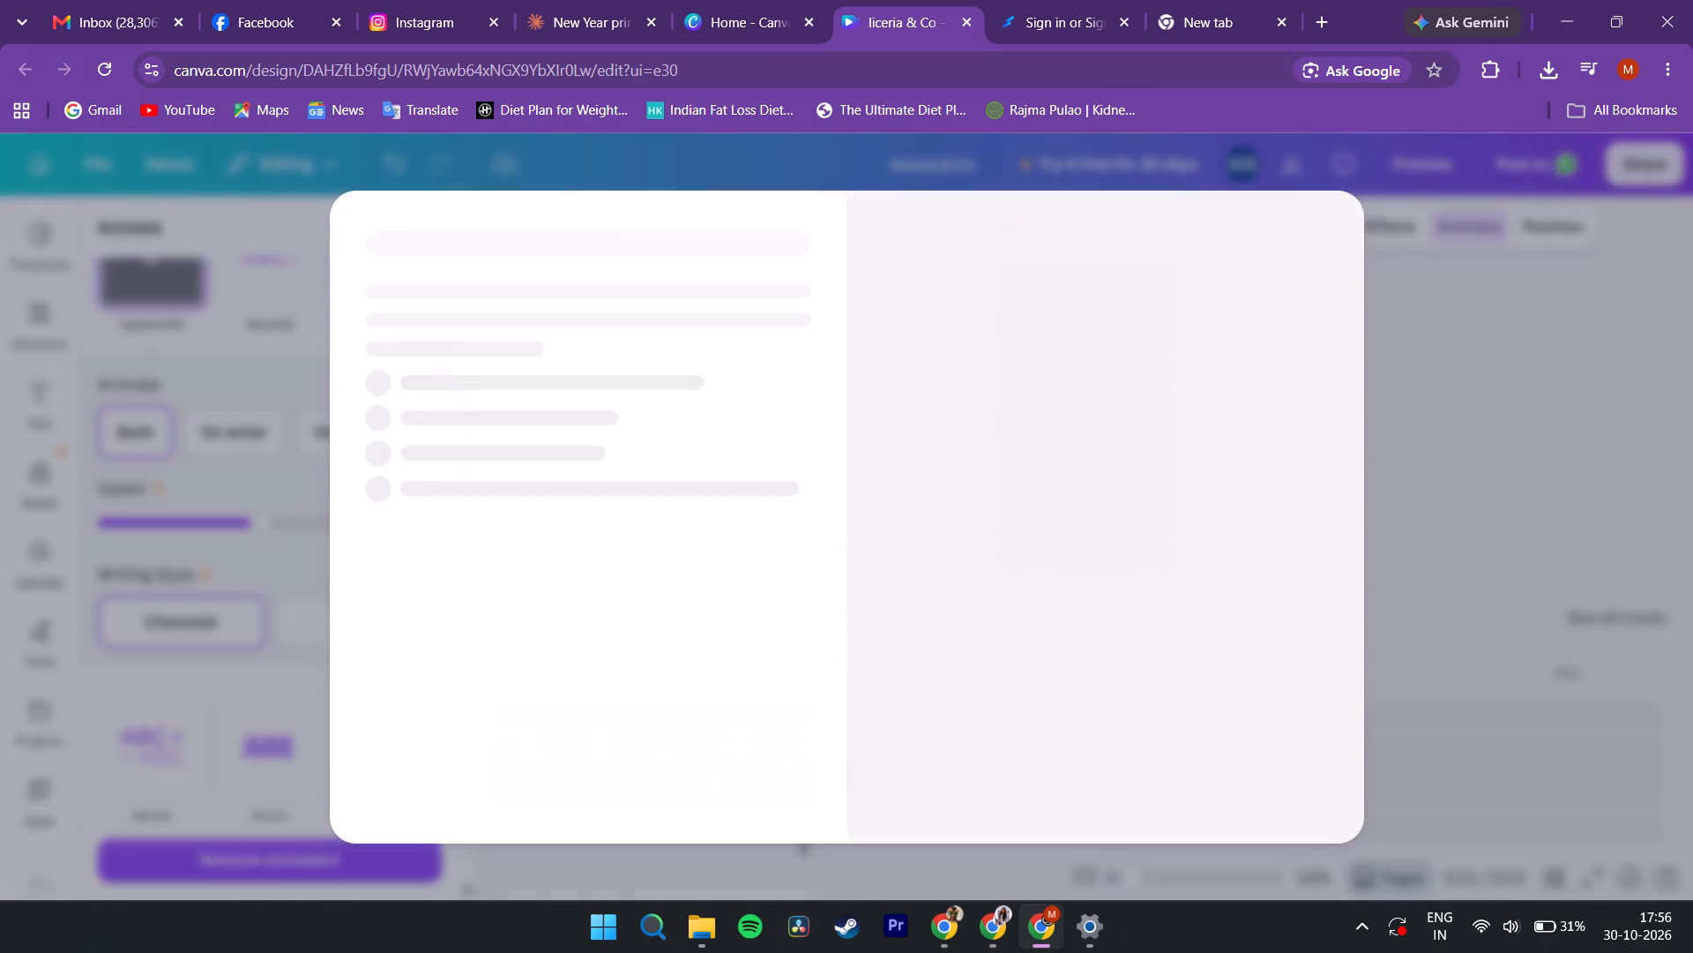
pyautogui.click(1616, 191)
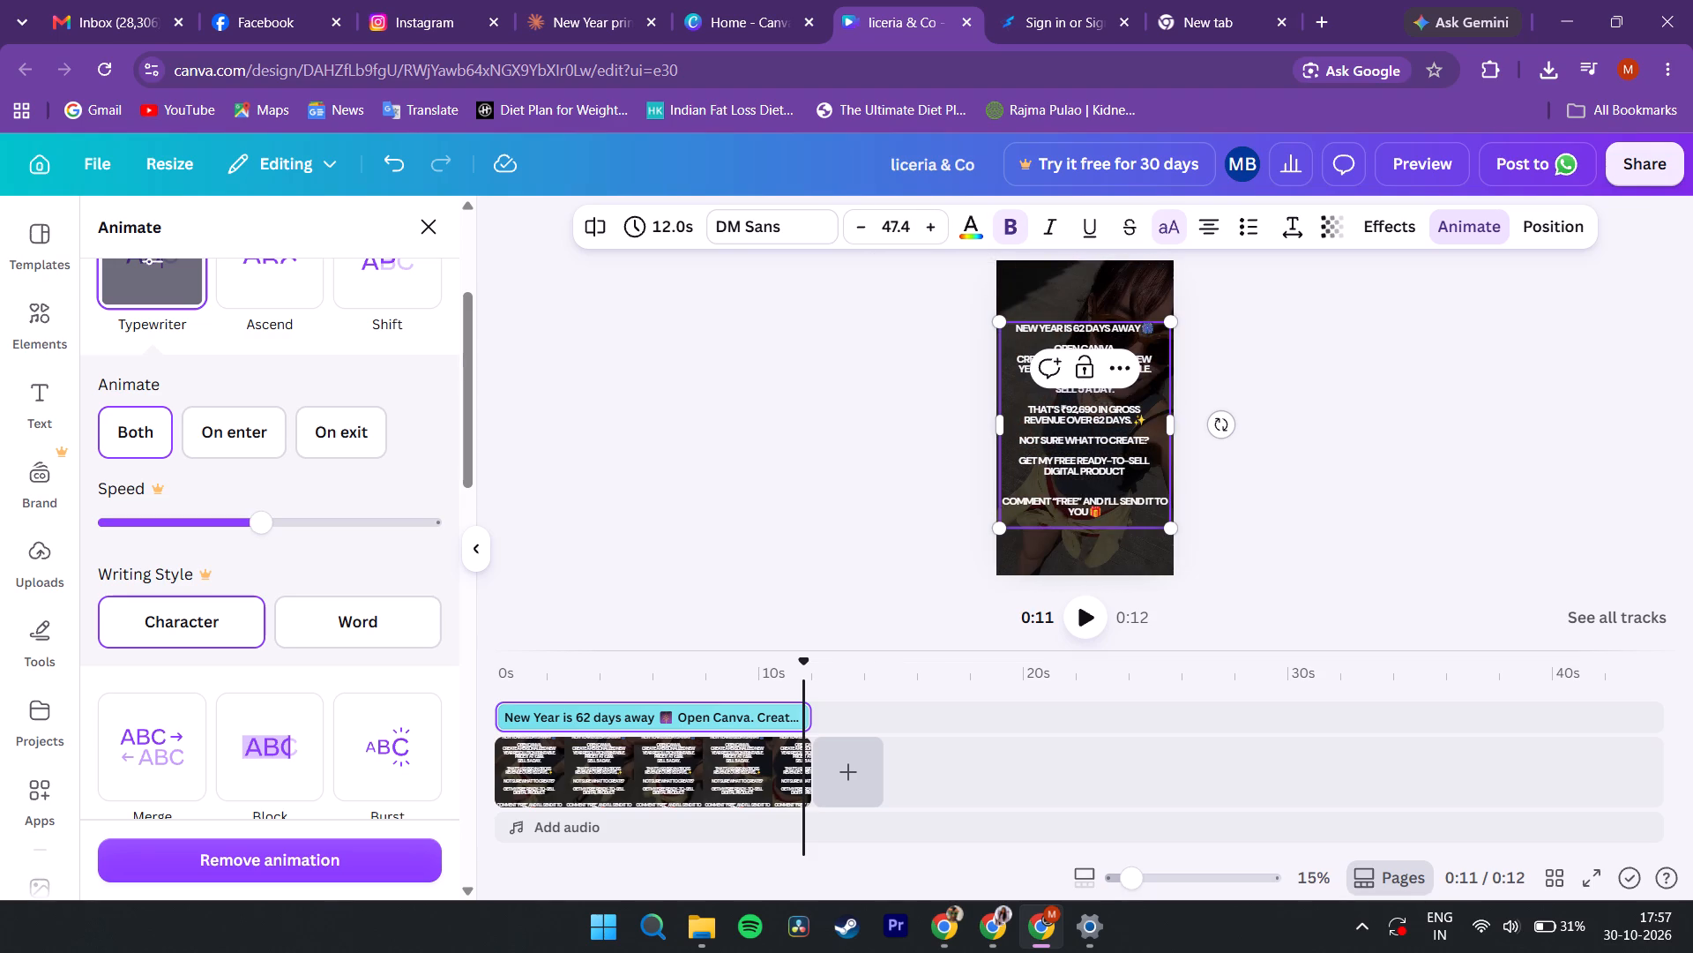
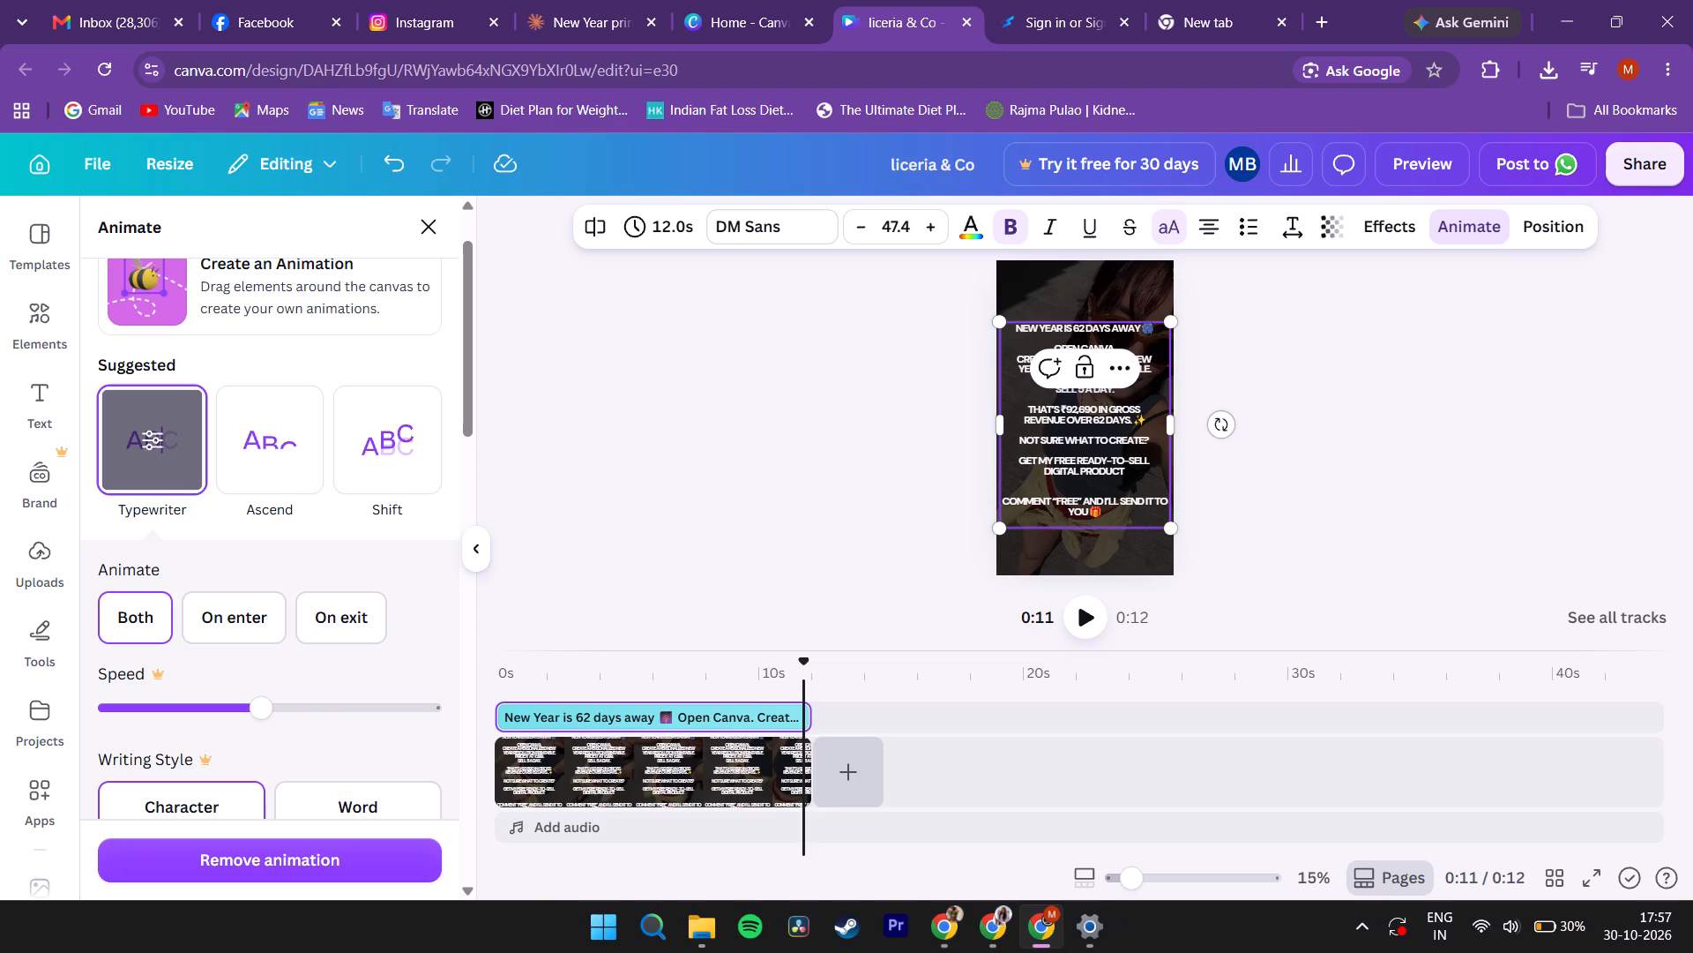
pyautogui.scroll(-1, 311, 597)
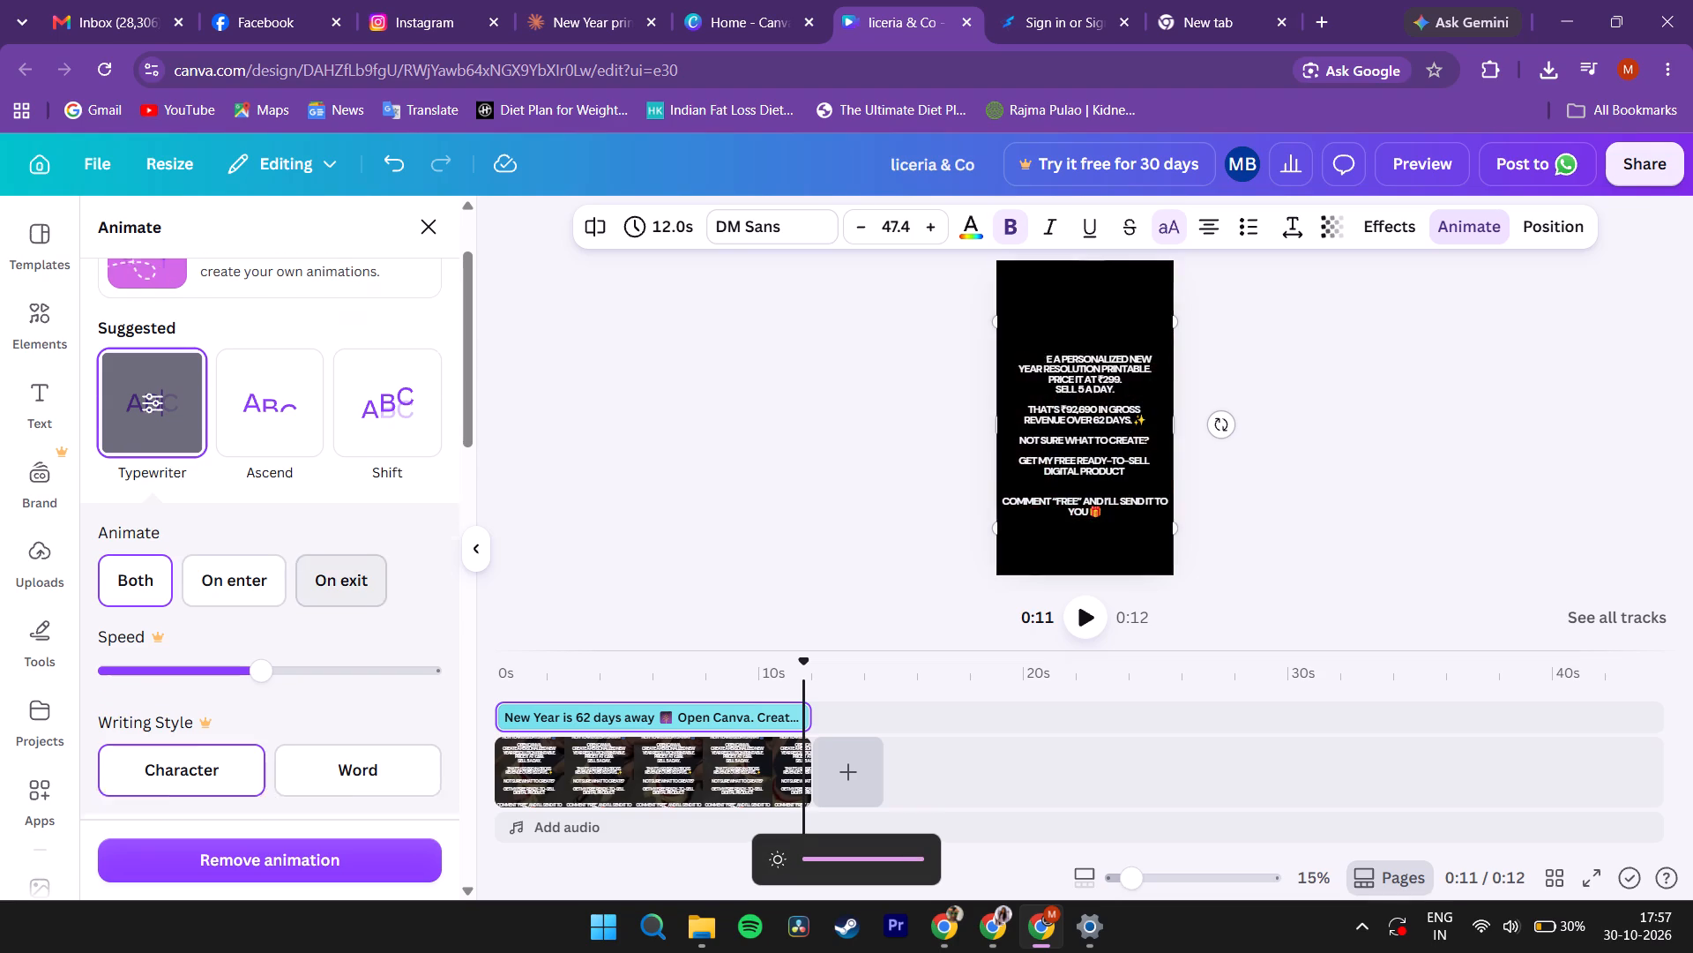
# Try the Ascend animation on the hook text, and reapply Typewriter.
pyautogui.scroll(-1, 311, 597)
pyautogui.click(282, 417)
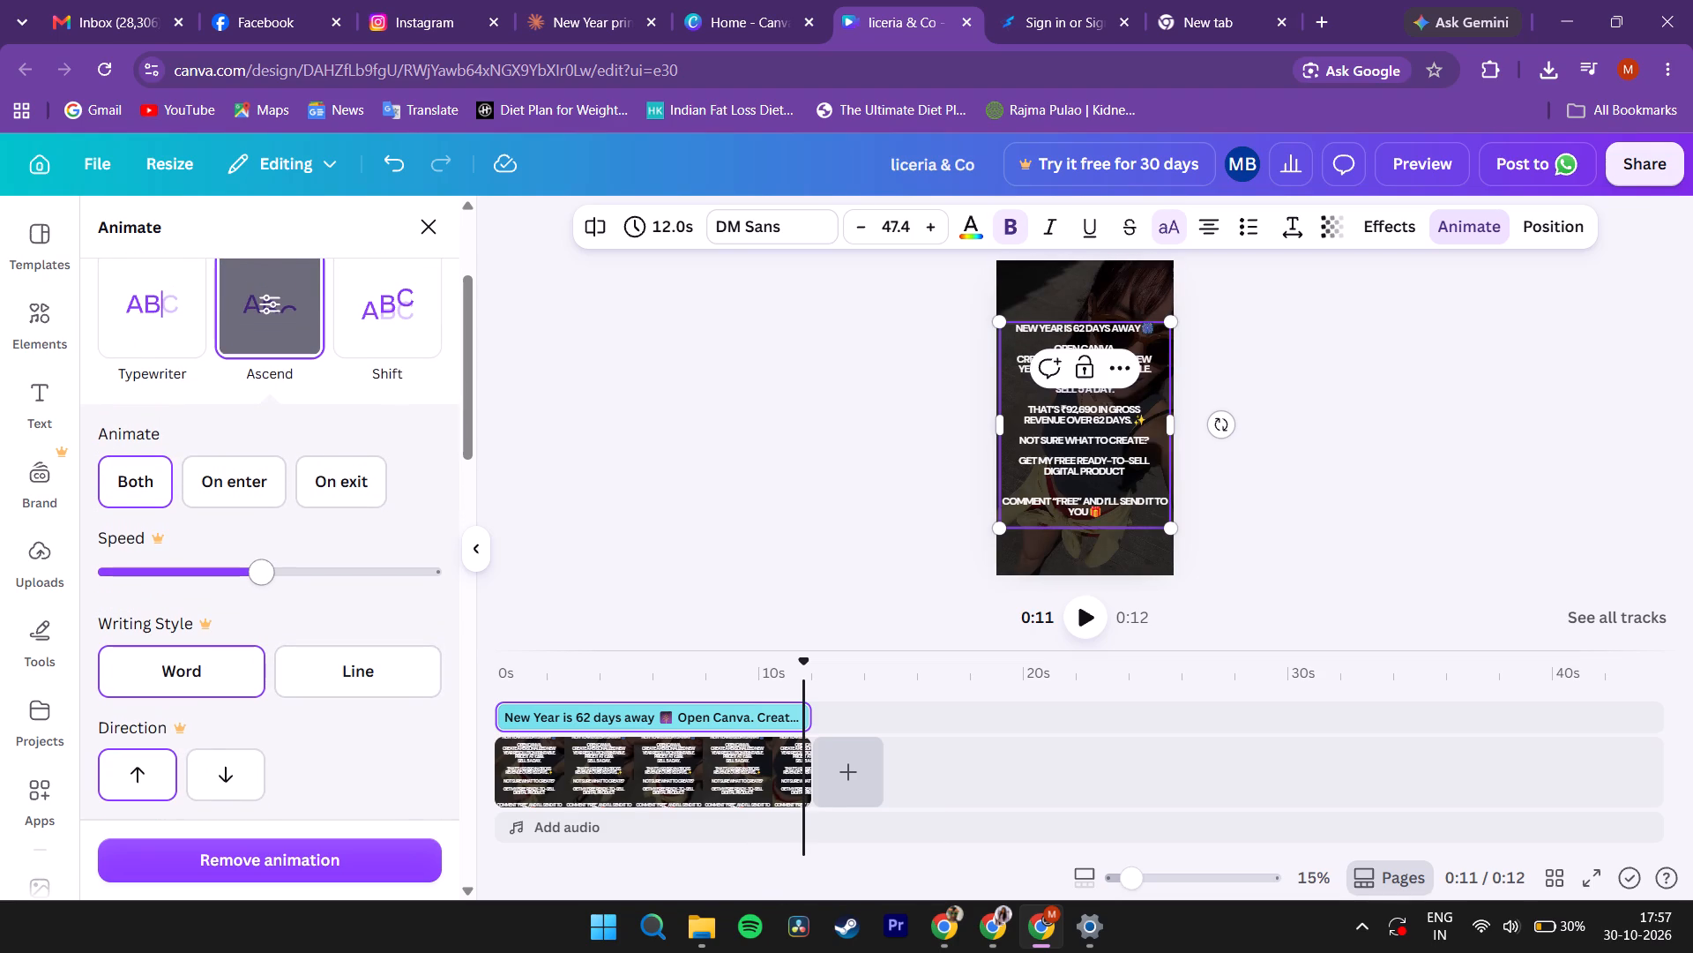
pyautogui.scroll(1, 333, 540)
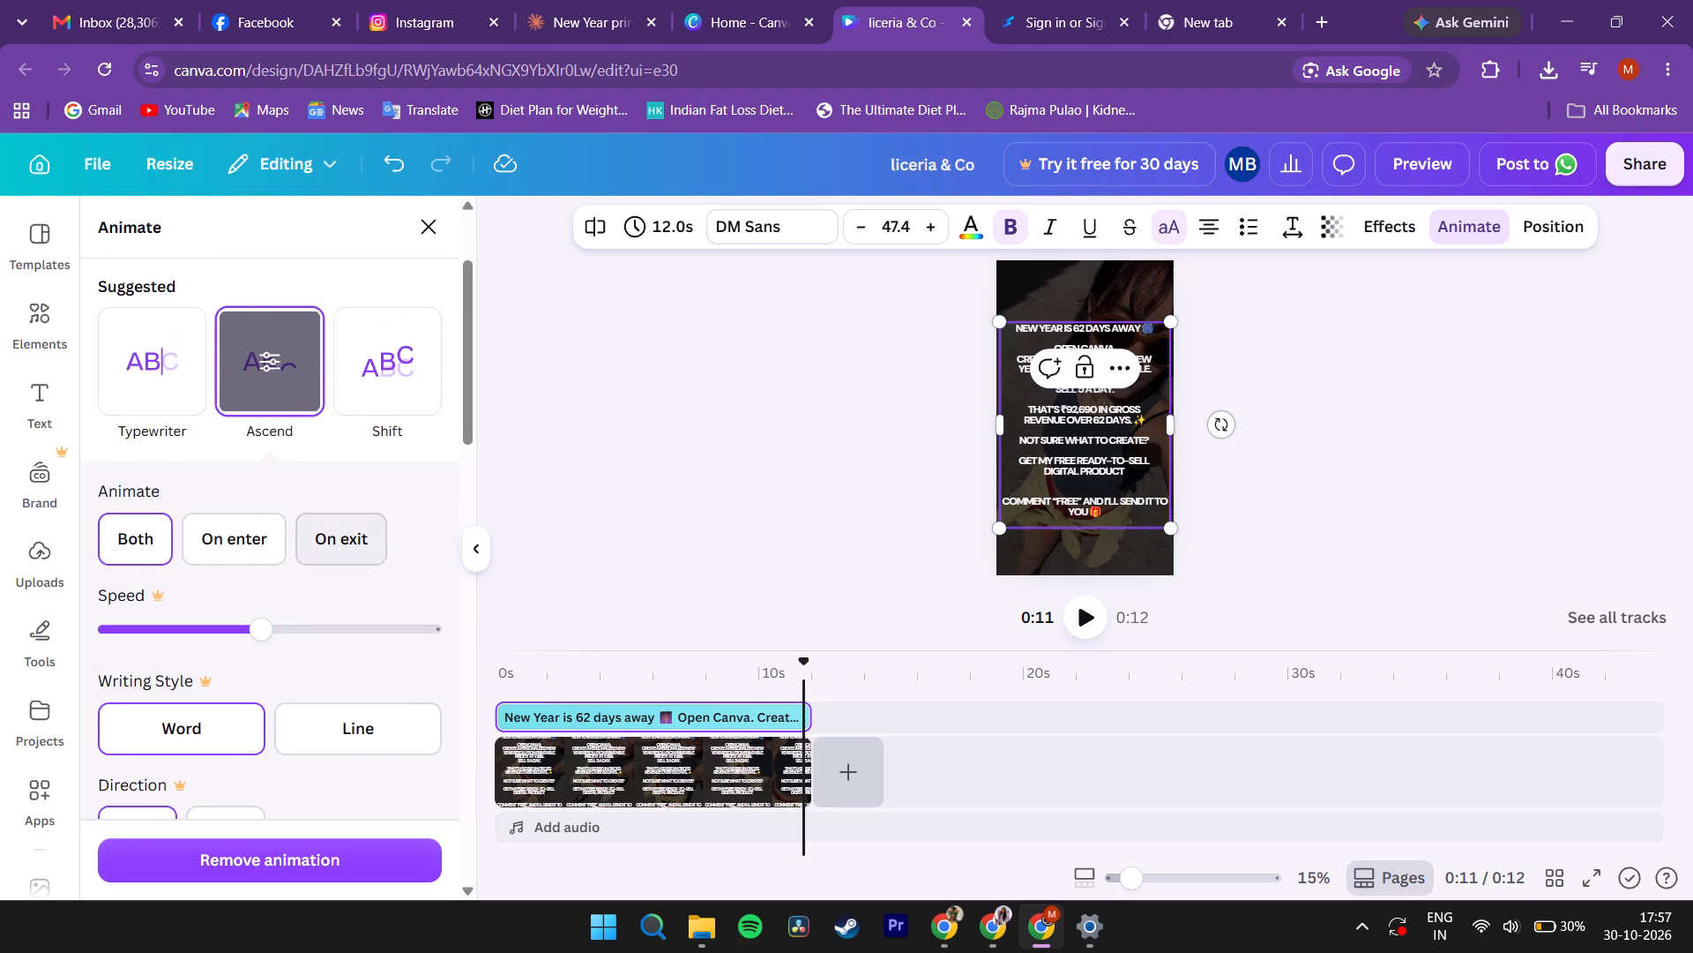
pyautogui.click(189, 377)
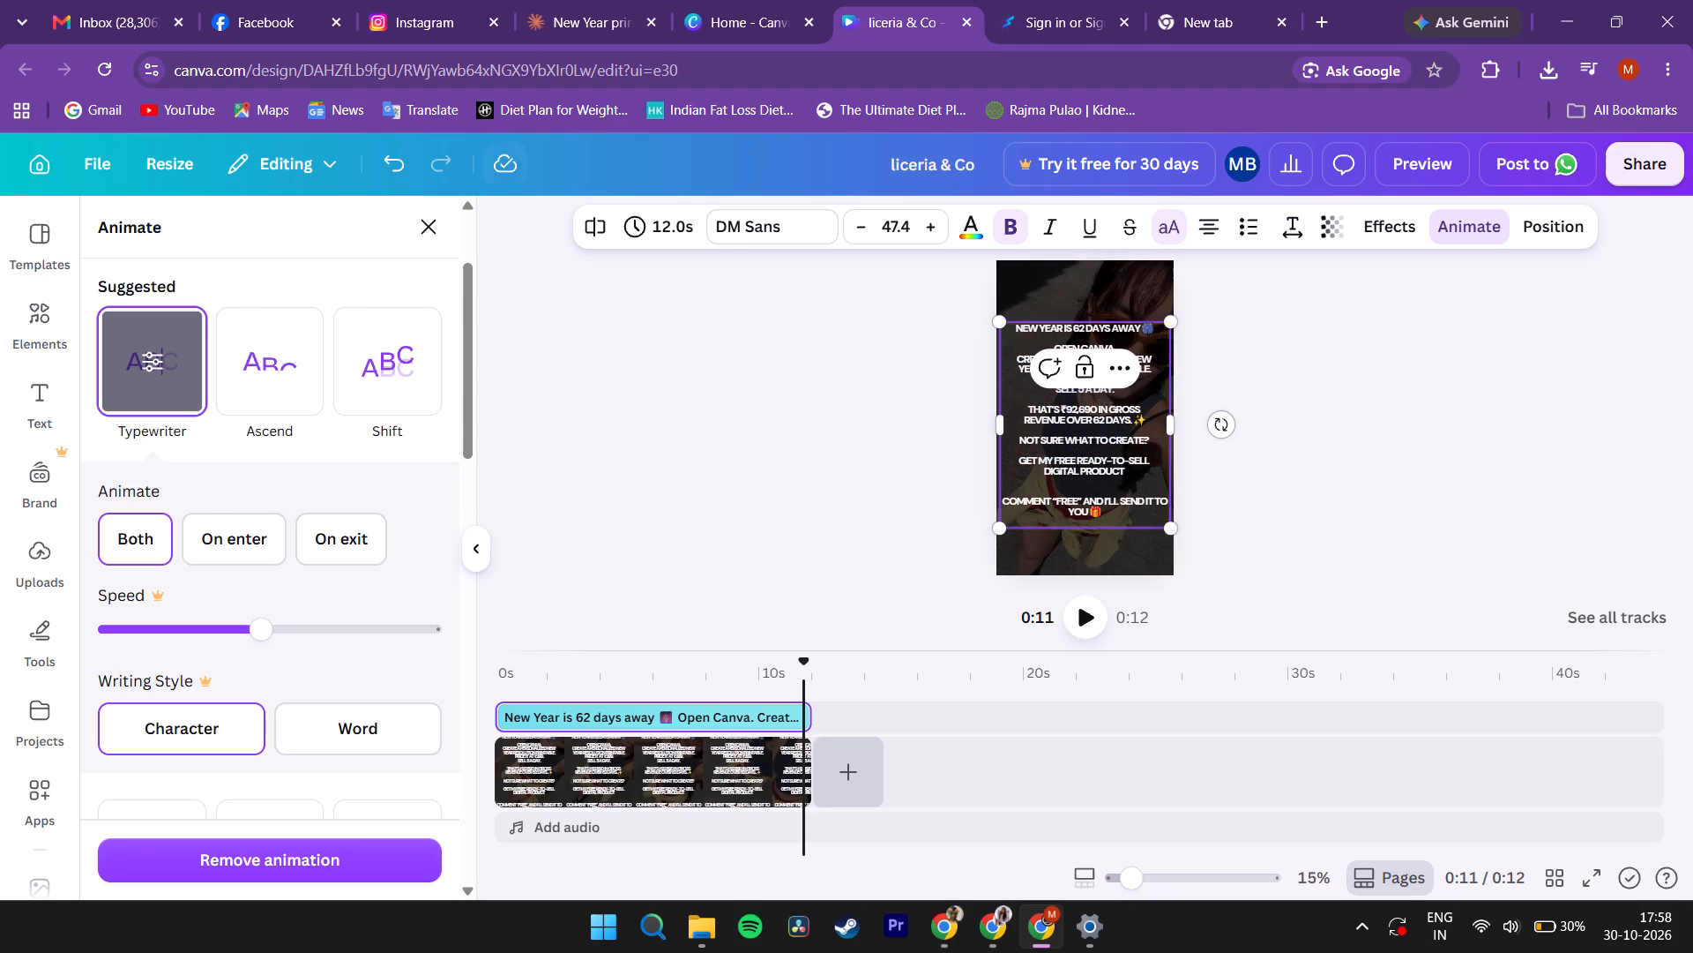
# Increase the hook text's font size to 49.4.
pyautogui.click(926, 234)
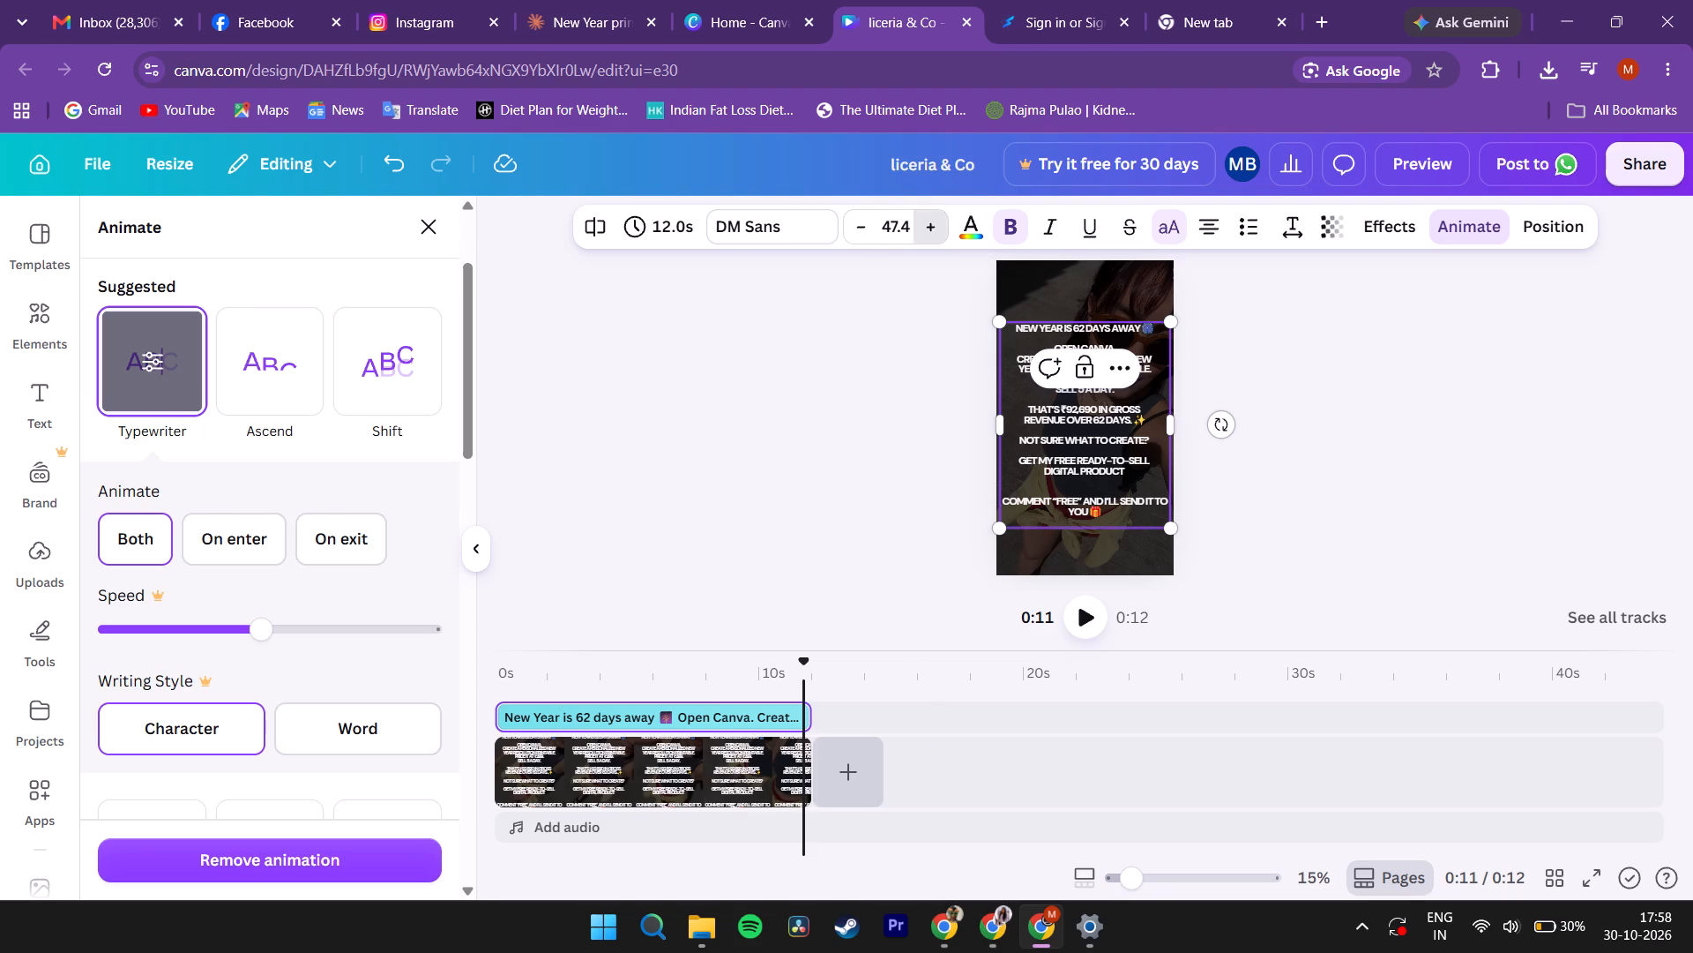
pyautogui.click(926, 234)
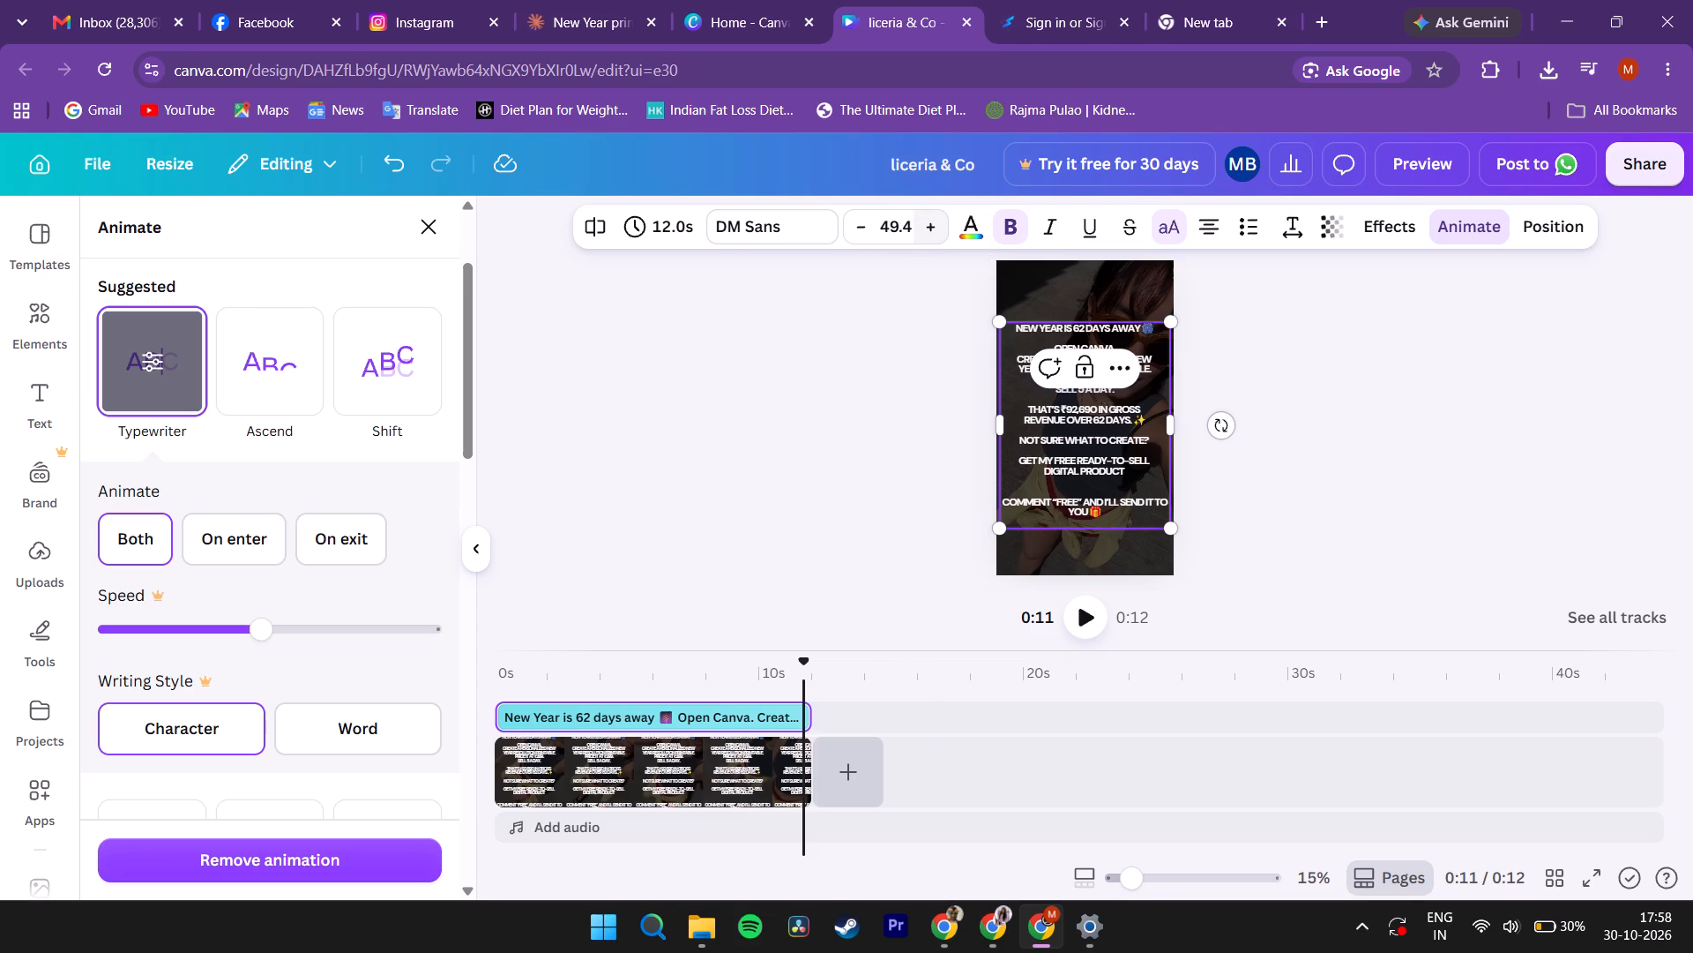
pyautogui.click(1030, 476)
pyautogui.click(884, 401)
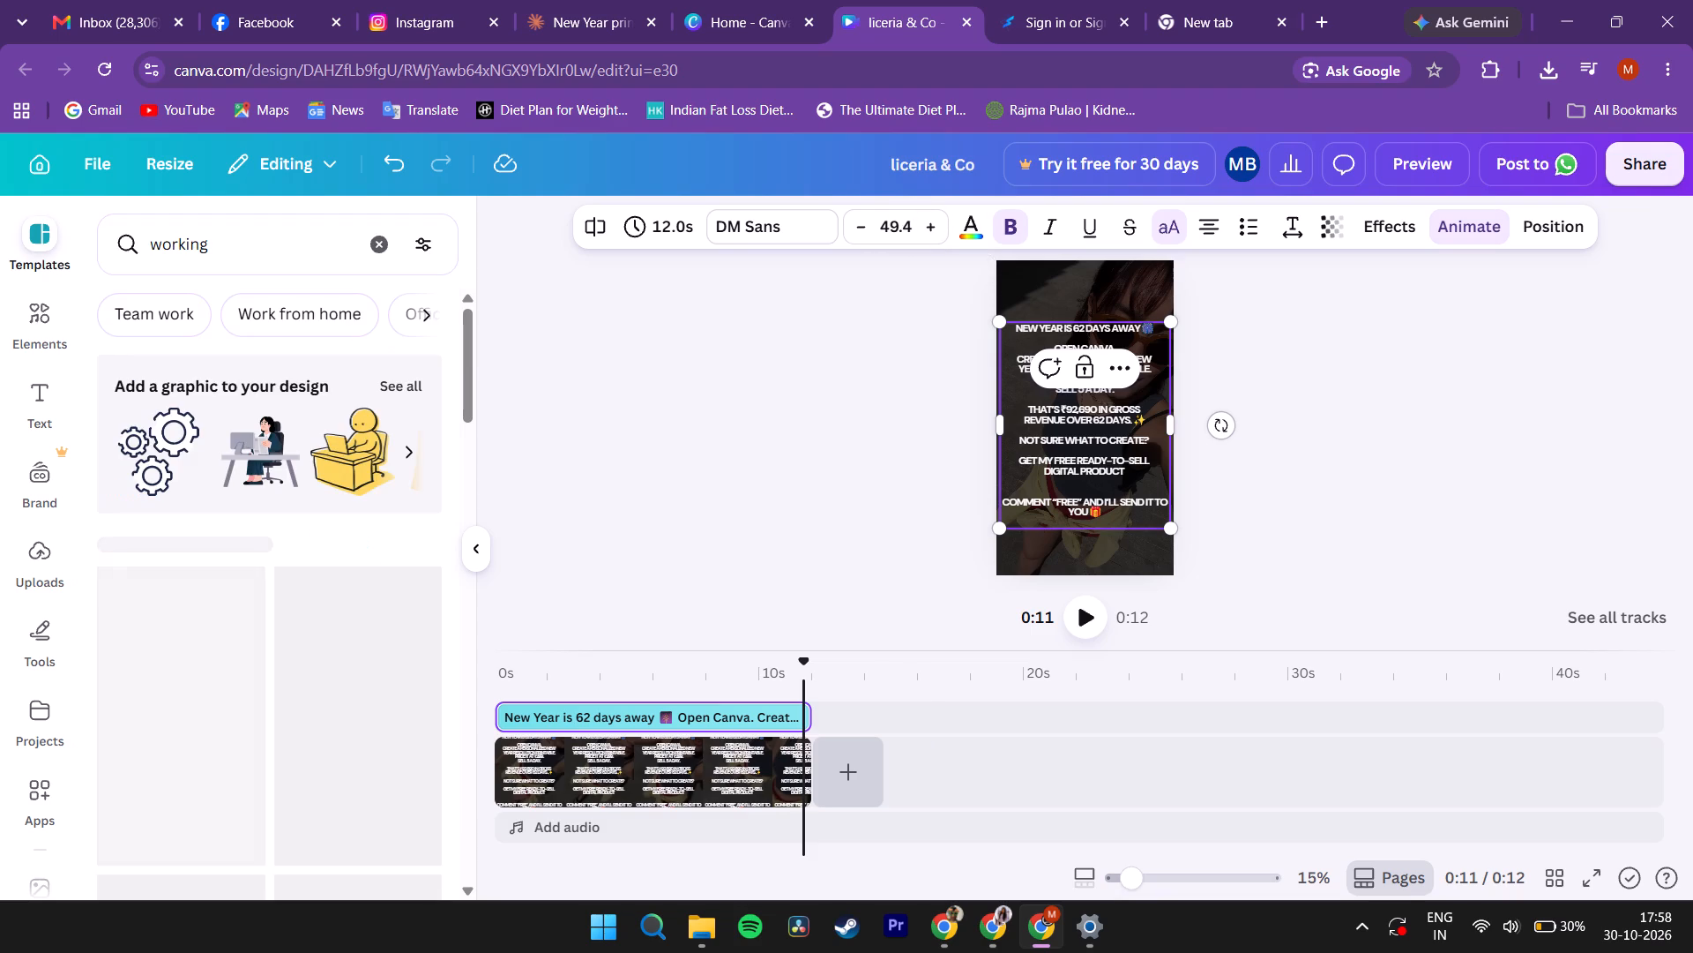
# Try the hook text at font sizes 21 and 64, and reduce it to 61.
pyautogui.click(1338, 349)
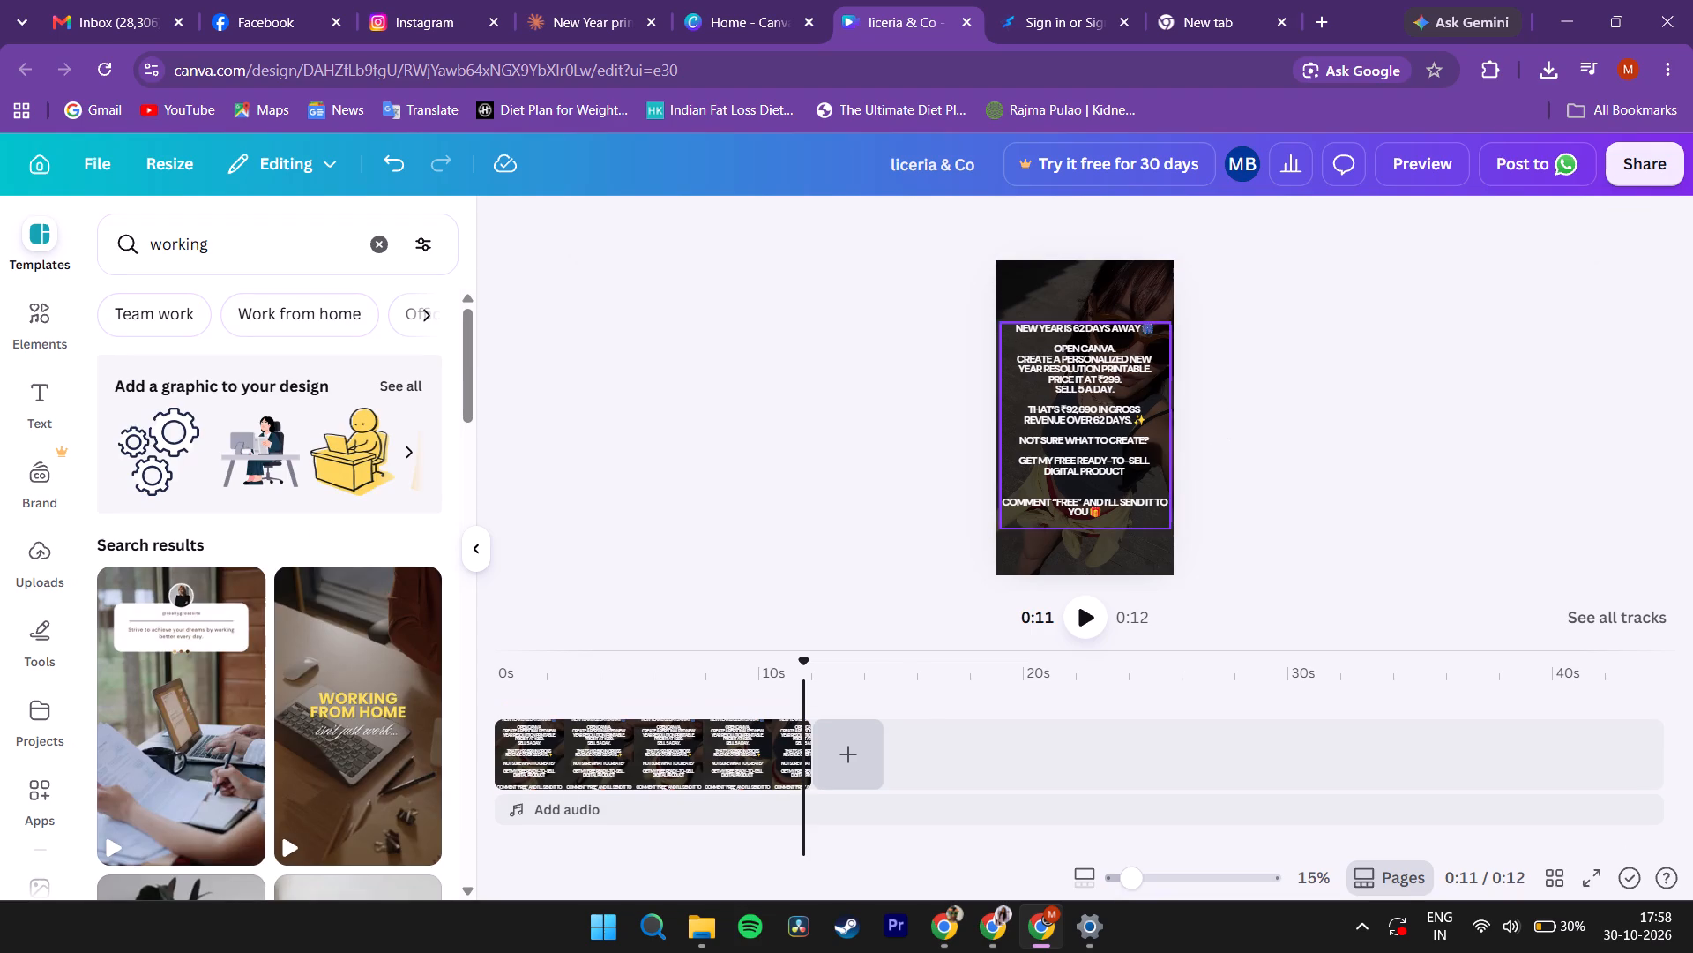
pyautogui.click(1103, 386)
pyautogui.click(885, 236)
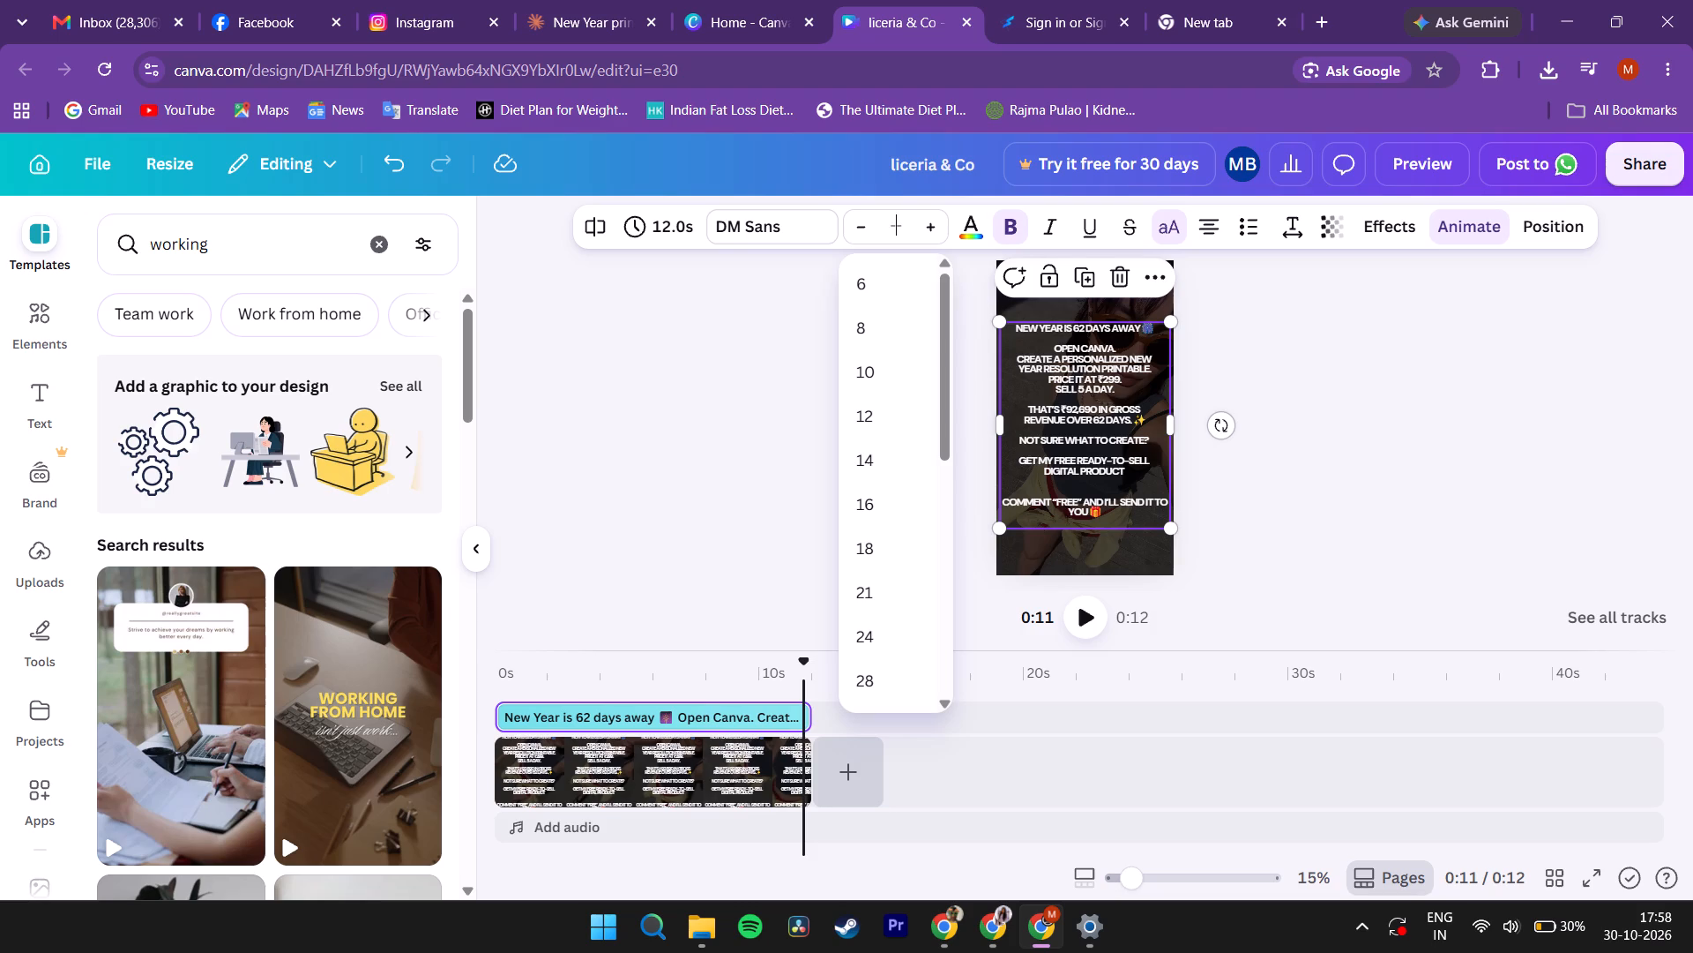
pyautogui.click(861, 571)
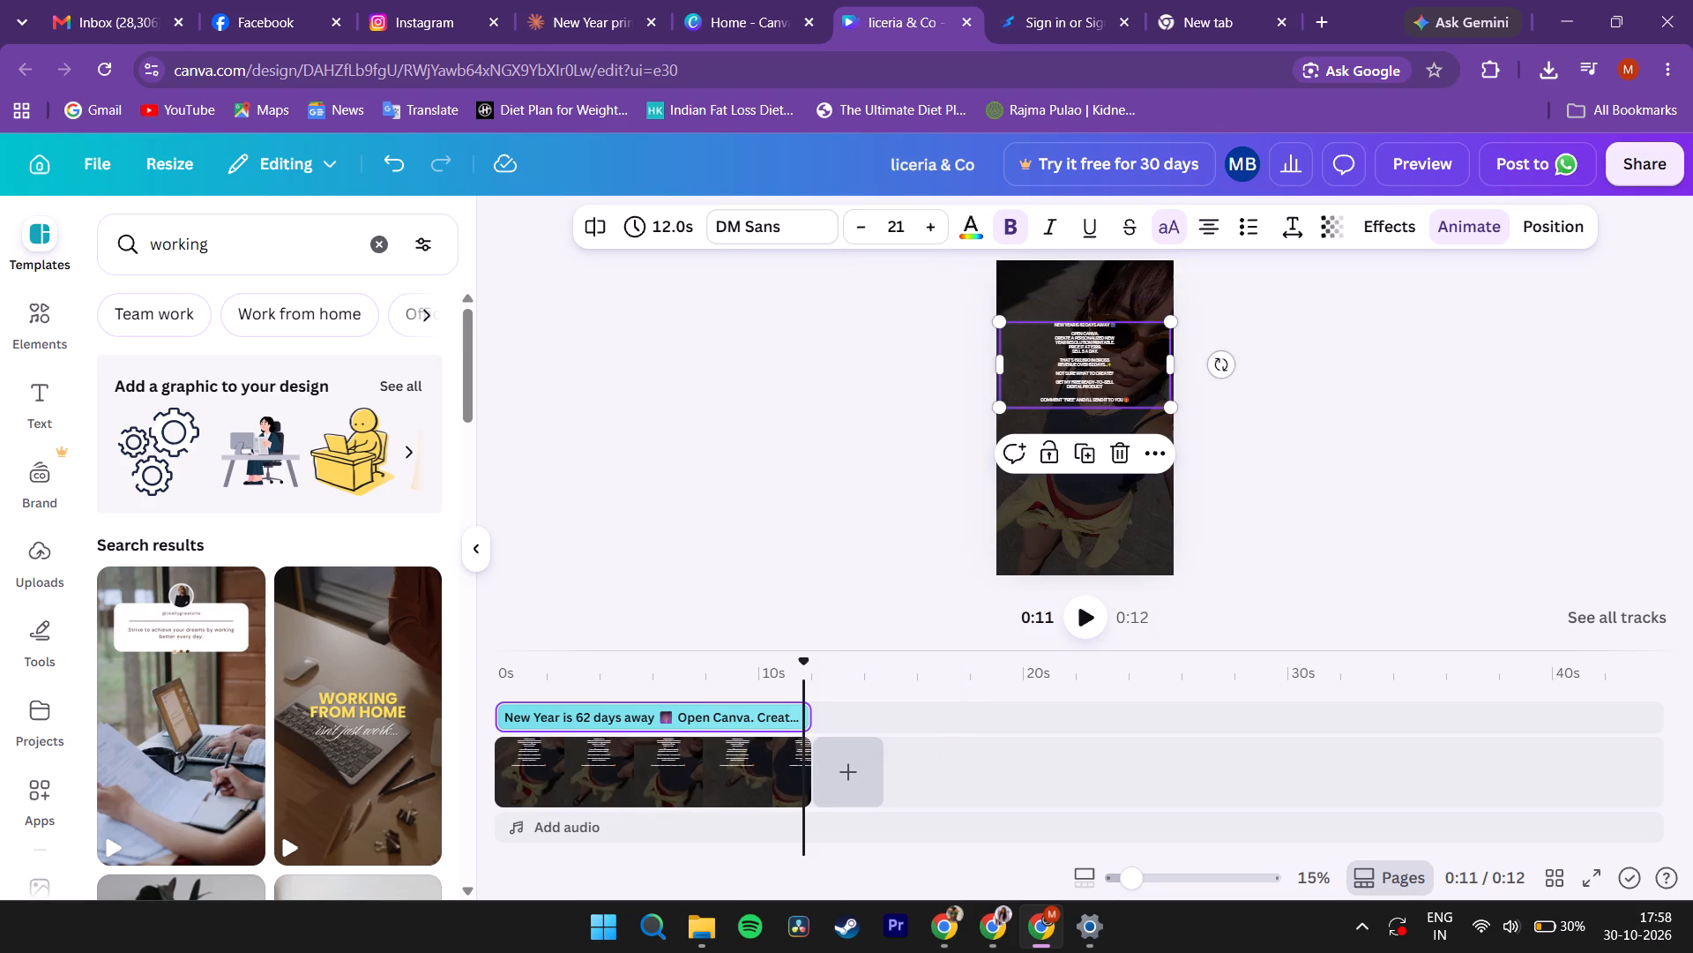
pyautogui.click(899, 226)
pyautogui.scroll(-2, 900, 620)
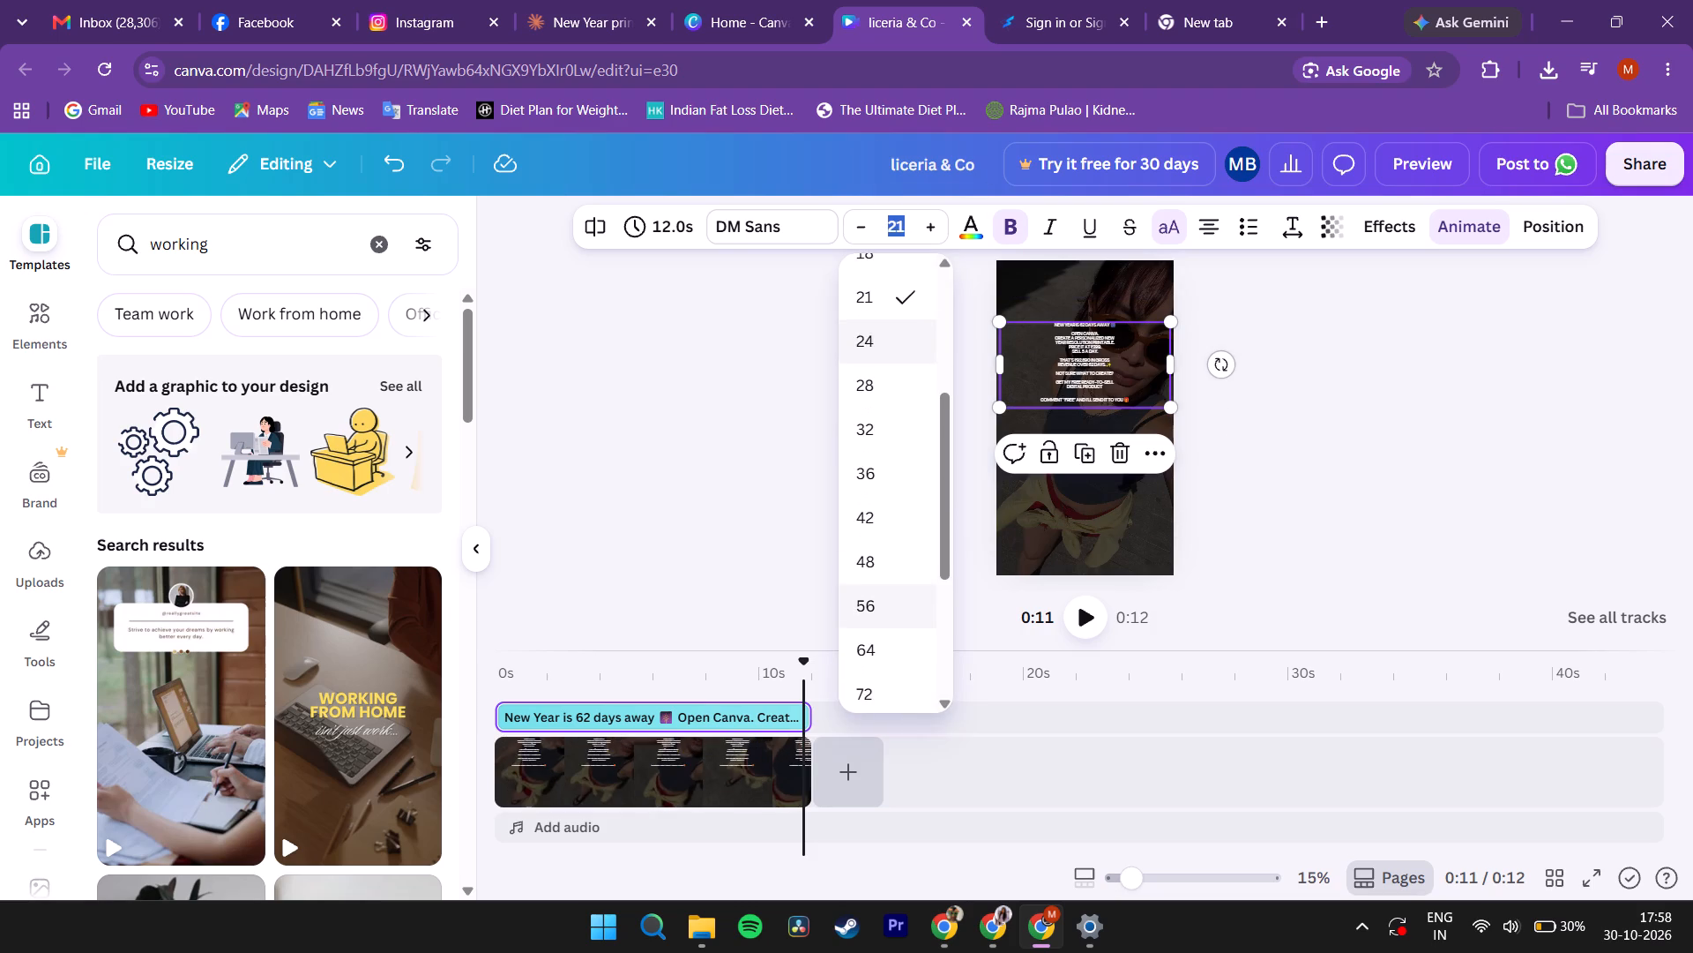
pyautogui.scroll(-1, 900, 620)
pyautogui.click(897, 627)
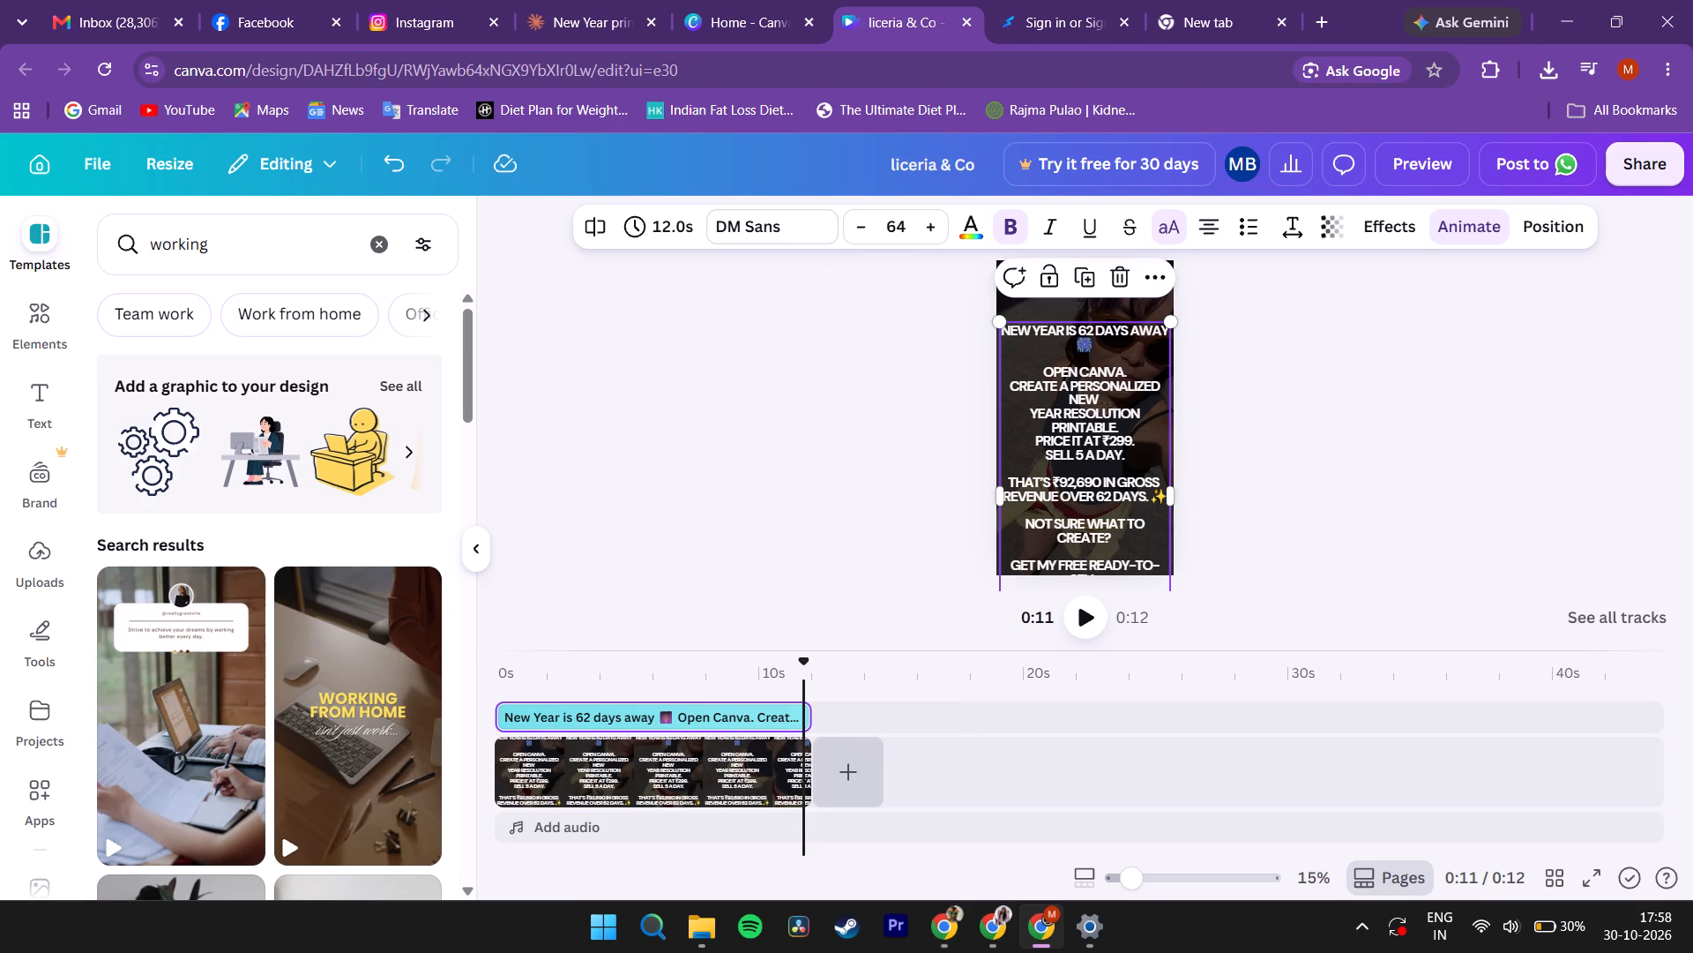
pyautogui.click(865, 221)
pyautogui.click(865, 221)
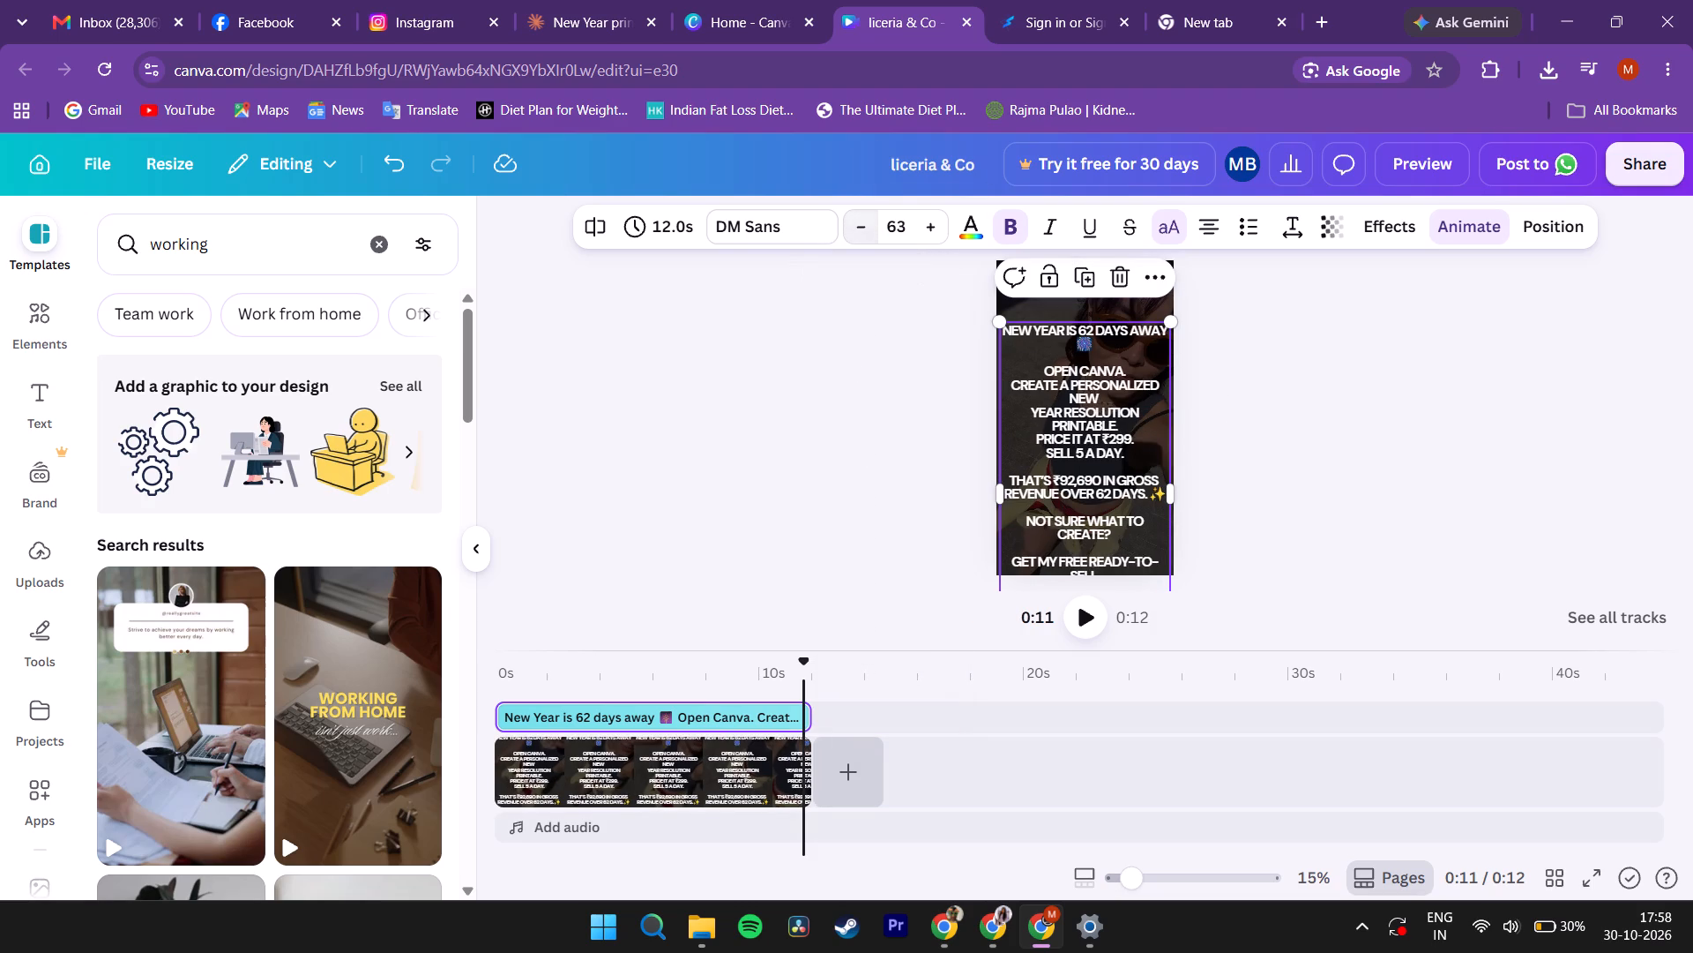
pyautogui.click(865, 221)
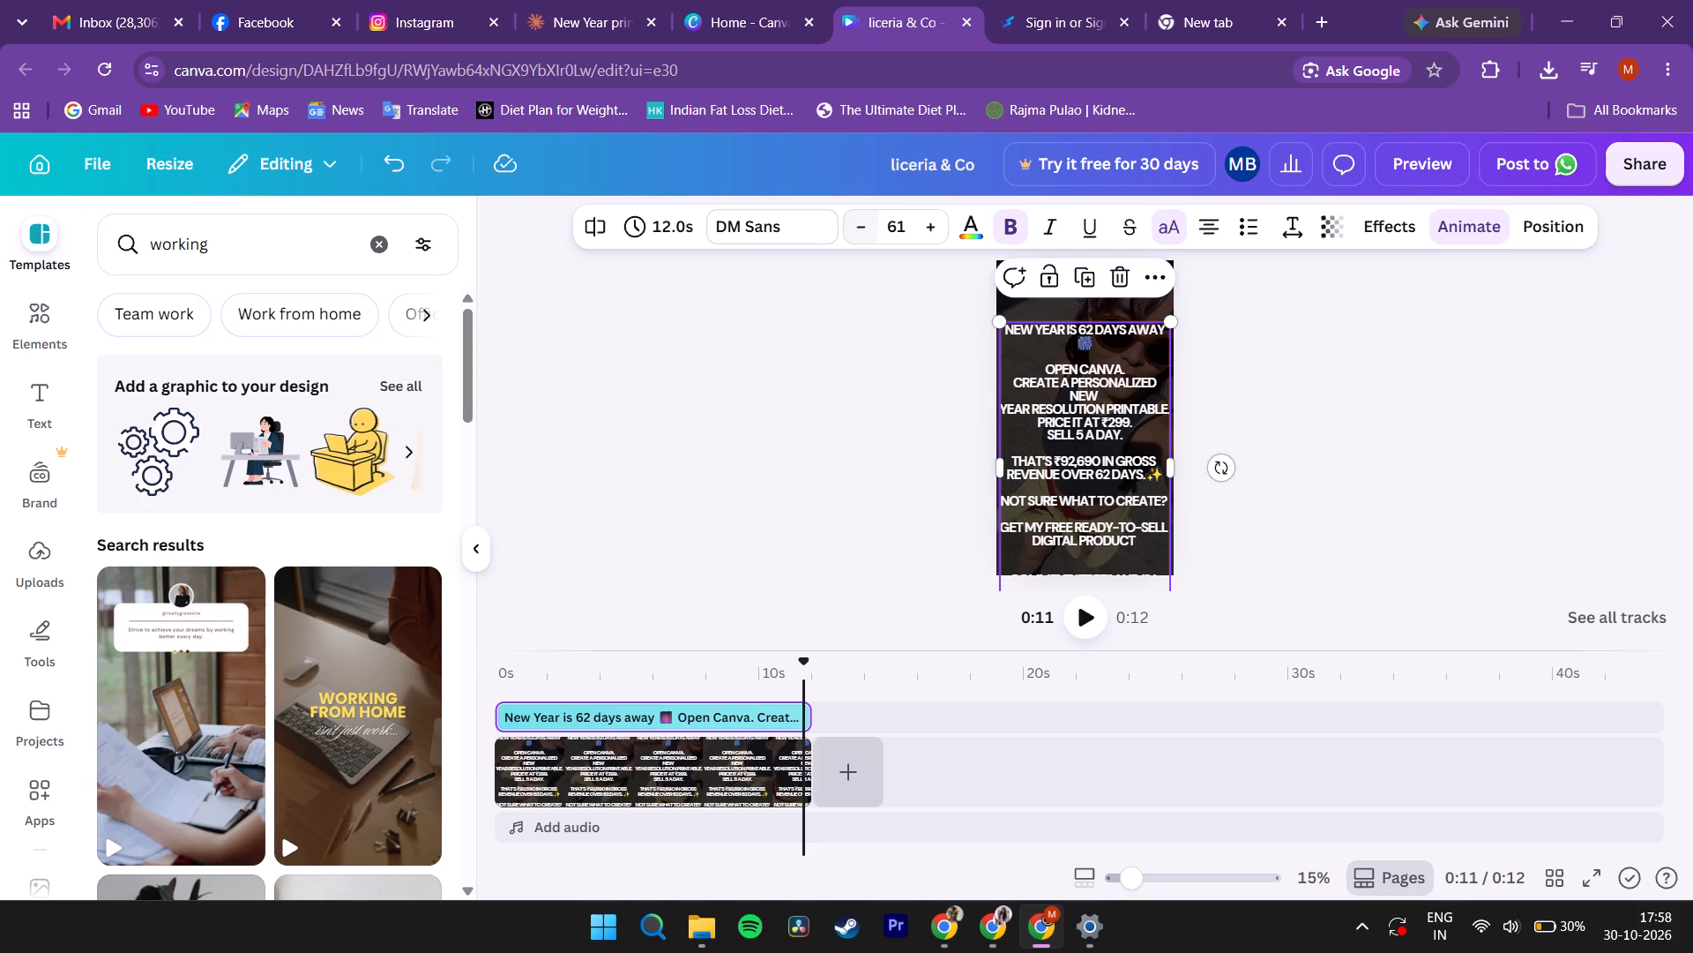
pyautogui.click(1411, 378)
# Move the hook text block up so its closing call to action fits inside the reel's frame.
pyautogui.click(1077, 438)
pyautogui.moveTo(1078, 467); pyautogui.dragTo(1078, 433)
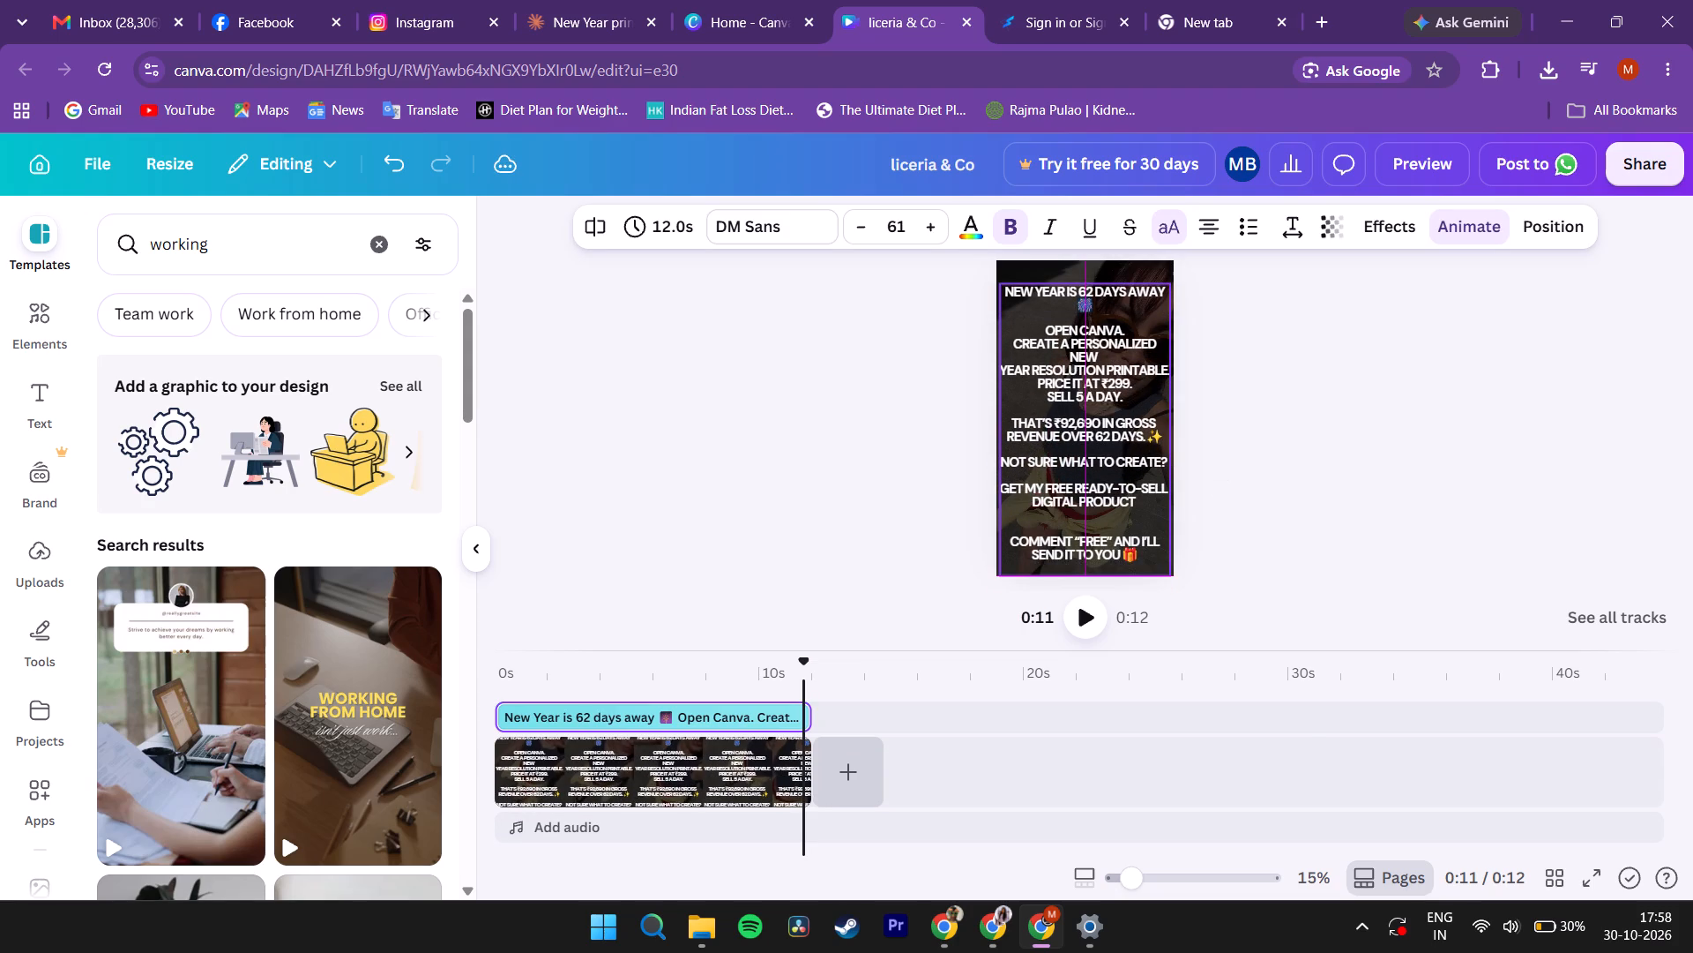
pyautogui.moveTo(1078, 433); pyautogui.dragTo(1078, 434)
# Reduce the hook text's font size to 60 and nudge the block slightly lower on the reel.
pyautogui.click(861, 226)
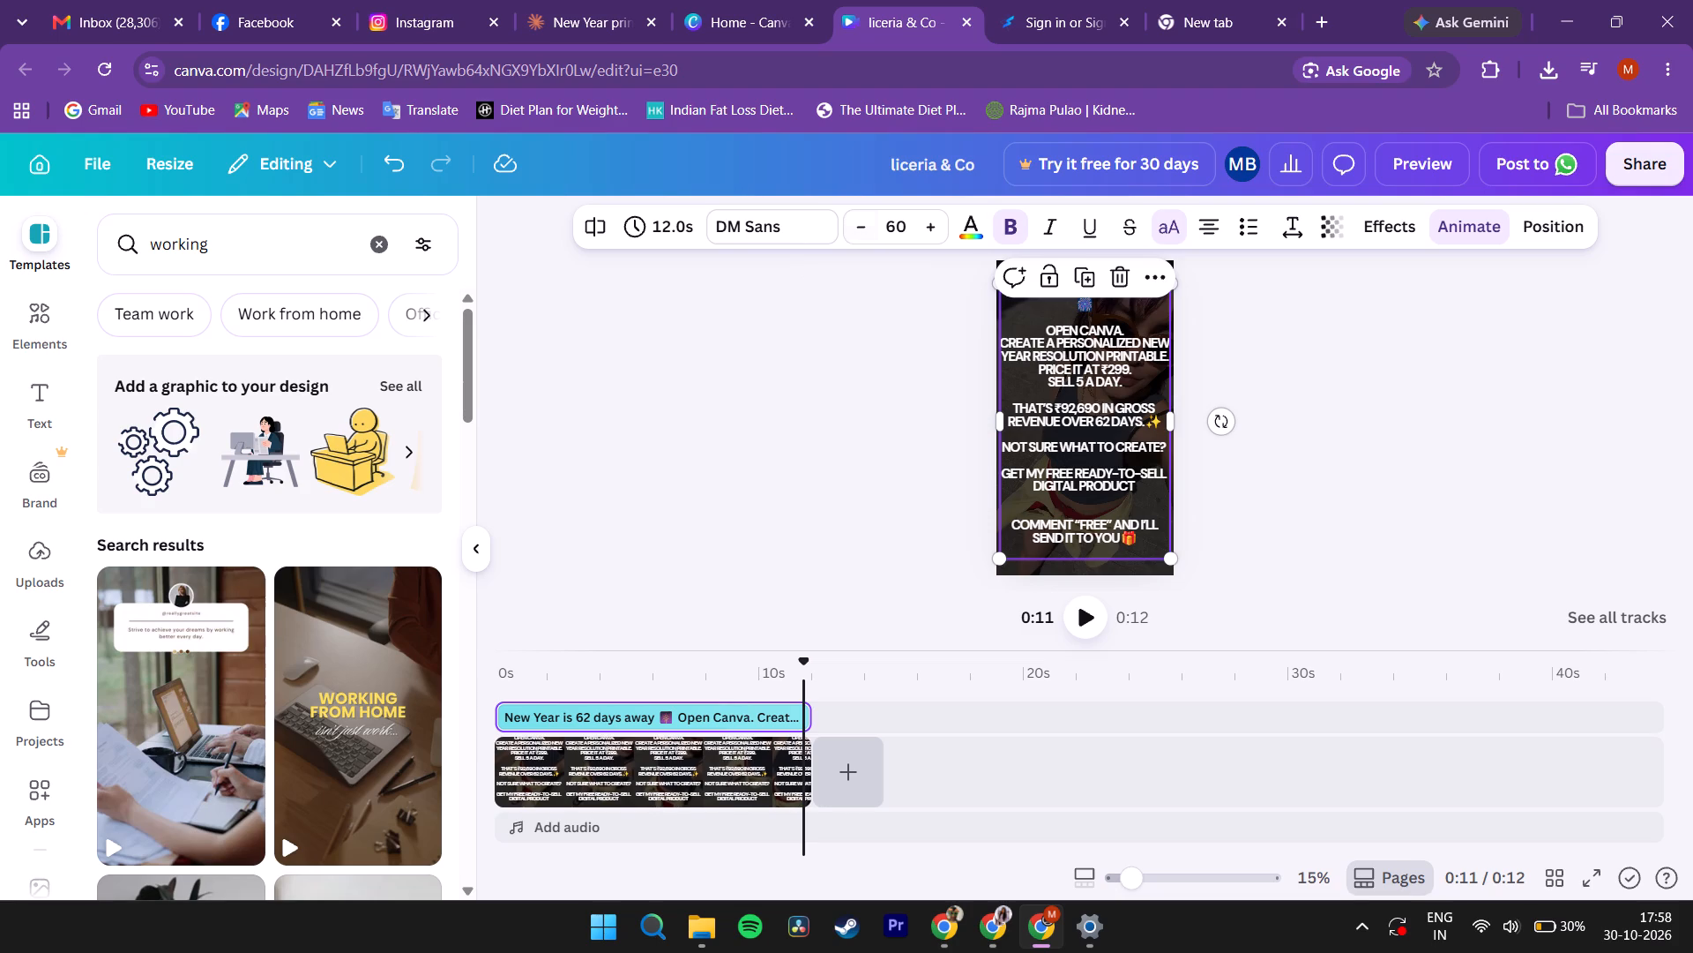
pyautogui.click(879, 480)
pyautogui.moveTo(1056, 456); pyautogui.dragTo(1056, 461)
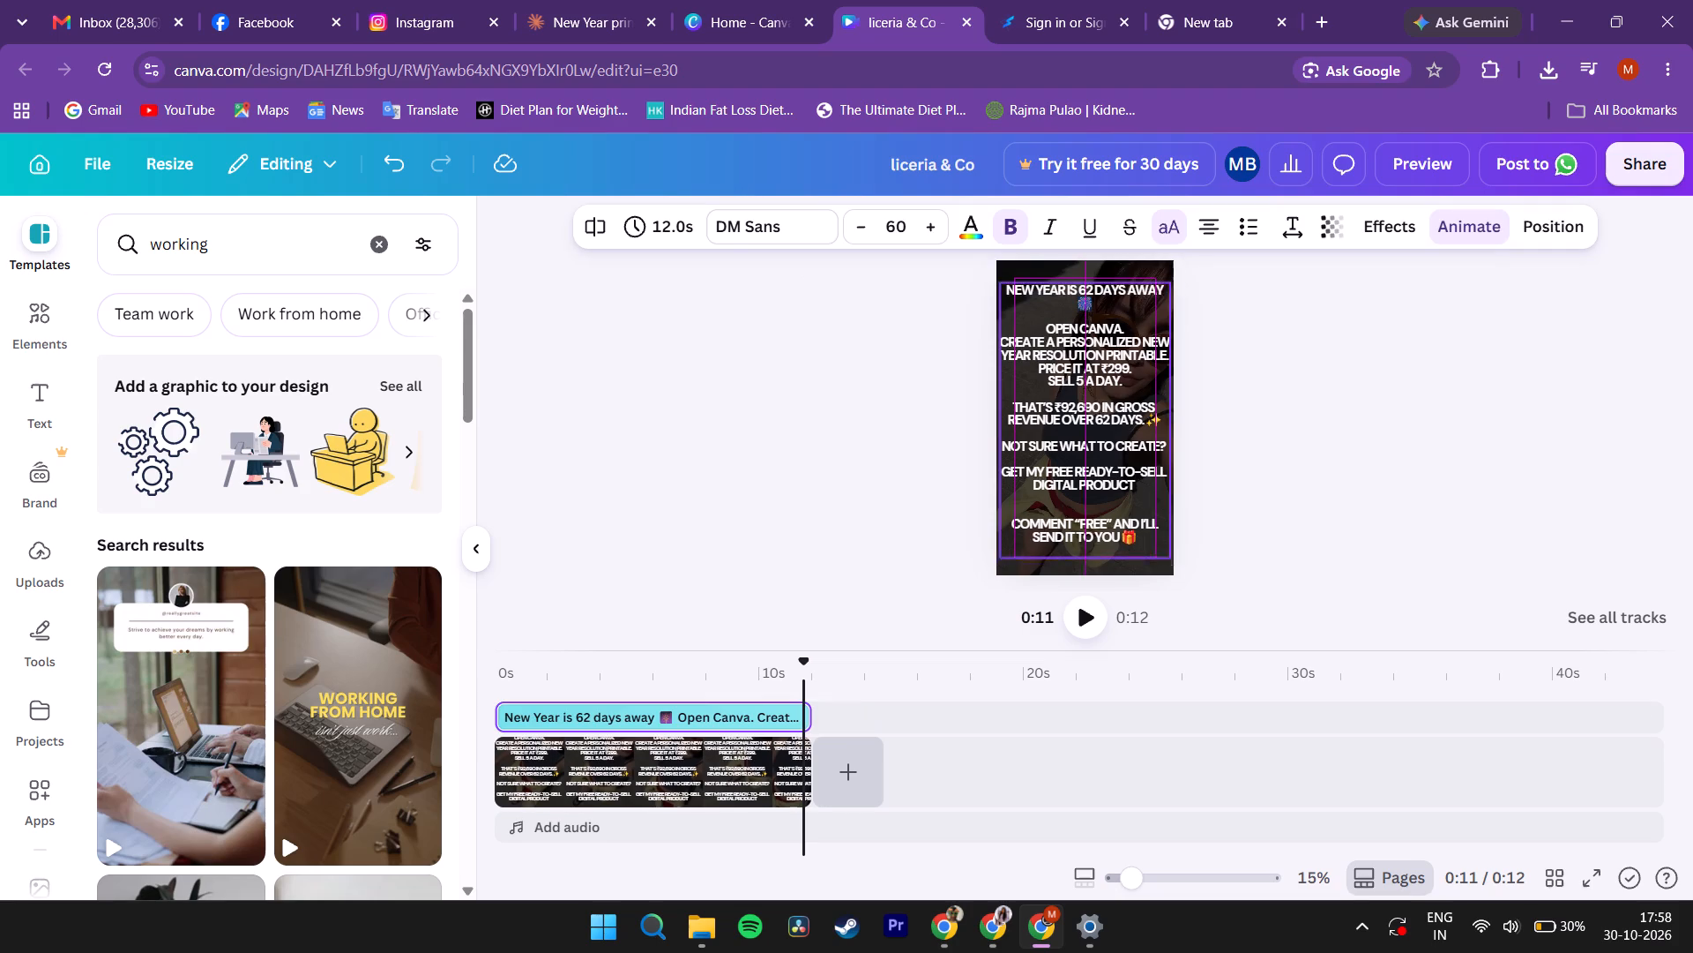
pyautogui.moveTo(1056, 461); pyautogui.dragTo(1056, 467)
pyautogui.click(860, 420)
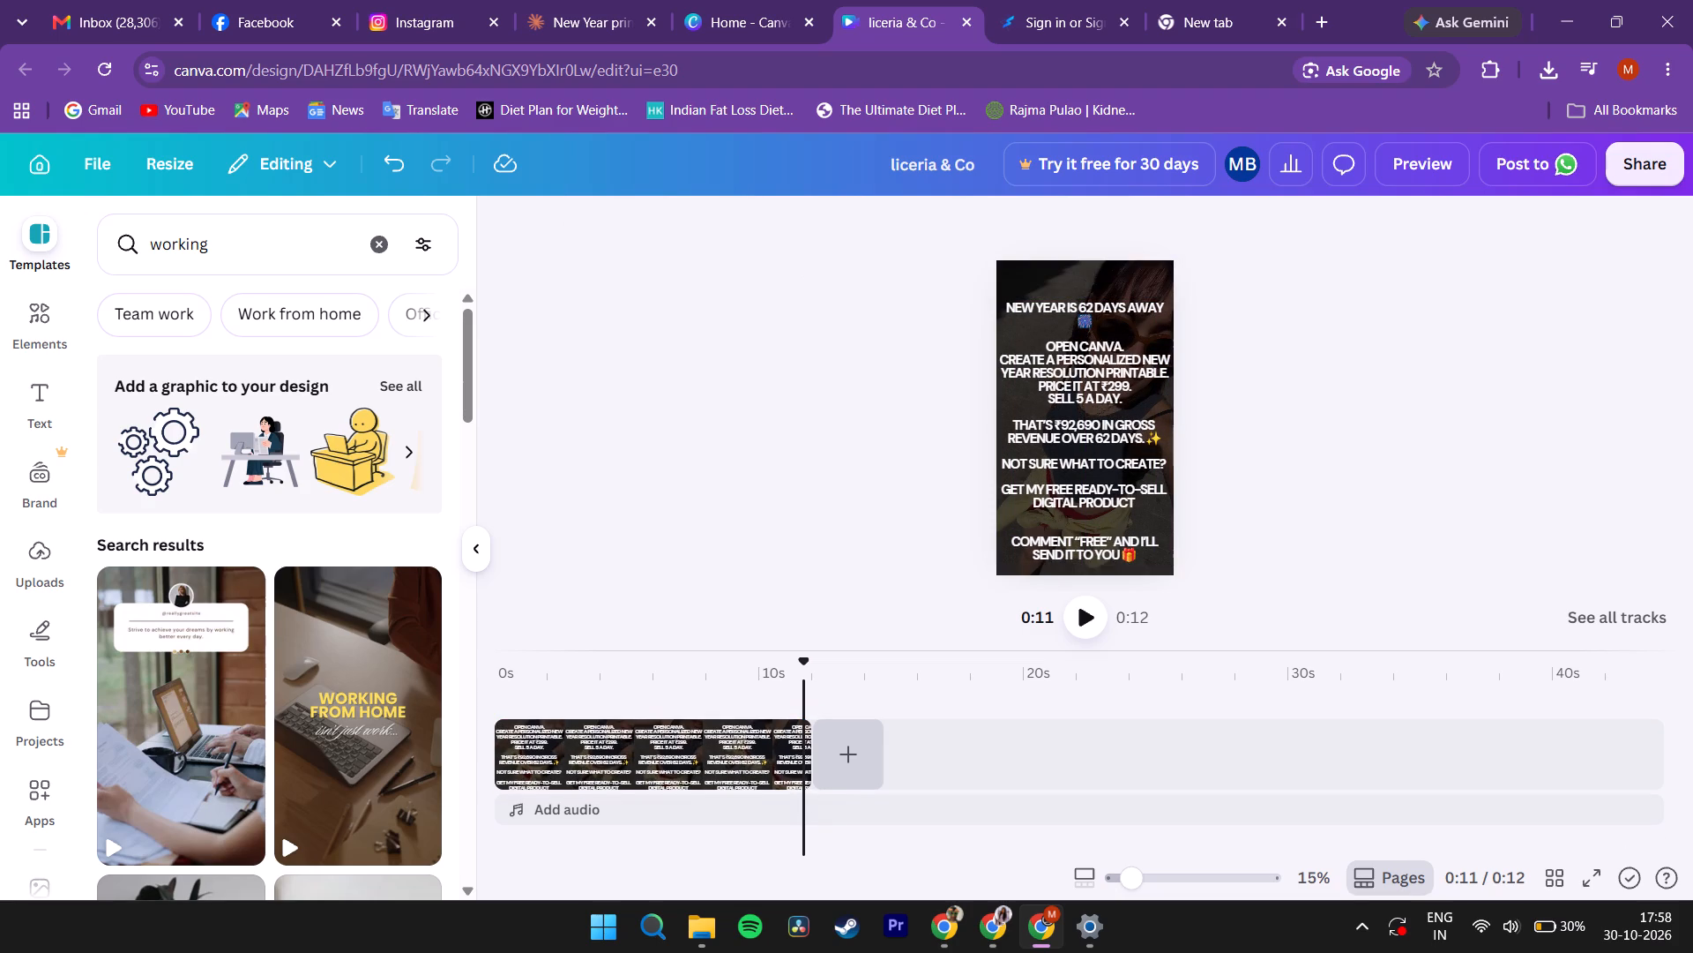
# Reduce the hook text's font size to 54, keeping the block horizontally centred.
pyautogui.moveTo(799, 660); pyautogui.dragTo(421, 657)
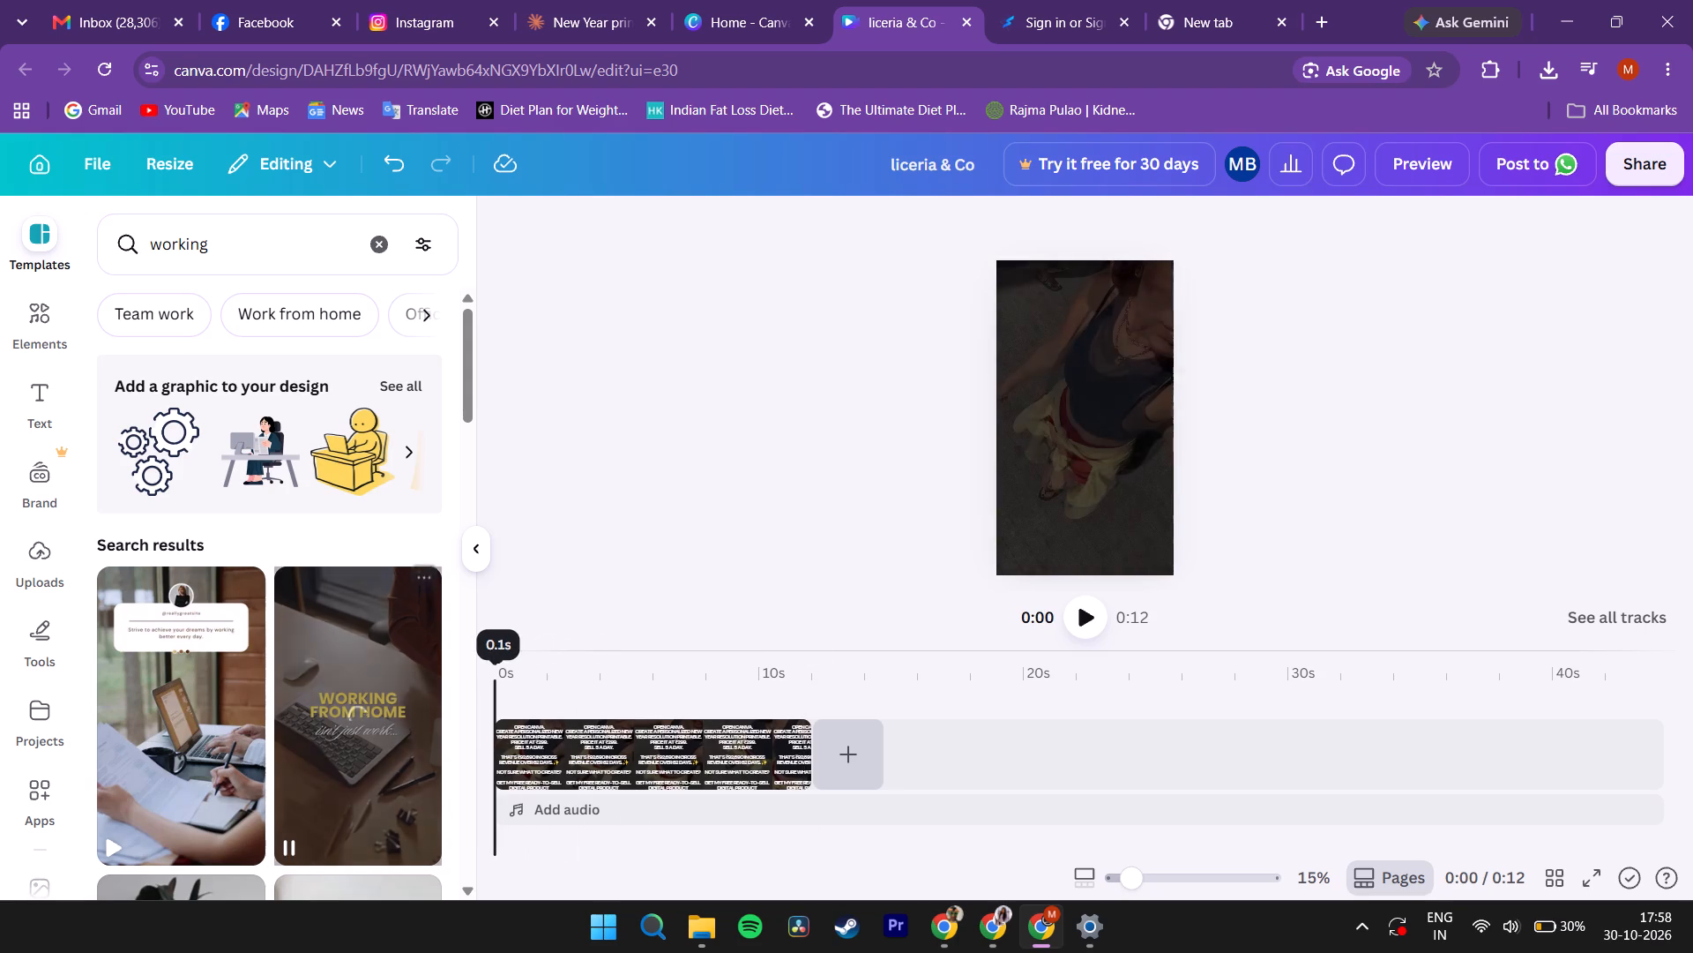
pyautogui.moveTo(421, 657); pyautogui.dragTo(467, 592)
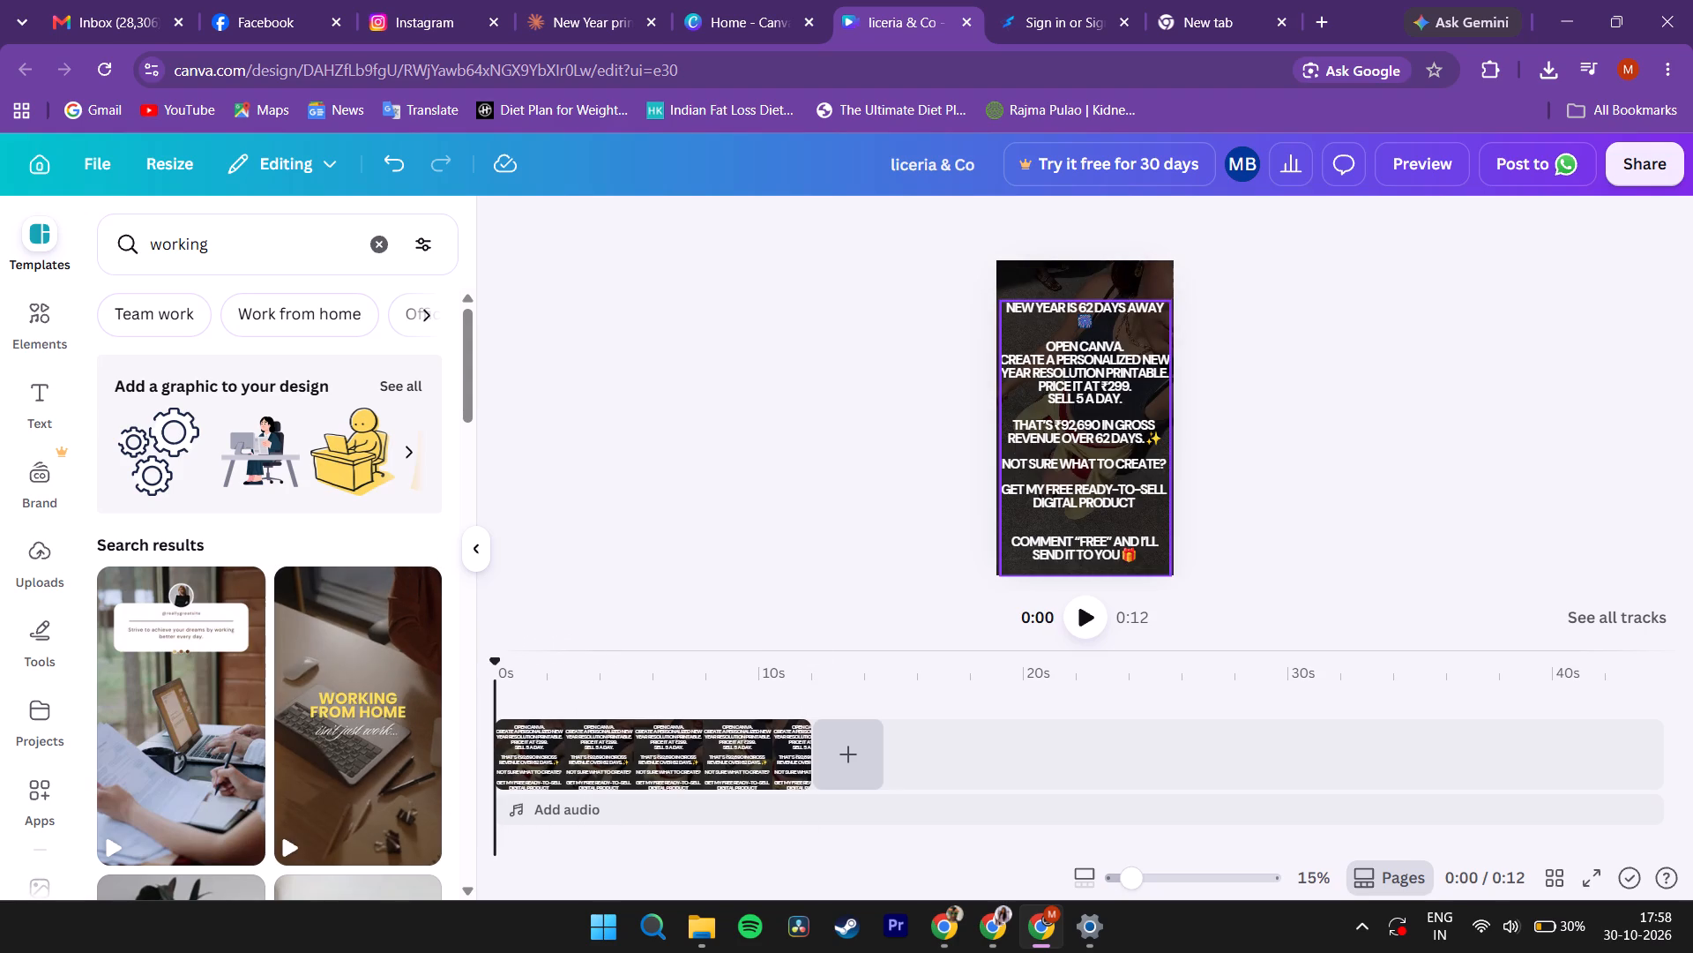
pyautogui.click(1091, 417)
pyautogui.tripleClick(842, 225)
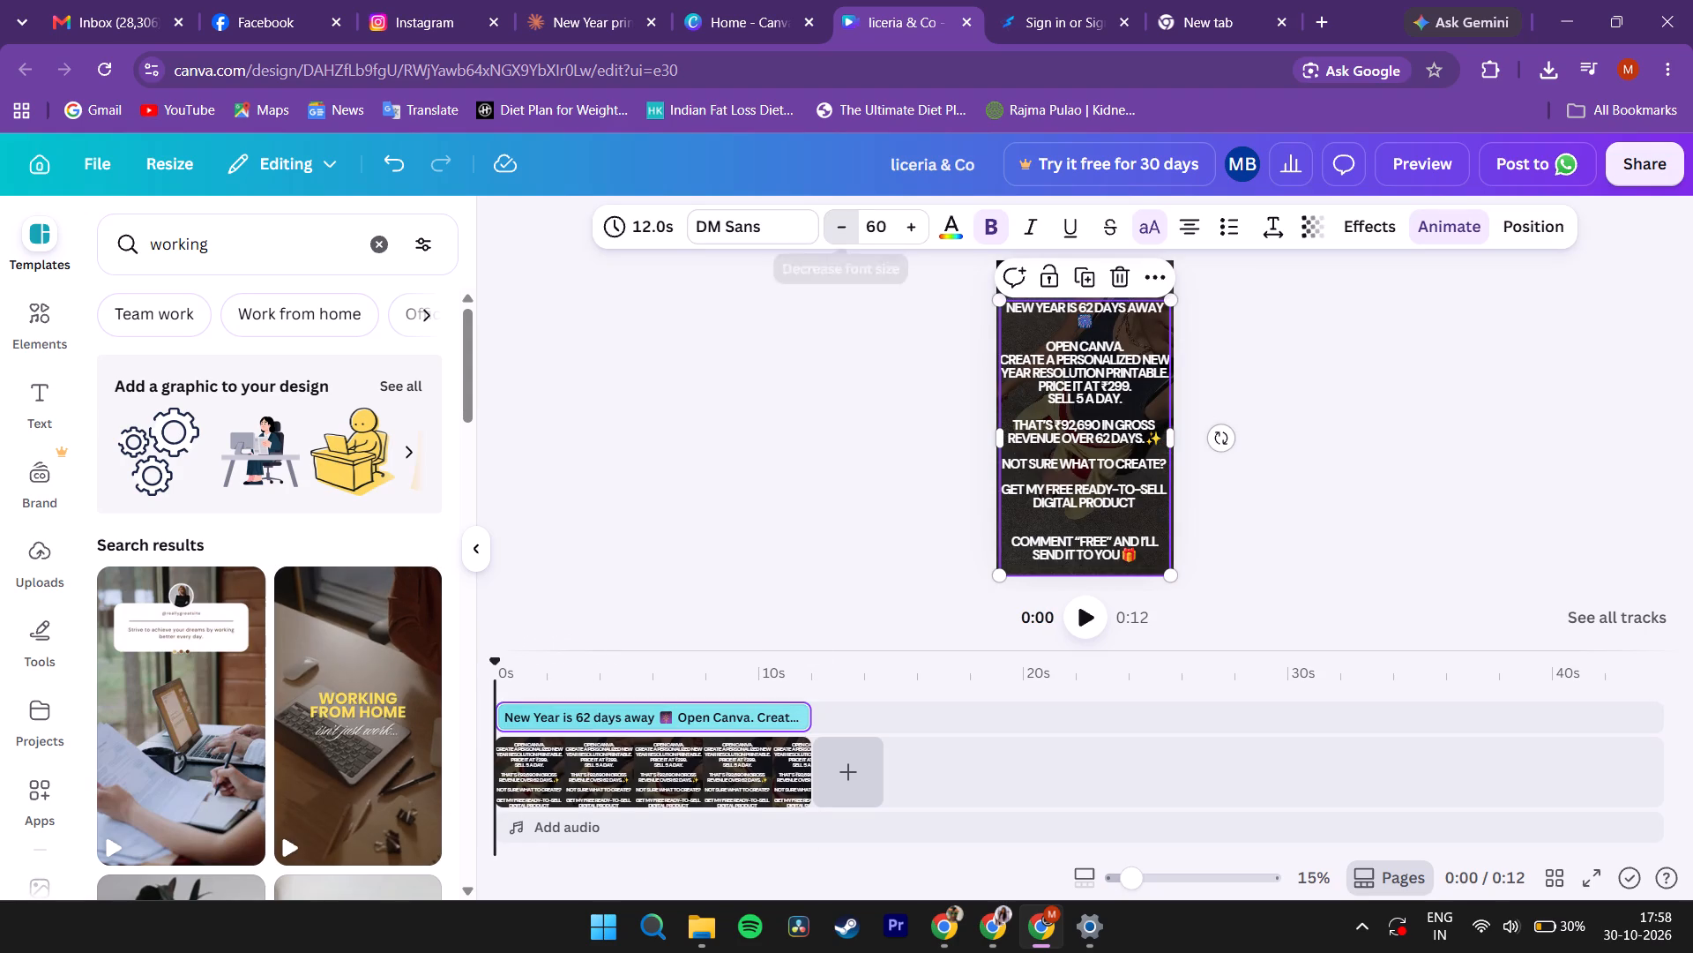
pyautogui.click(842, 225)
pyautogui.click(842, 225)
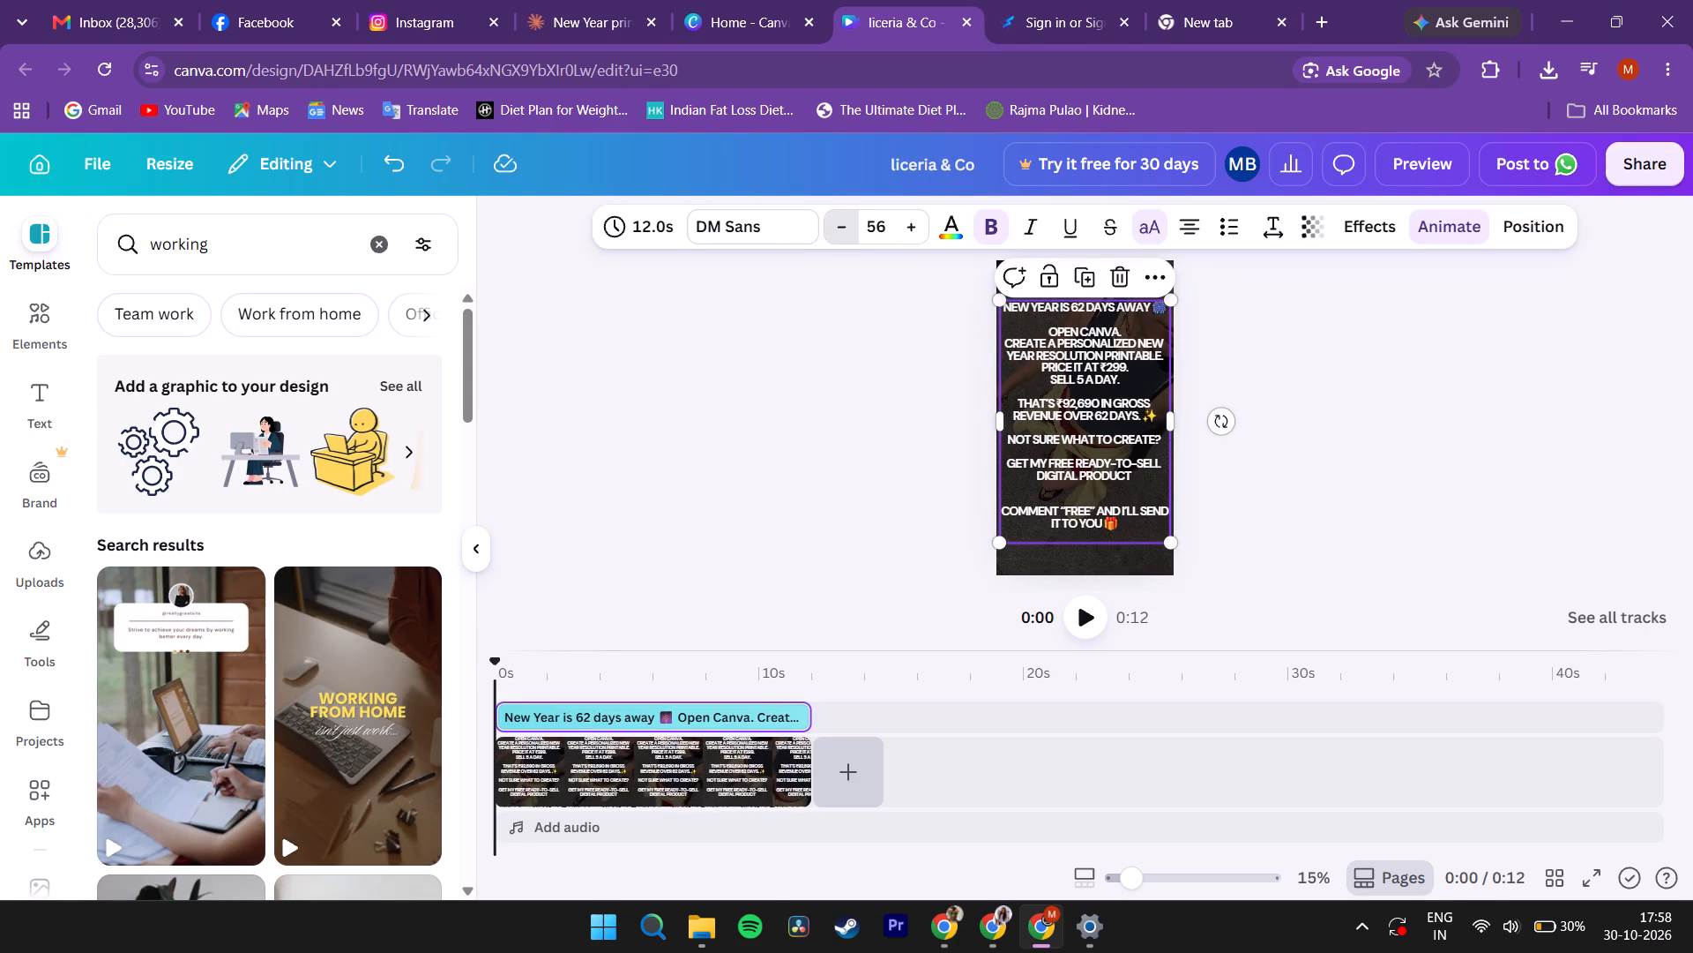
pyautogui.click(842, 225)
pyautogui.click(846, 386)
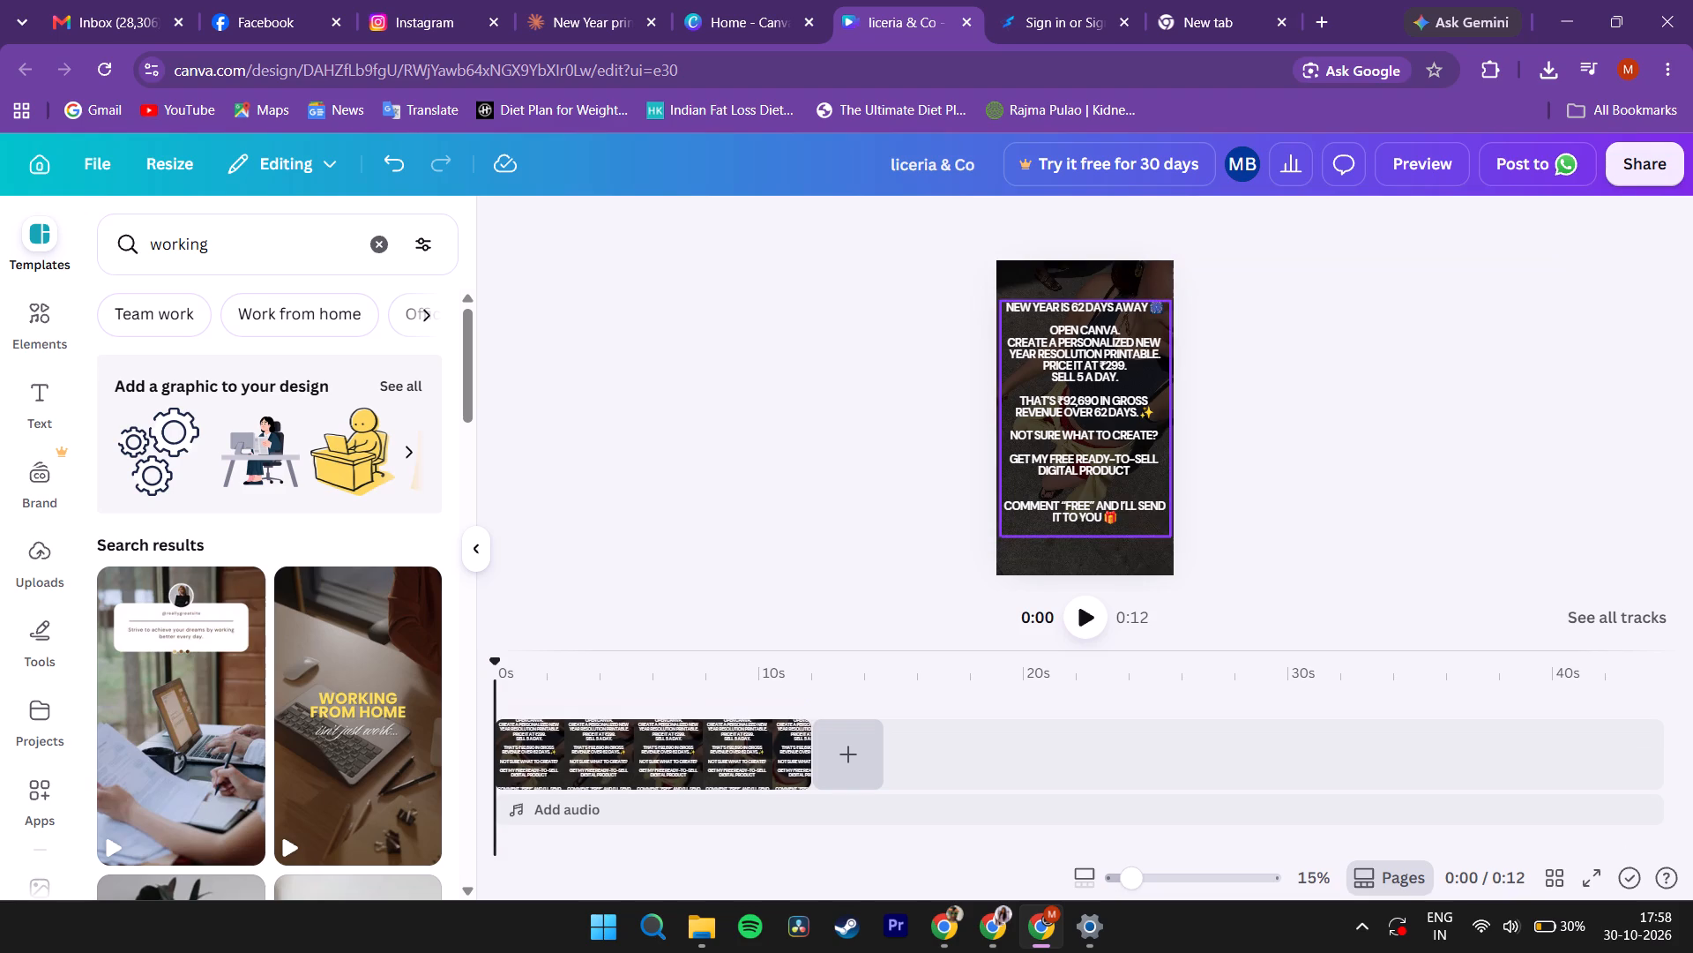
pyautogui.click(1083, 395)
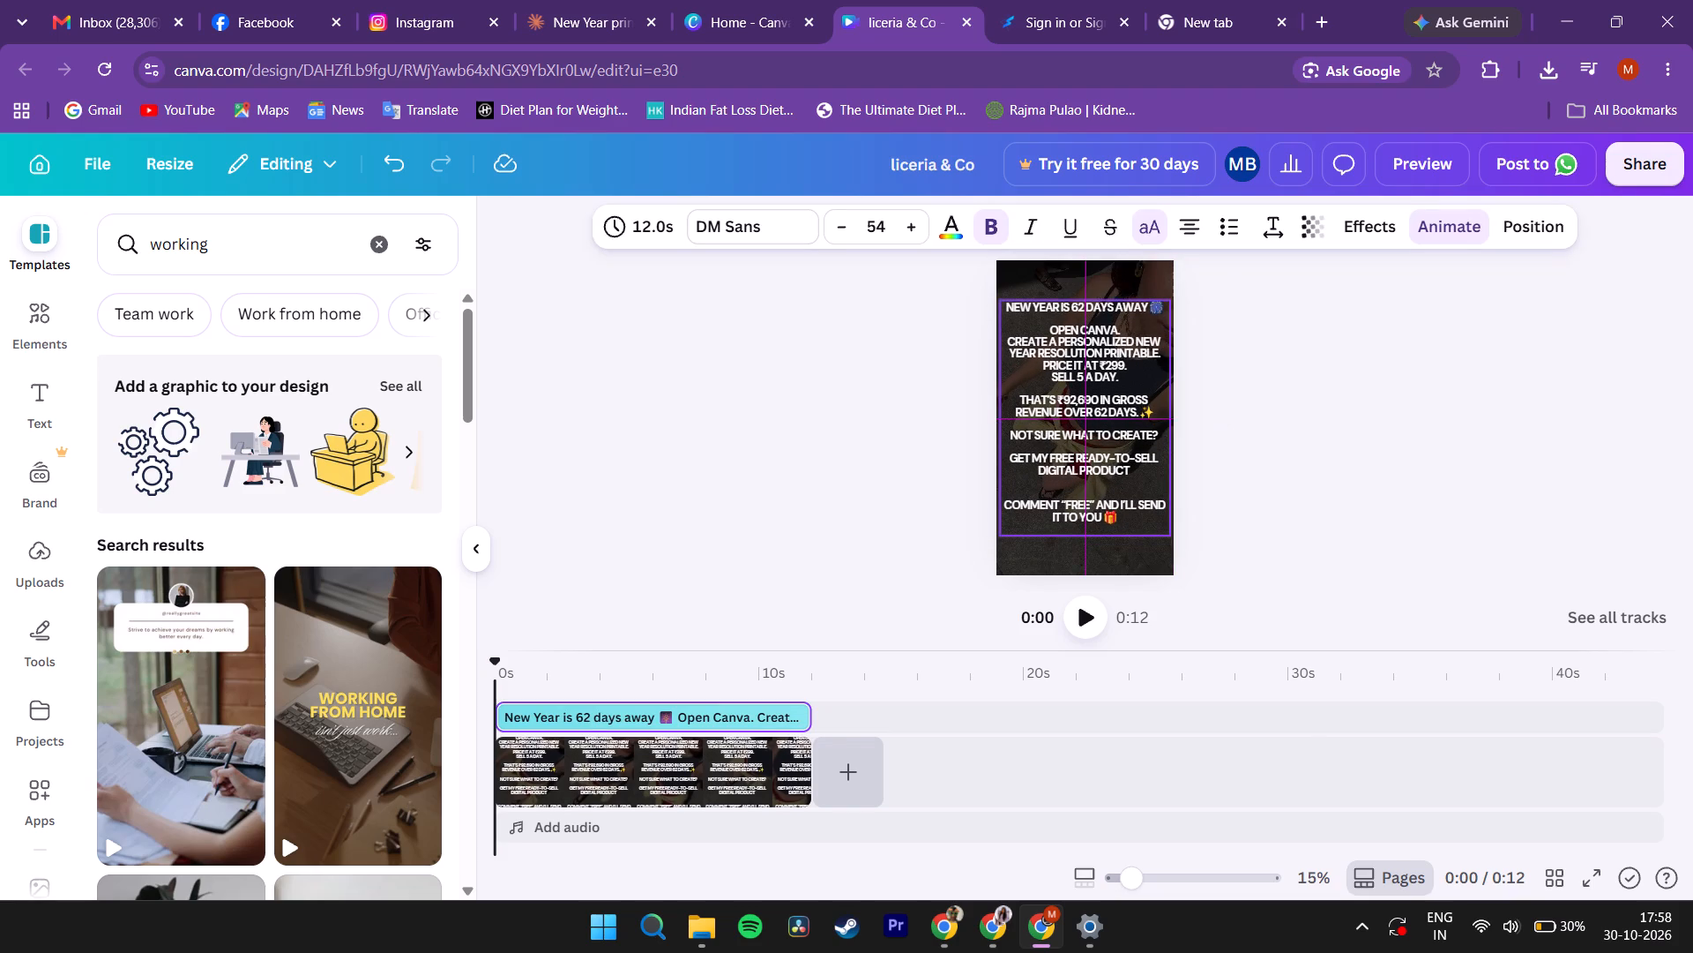
pyautogui.click(790, 505)
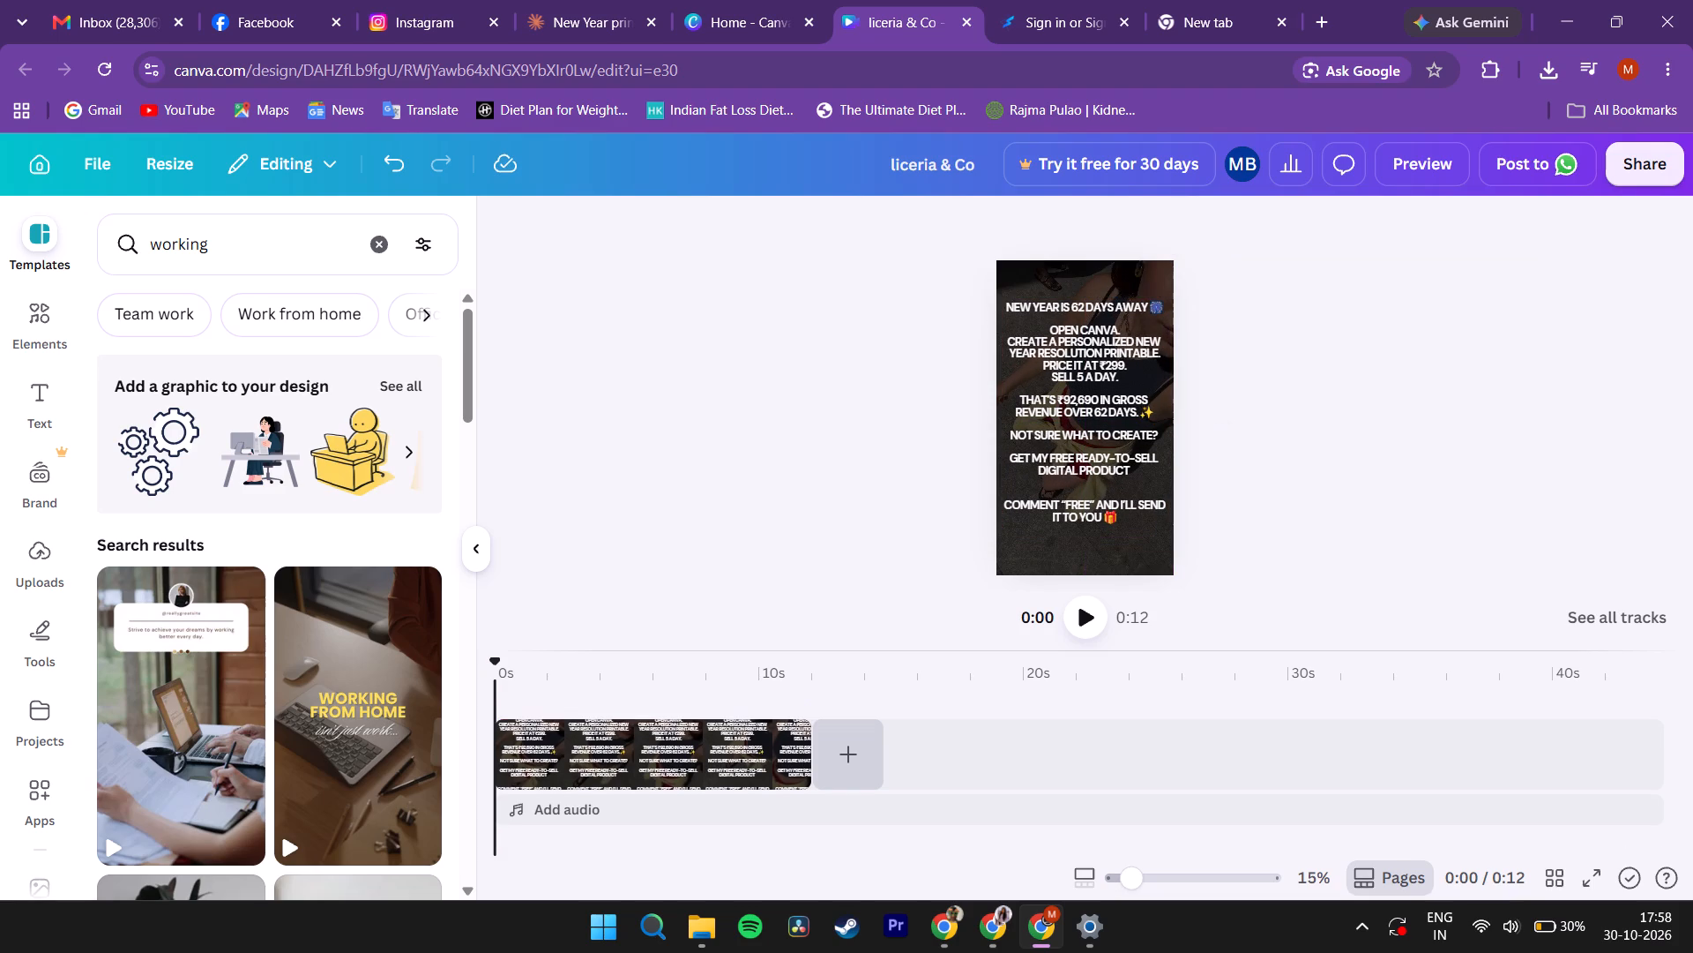
# Play the reel from the start to check the resized hook text and its animation.
pyautogui.press('space')
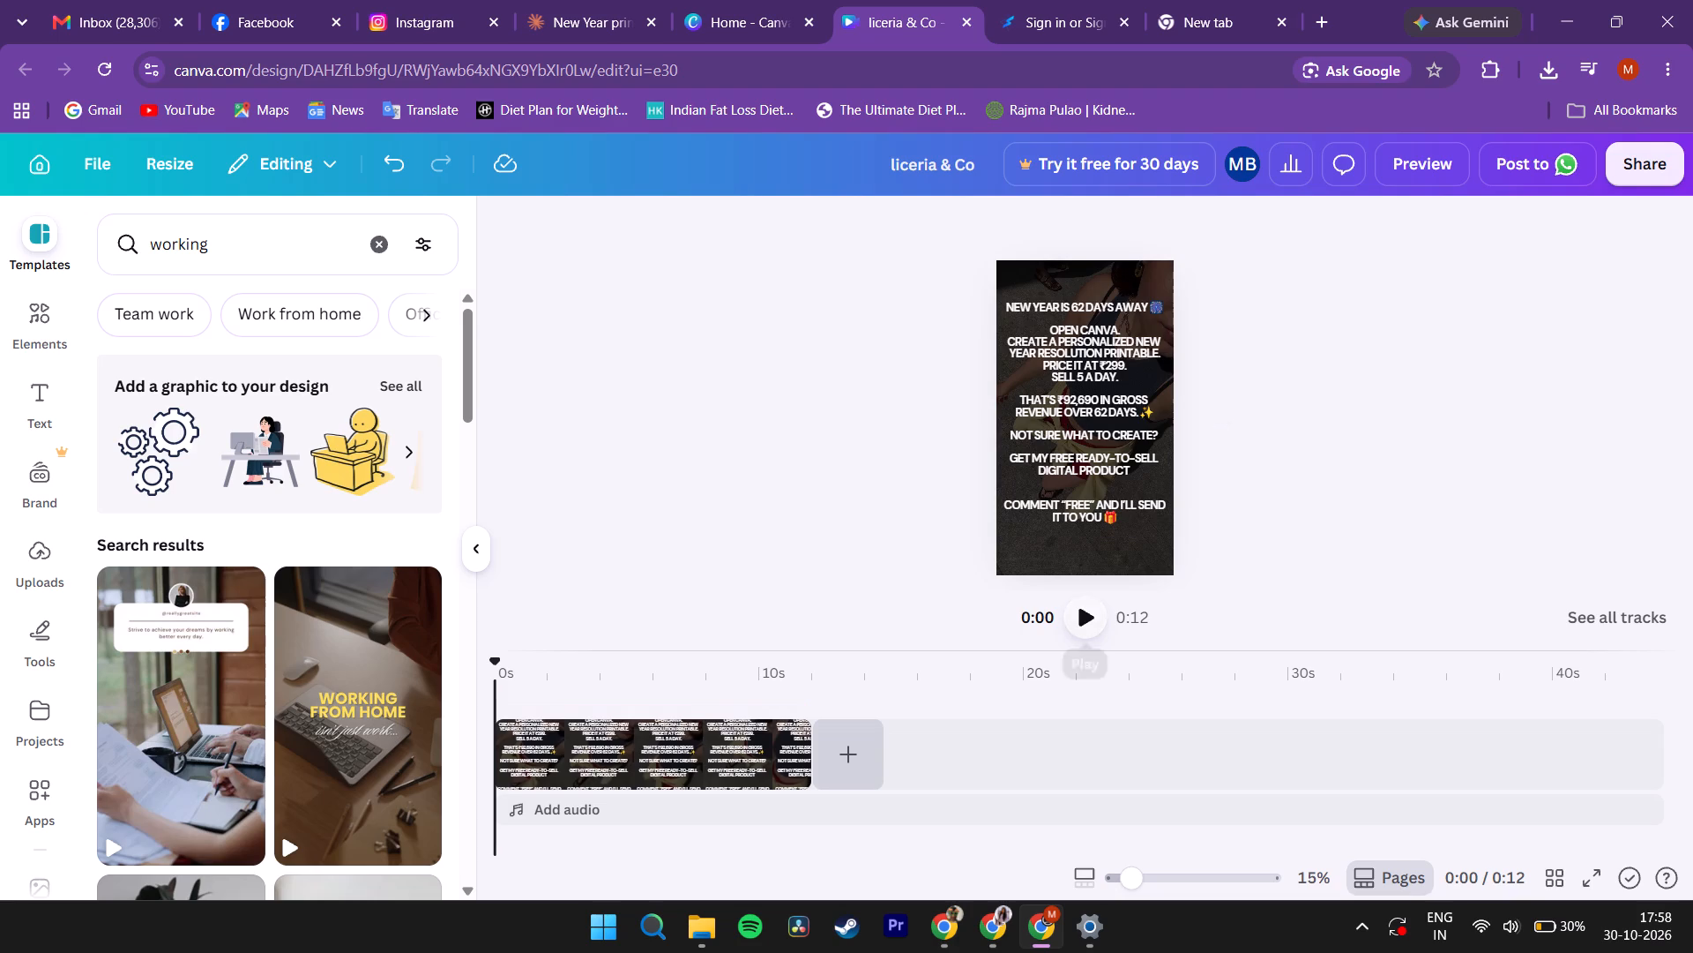
pyautogui.click(1092, 621)
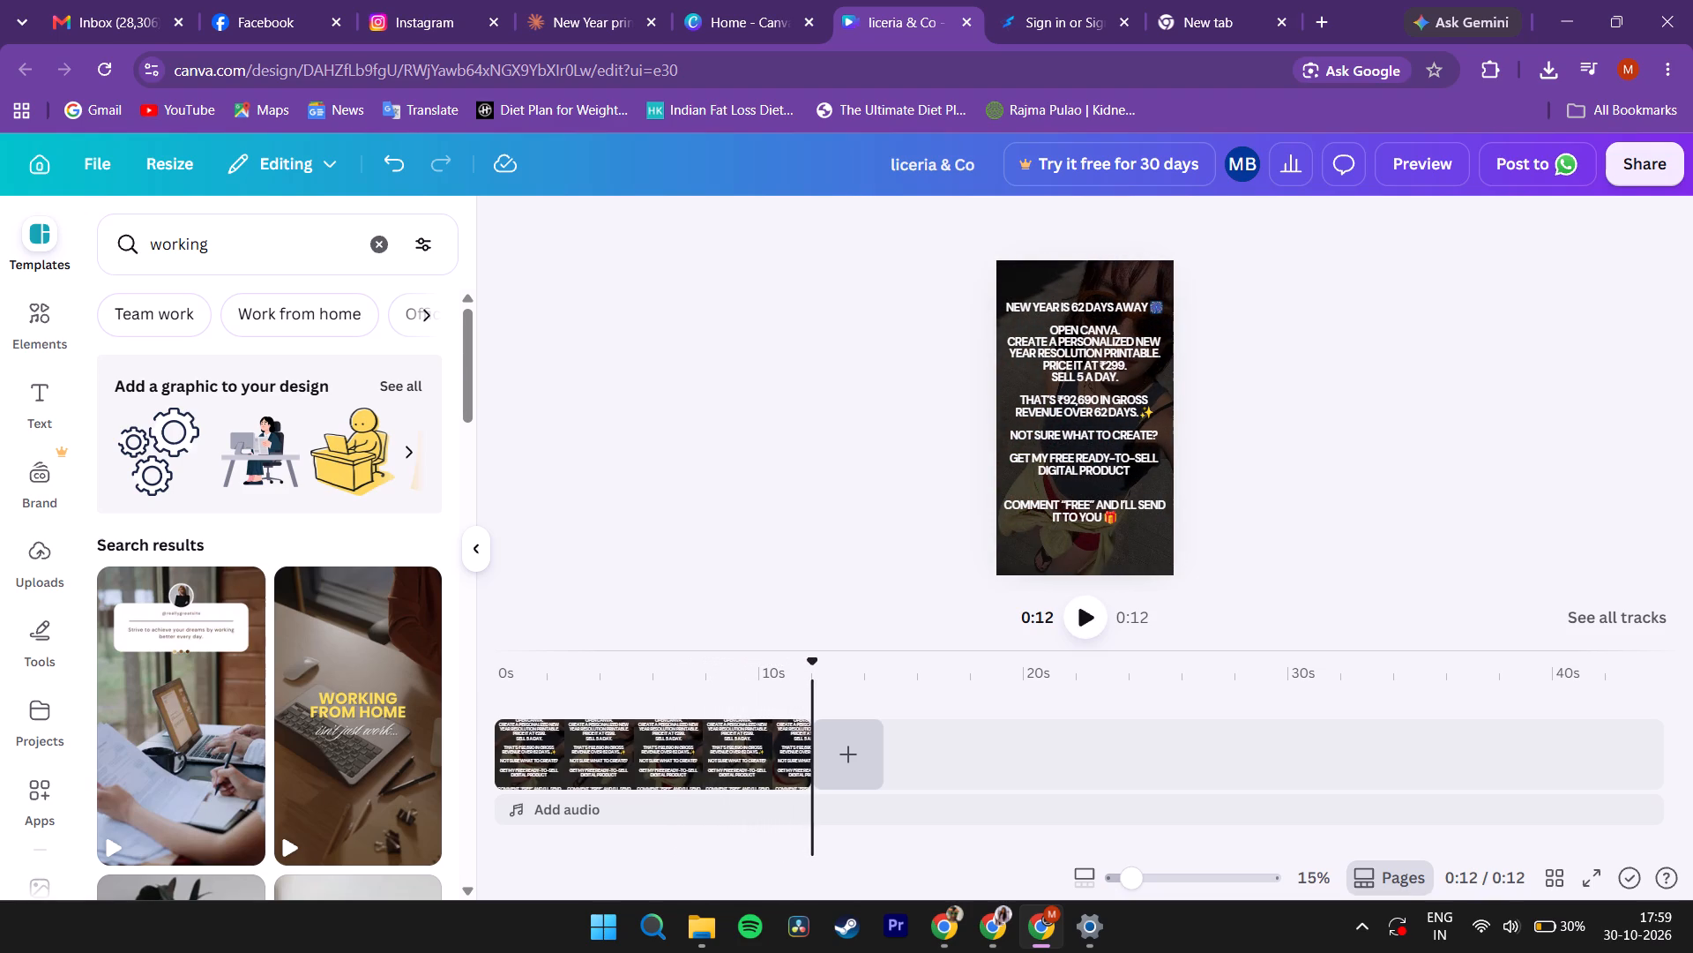
# In File Explorer, delete the three liceria & Co videos and today's two Insider Thinking Podcast EP 2 videos from Downloads.
pyautogui.click(703, 931)
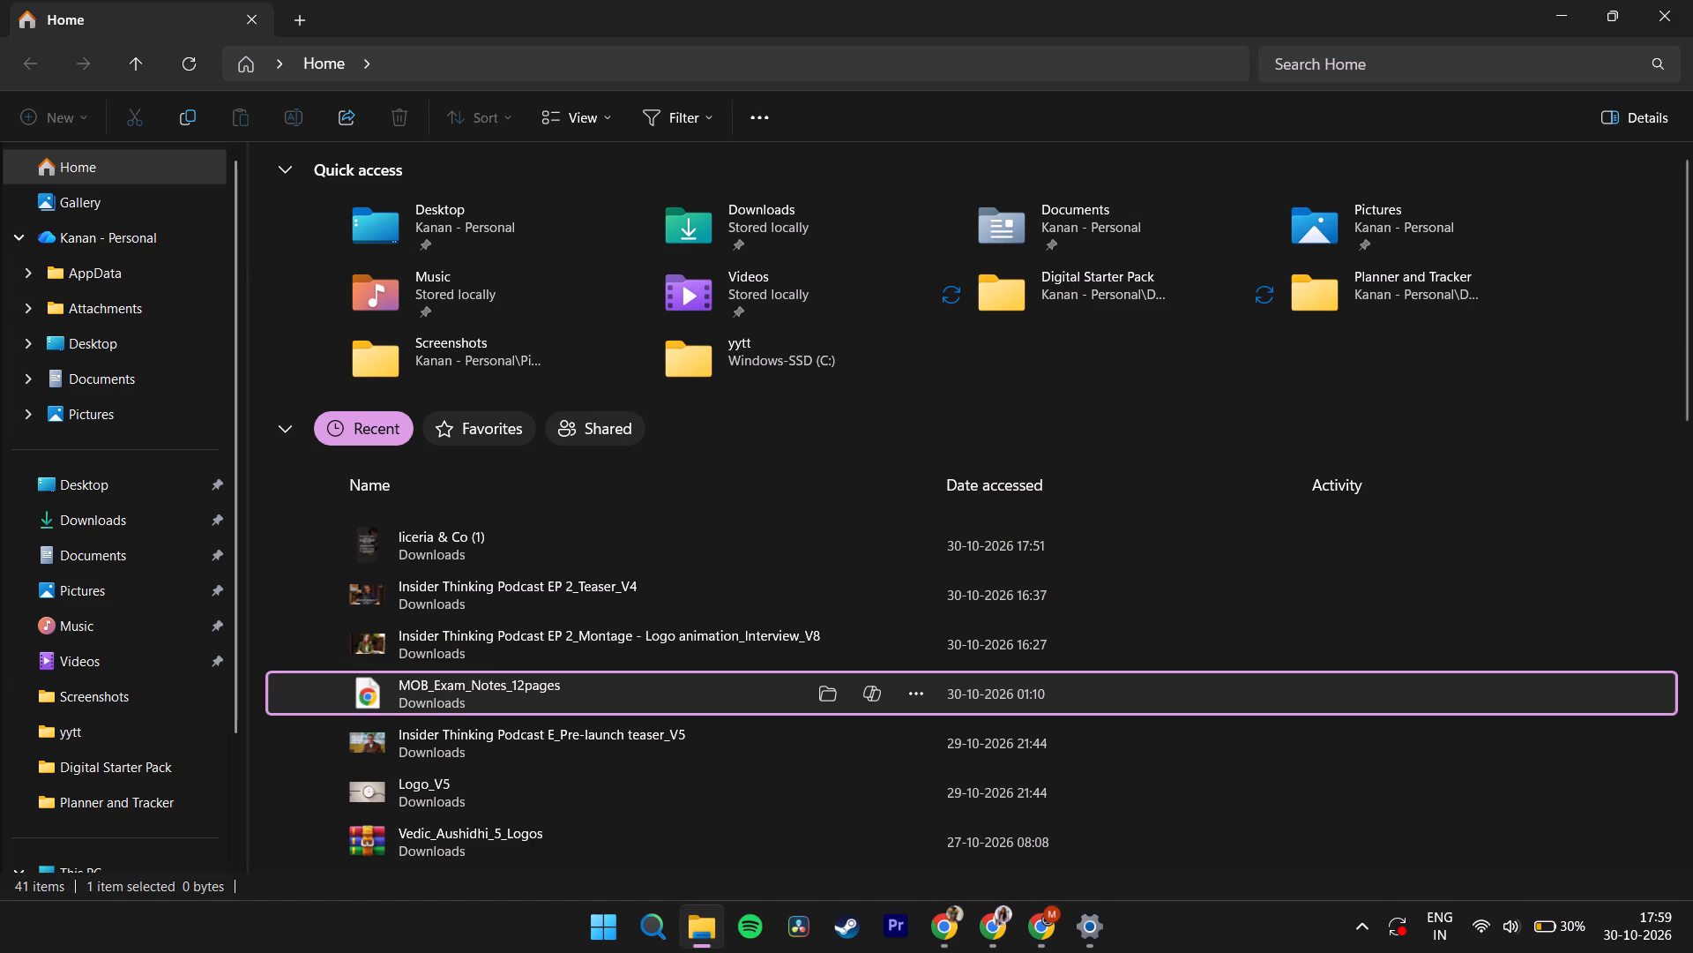
pyautogui.click(89, 532)
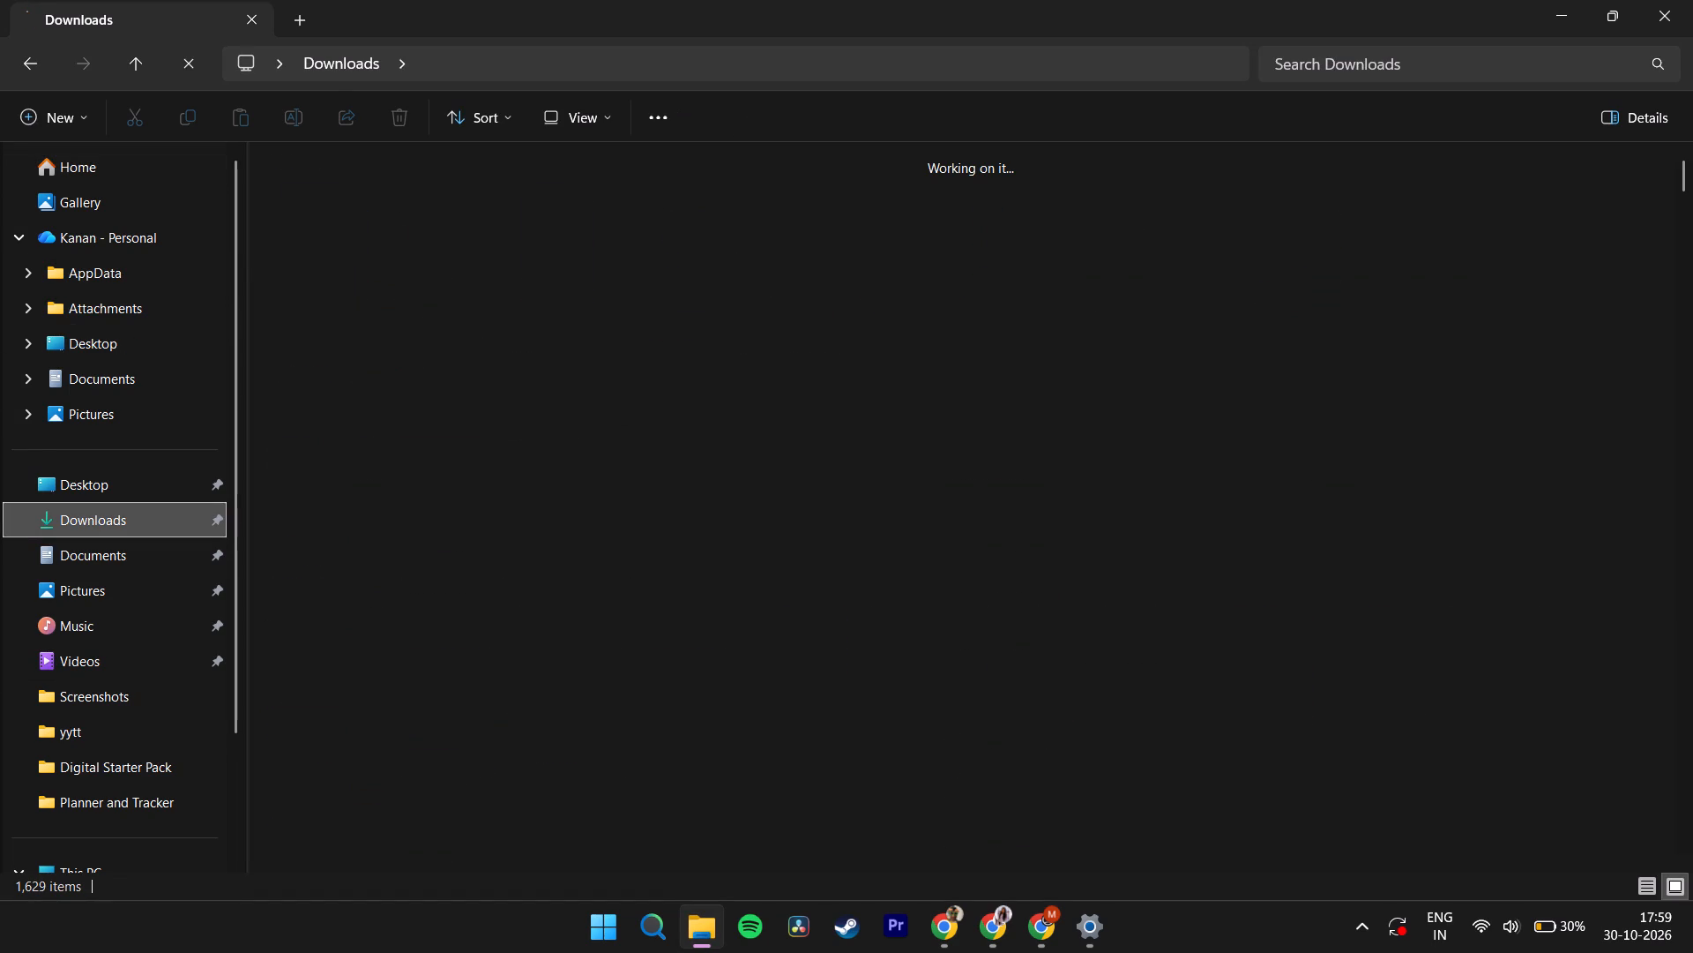
pyautogui.moveTo(1029, 280); pyautogui.dragTo(882, 285)
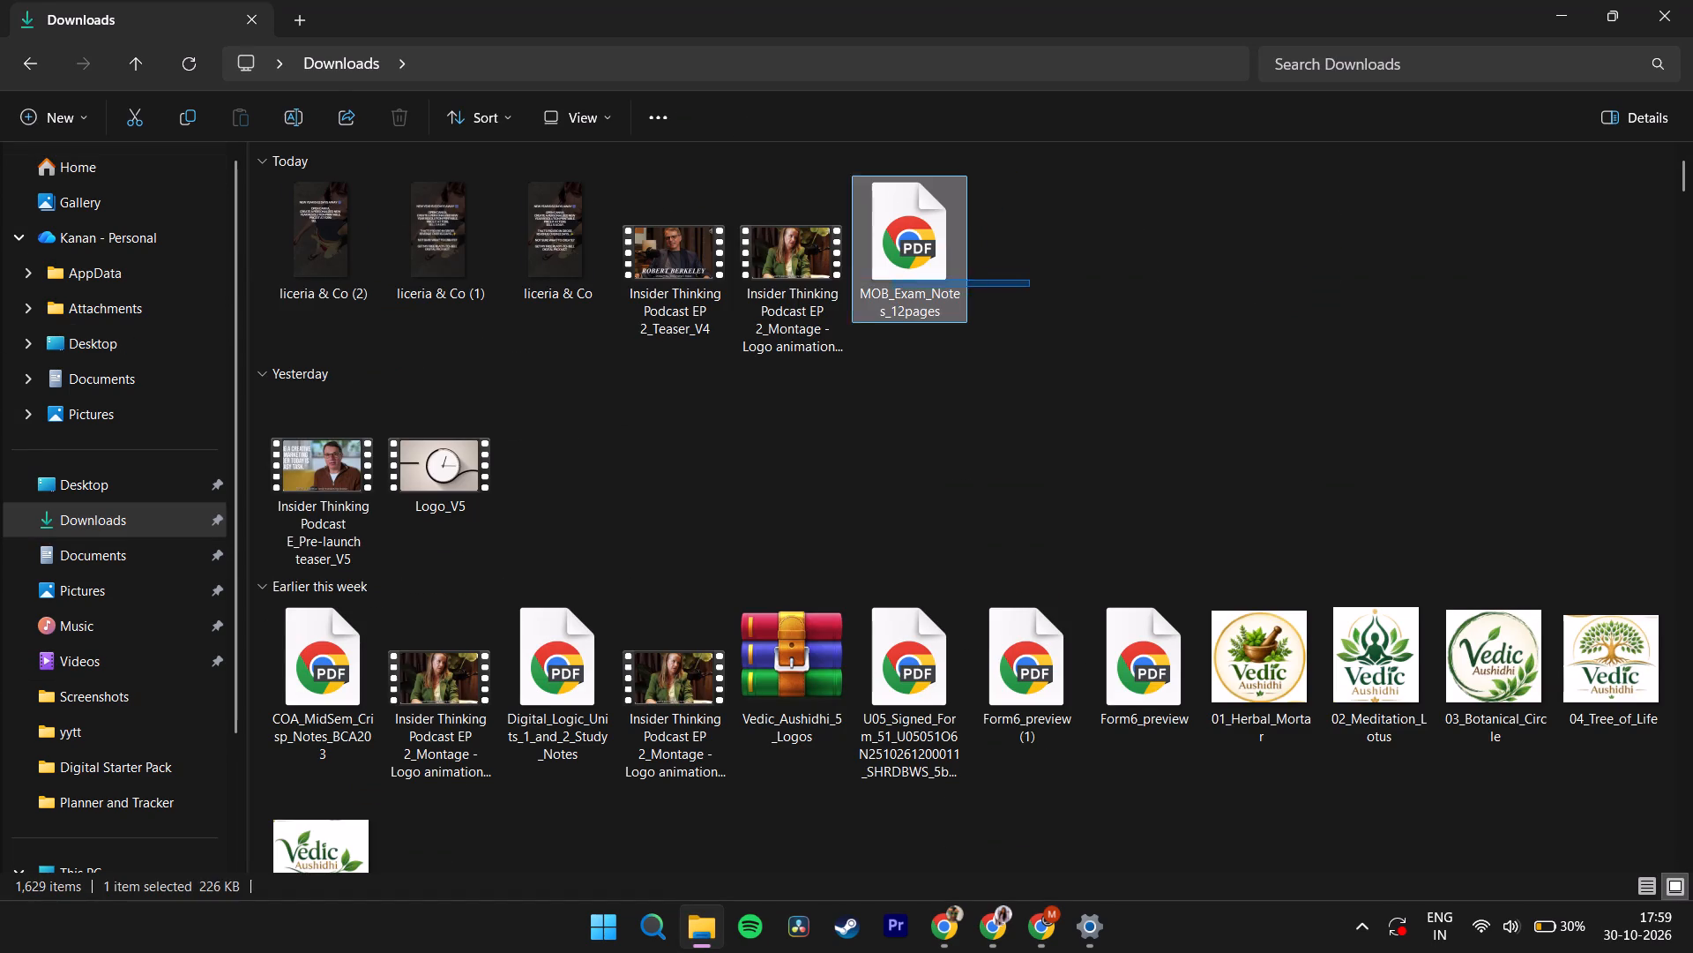
pyautogui.moveTo(882, 285); pyautogui.dragTo(852, 287)
pyautogui.moveTo(267, 310); pyautogui.dragTo(638, 259)
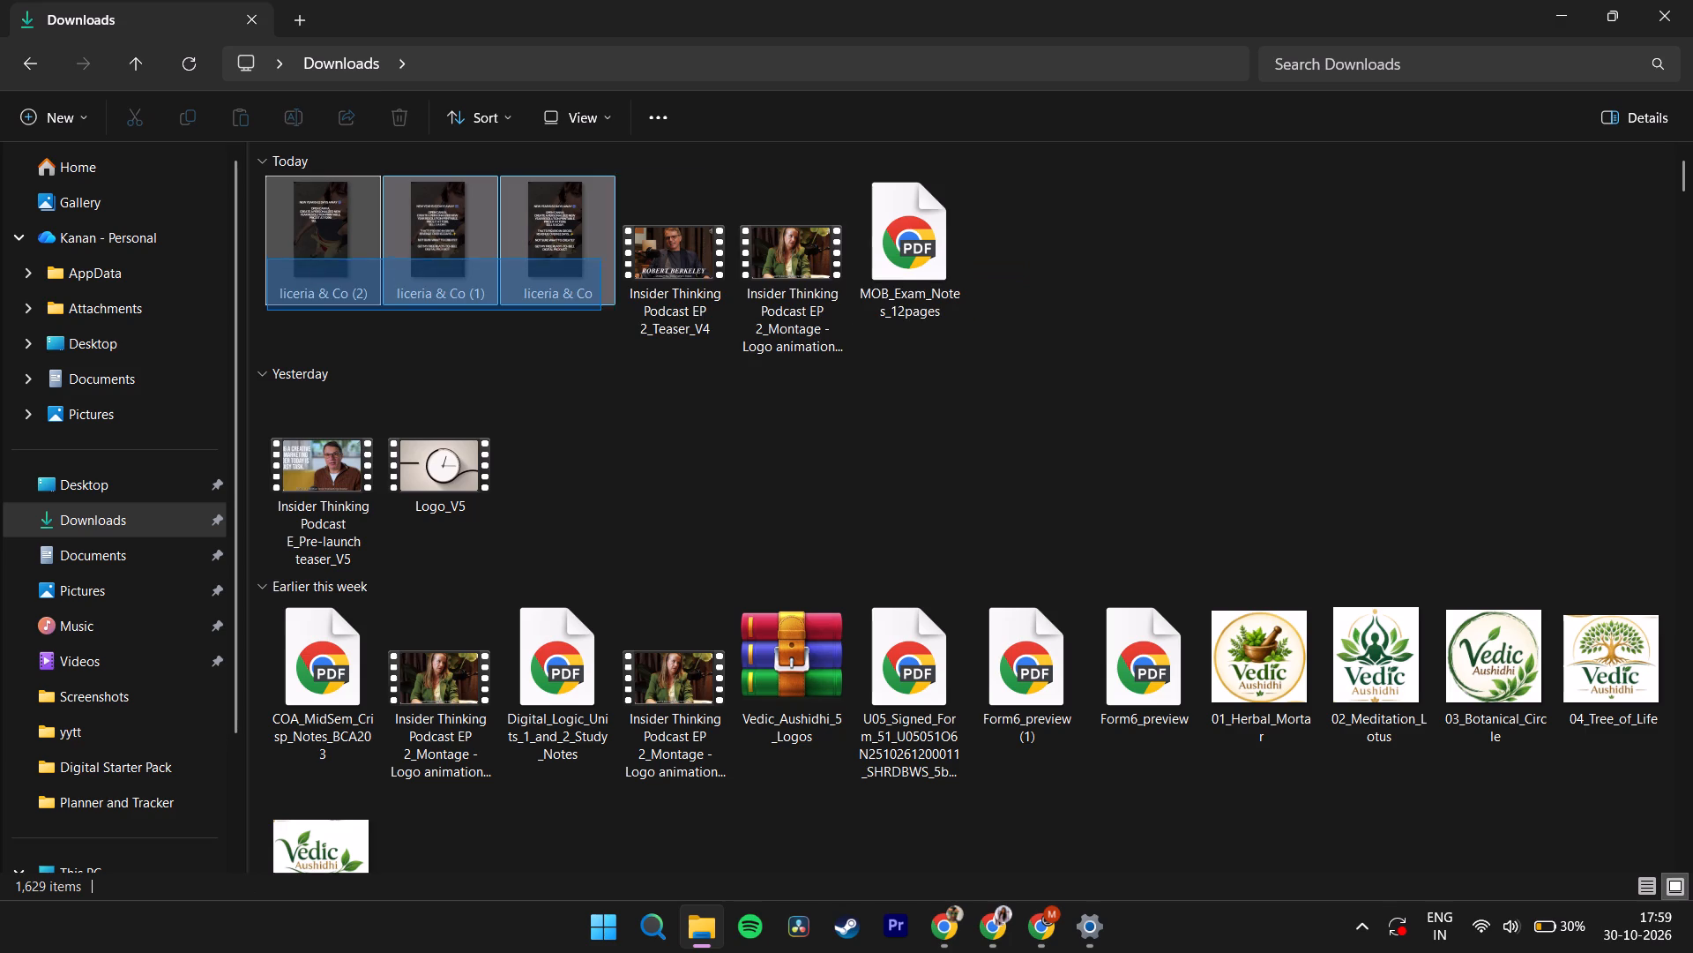
pyautogui.moveTo(638, 259); pyautogui.dragTo(773, 270)
pyautogui.press('Delete')
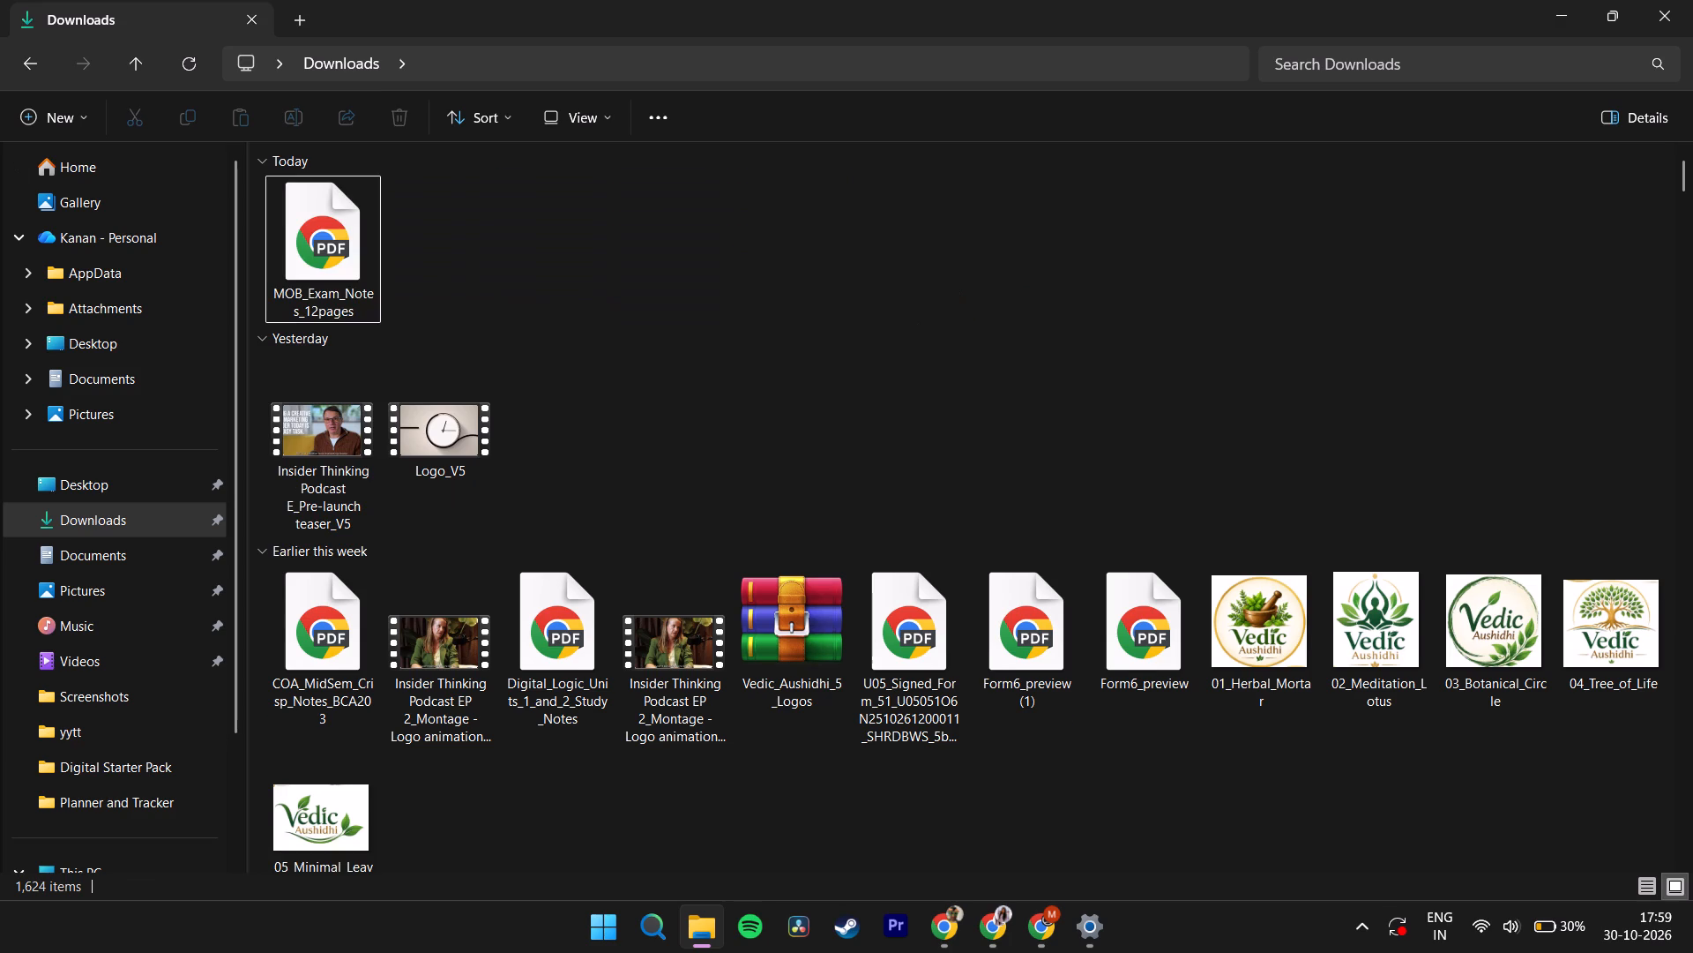
# Return to the liceria & Co design in Canva and download the reel as an MP4 video at 1080p, dismissing the older download notice.
pyautogui.click(1053, 919)
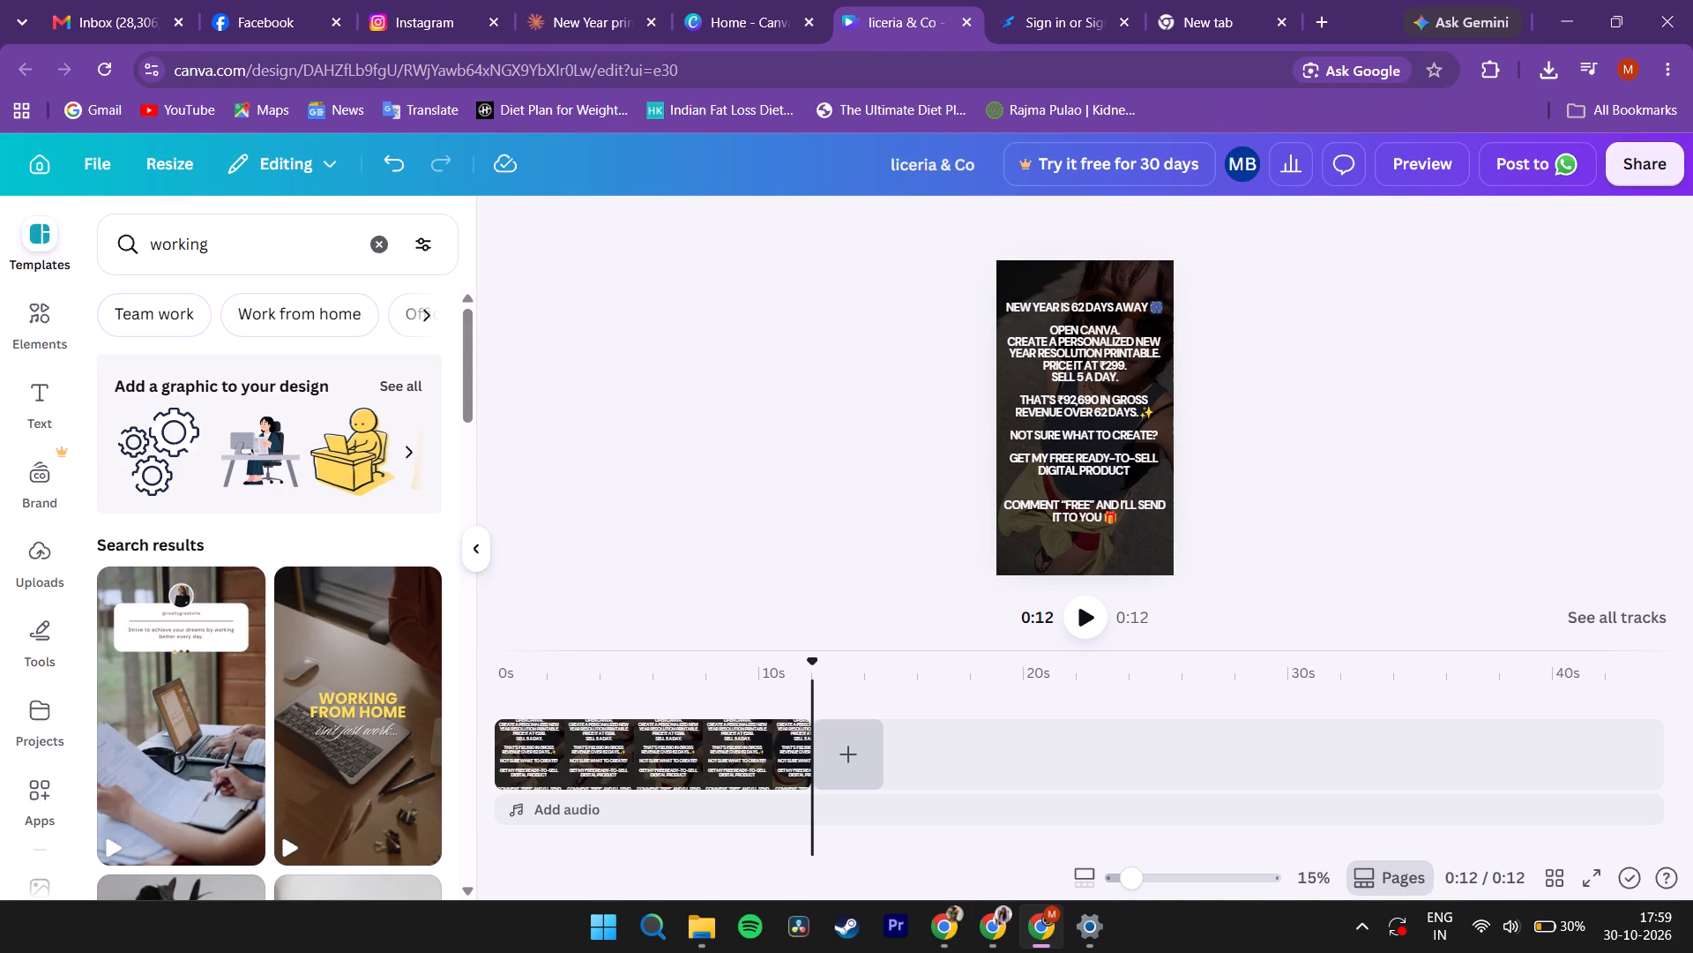
pyautogui.click(1653, 156)
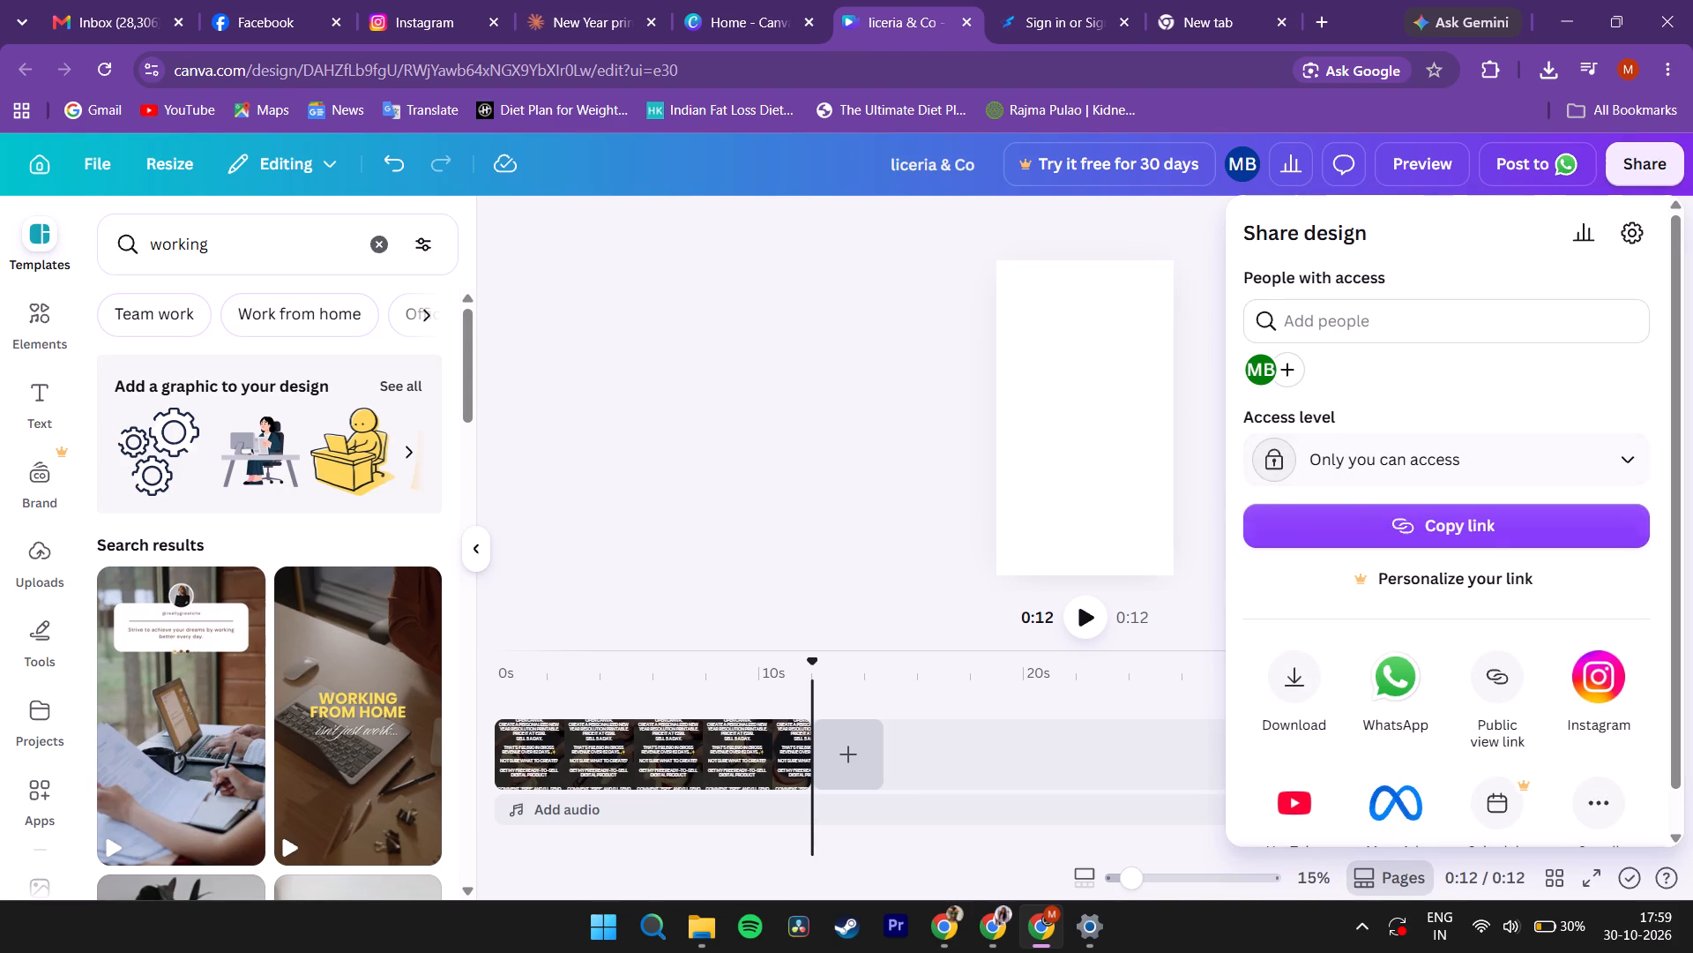
pyautogui.click(1264, 681)
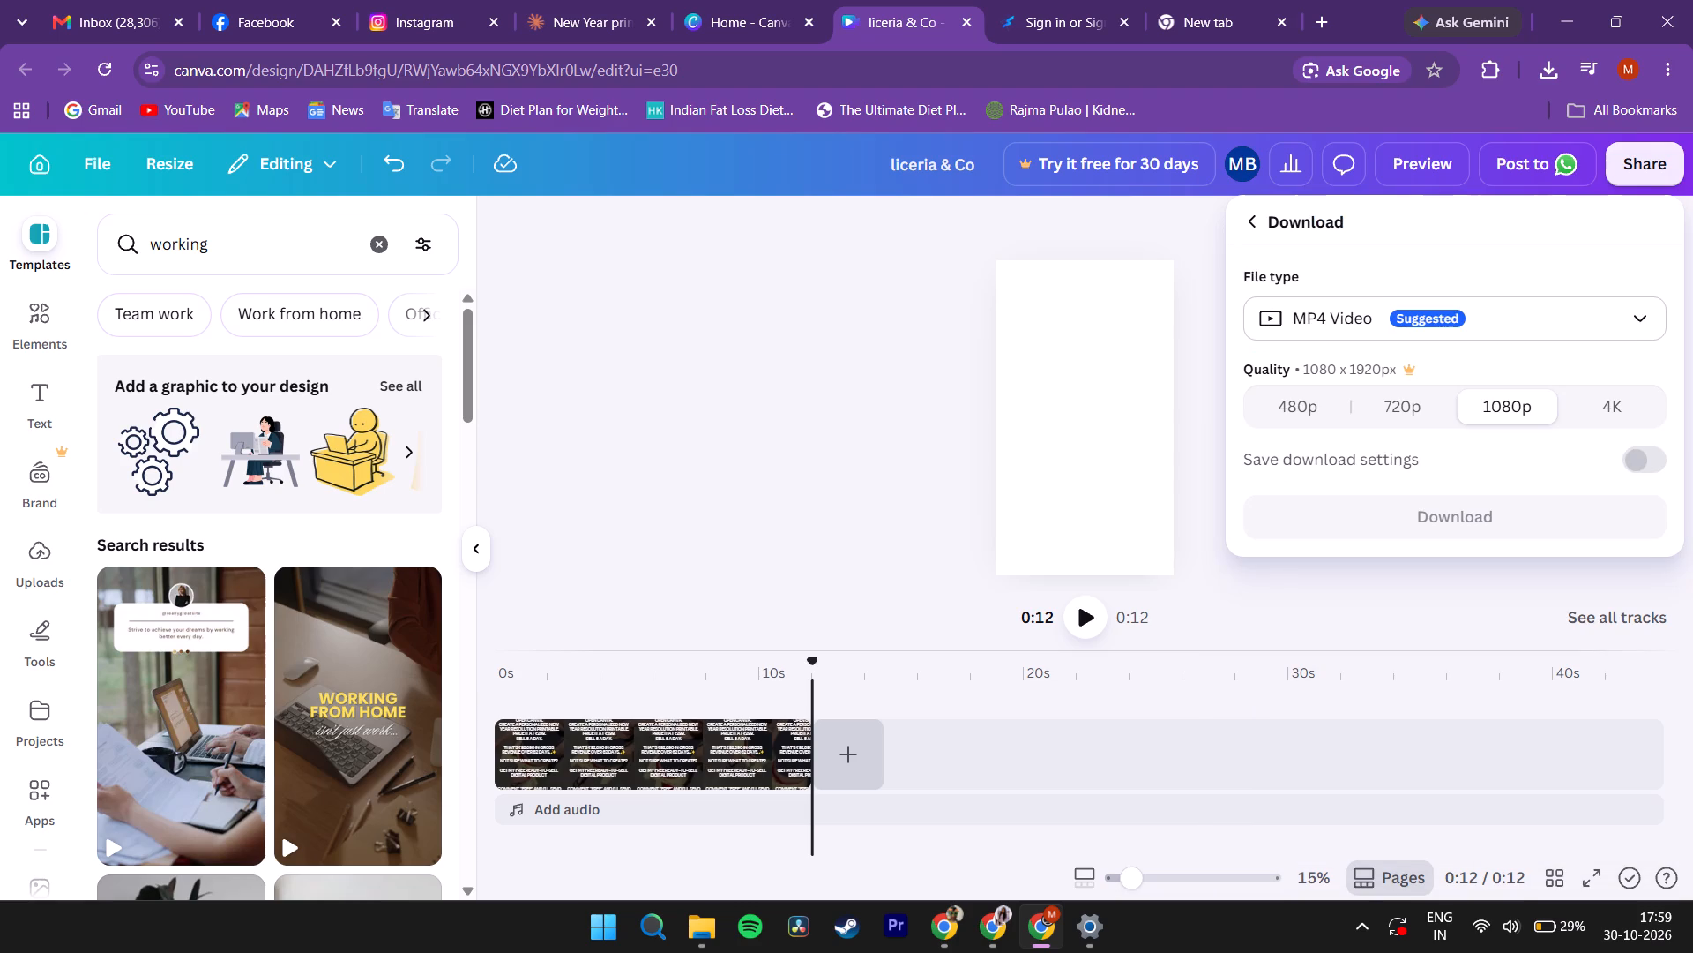
pyautogui.click(1522, 308)
pyautogui.click(1522, 308)
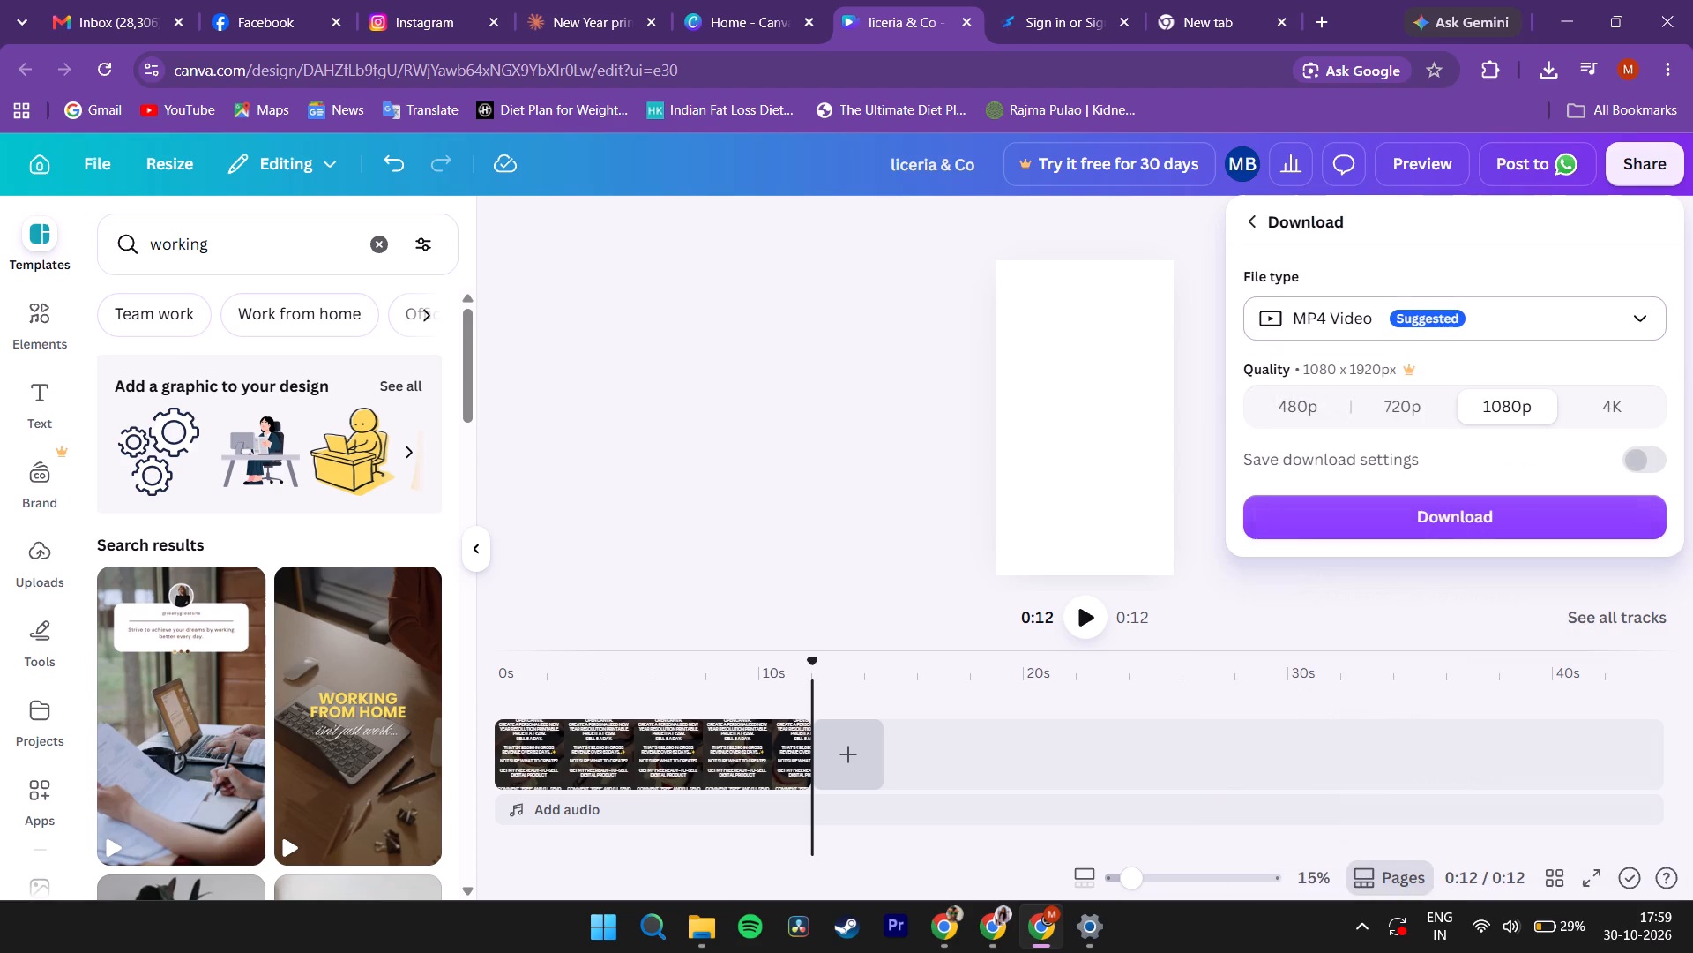
pyautogui.click(1481, 526)
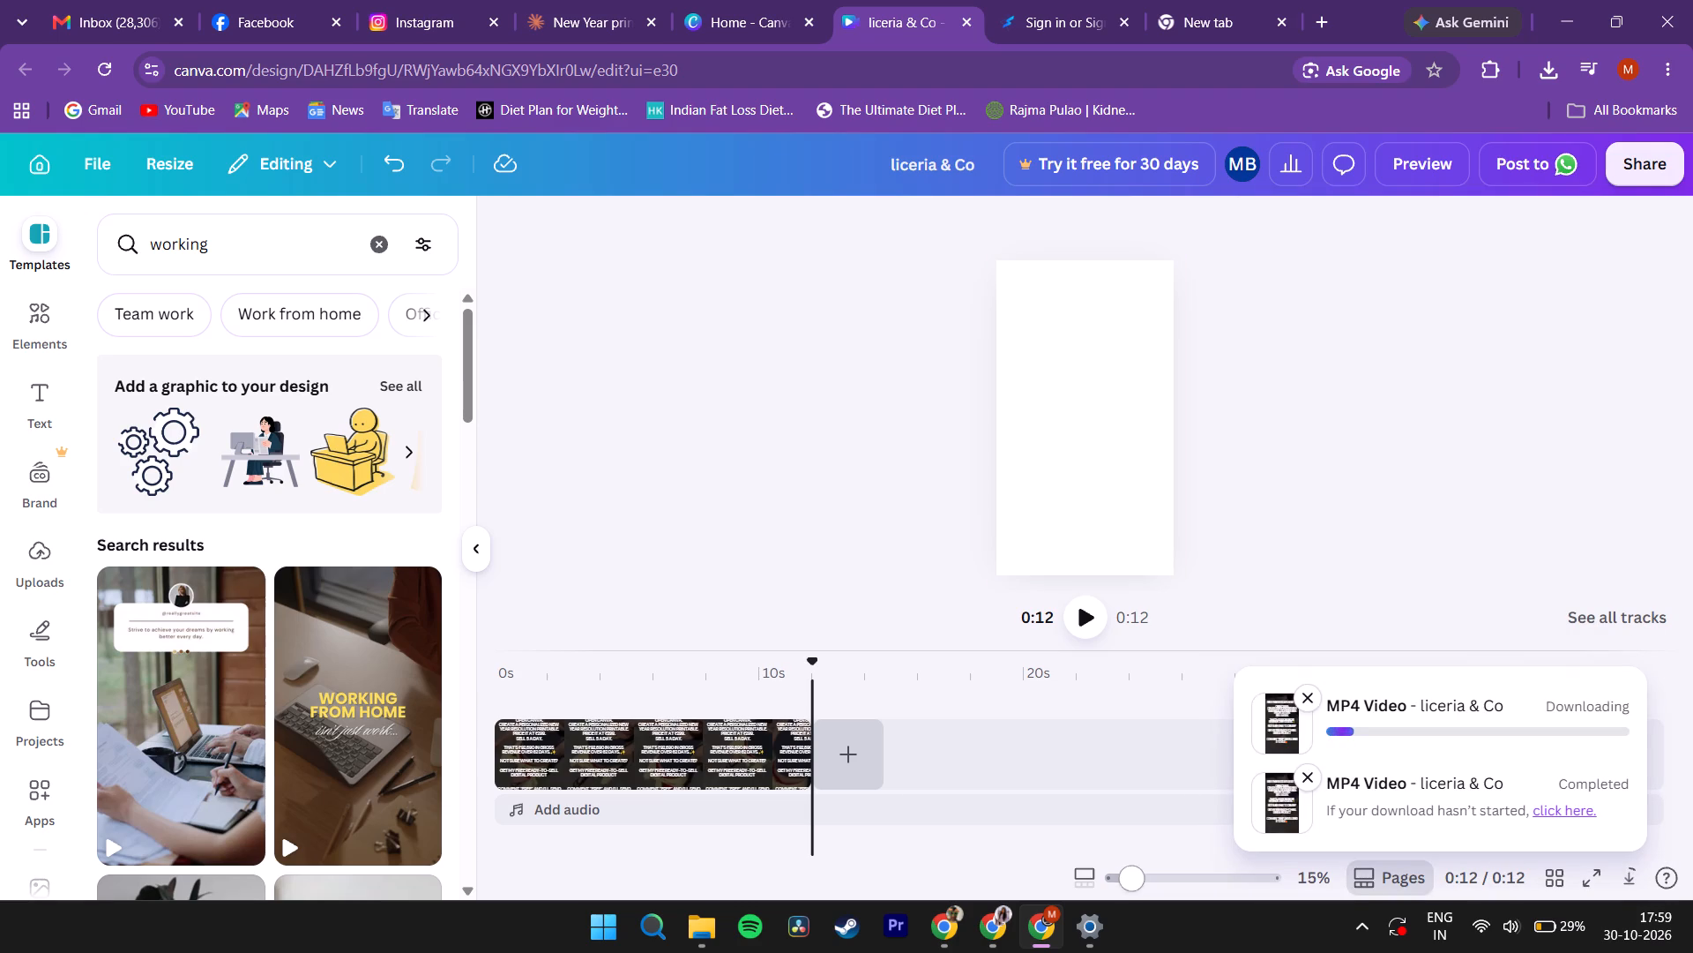
pyautogui.click(1307, 779)
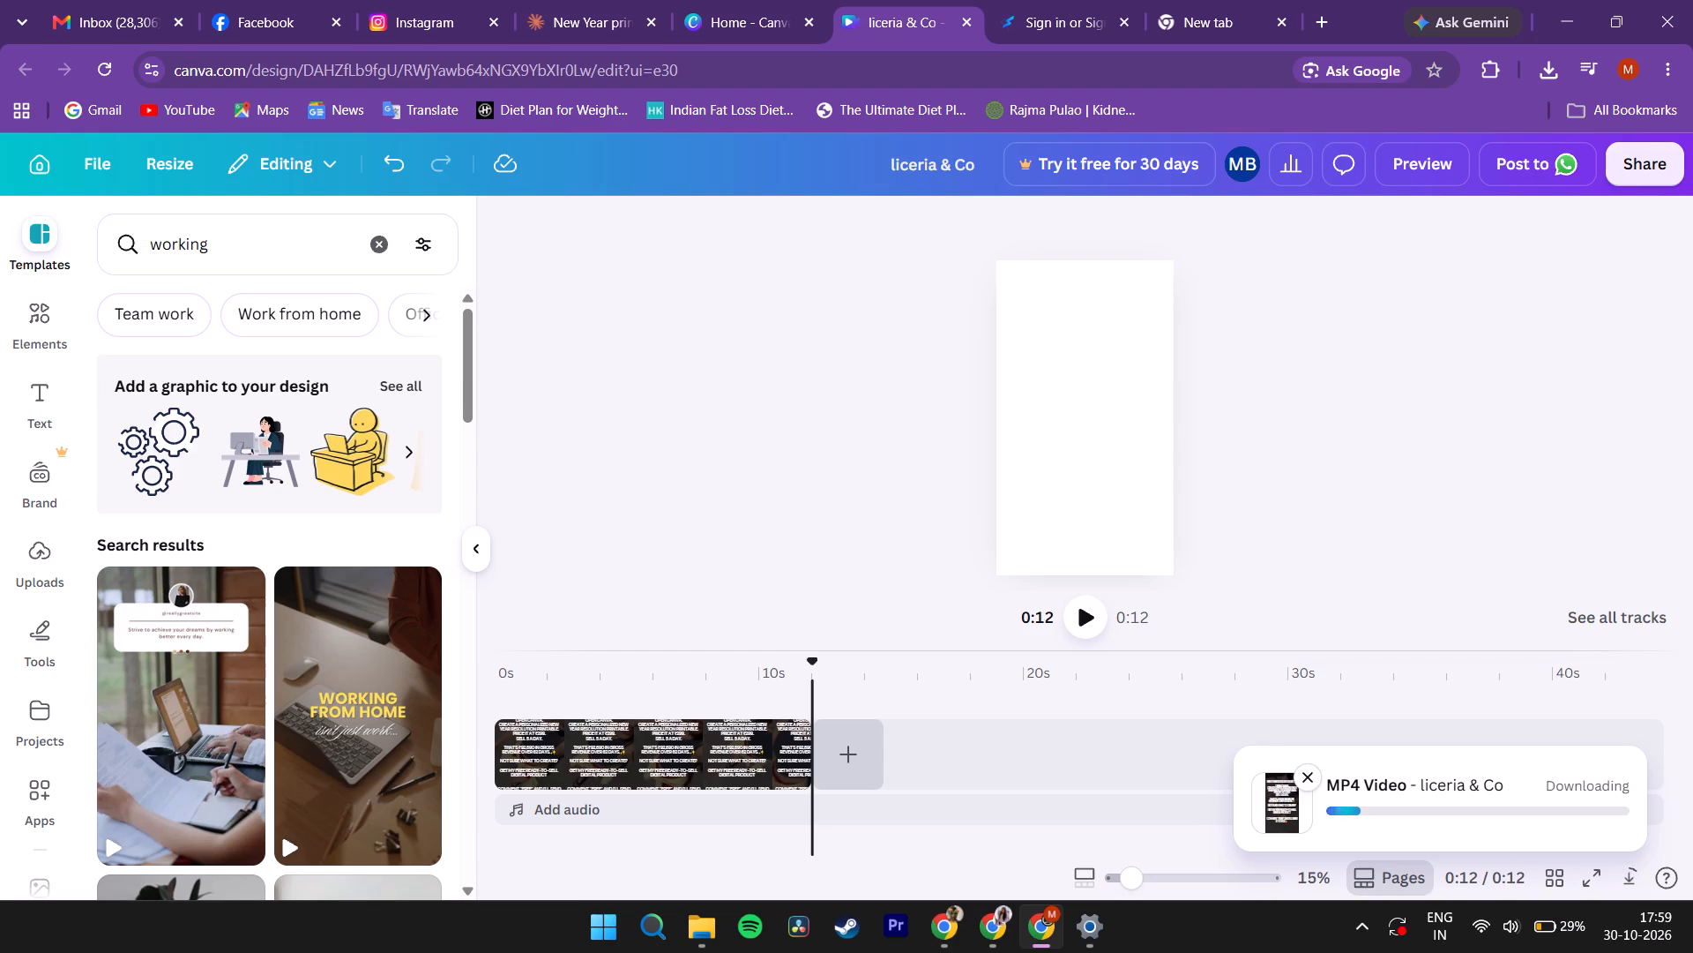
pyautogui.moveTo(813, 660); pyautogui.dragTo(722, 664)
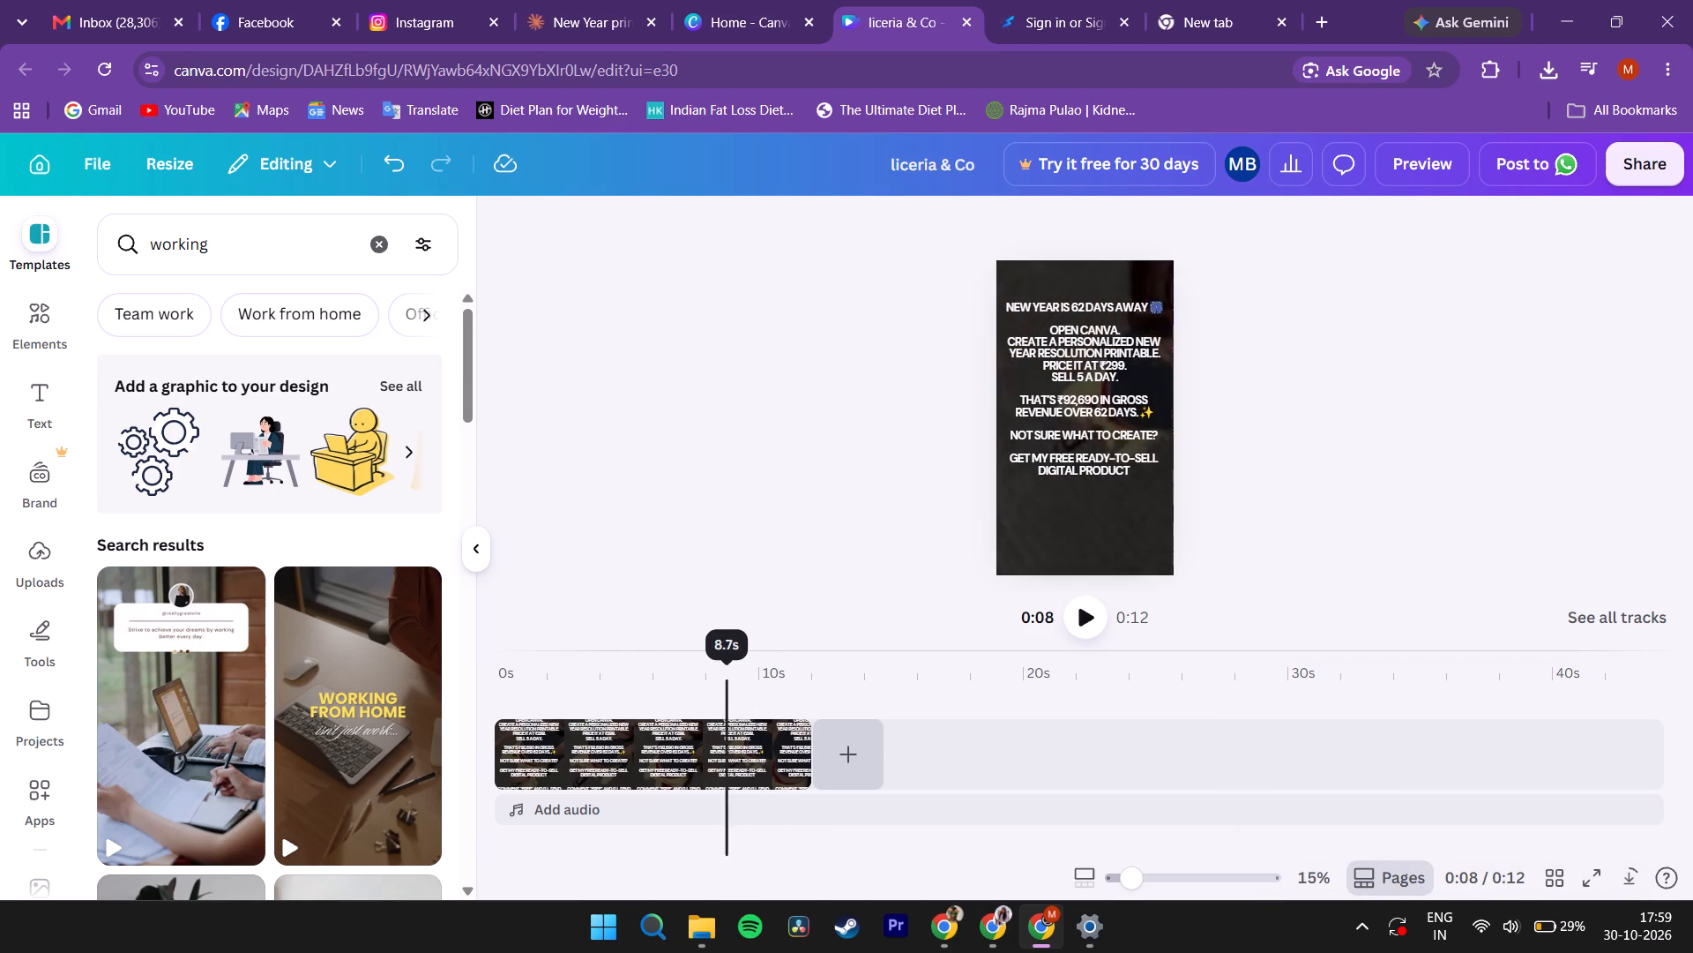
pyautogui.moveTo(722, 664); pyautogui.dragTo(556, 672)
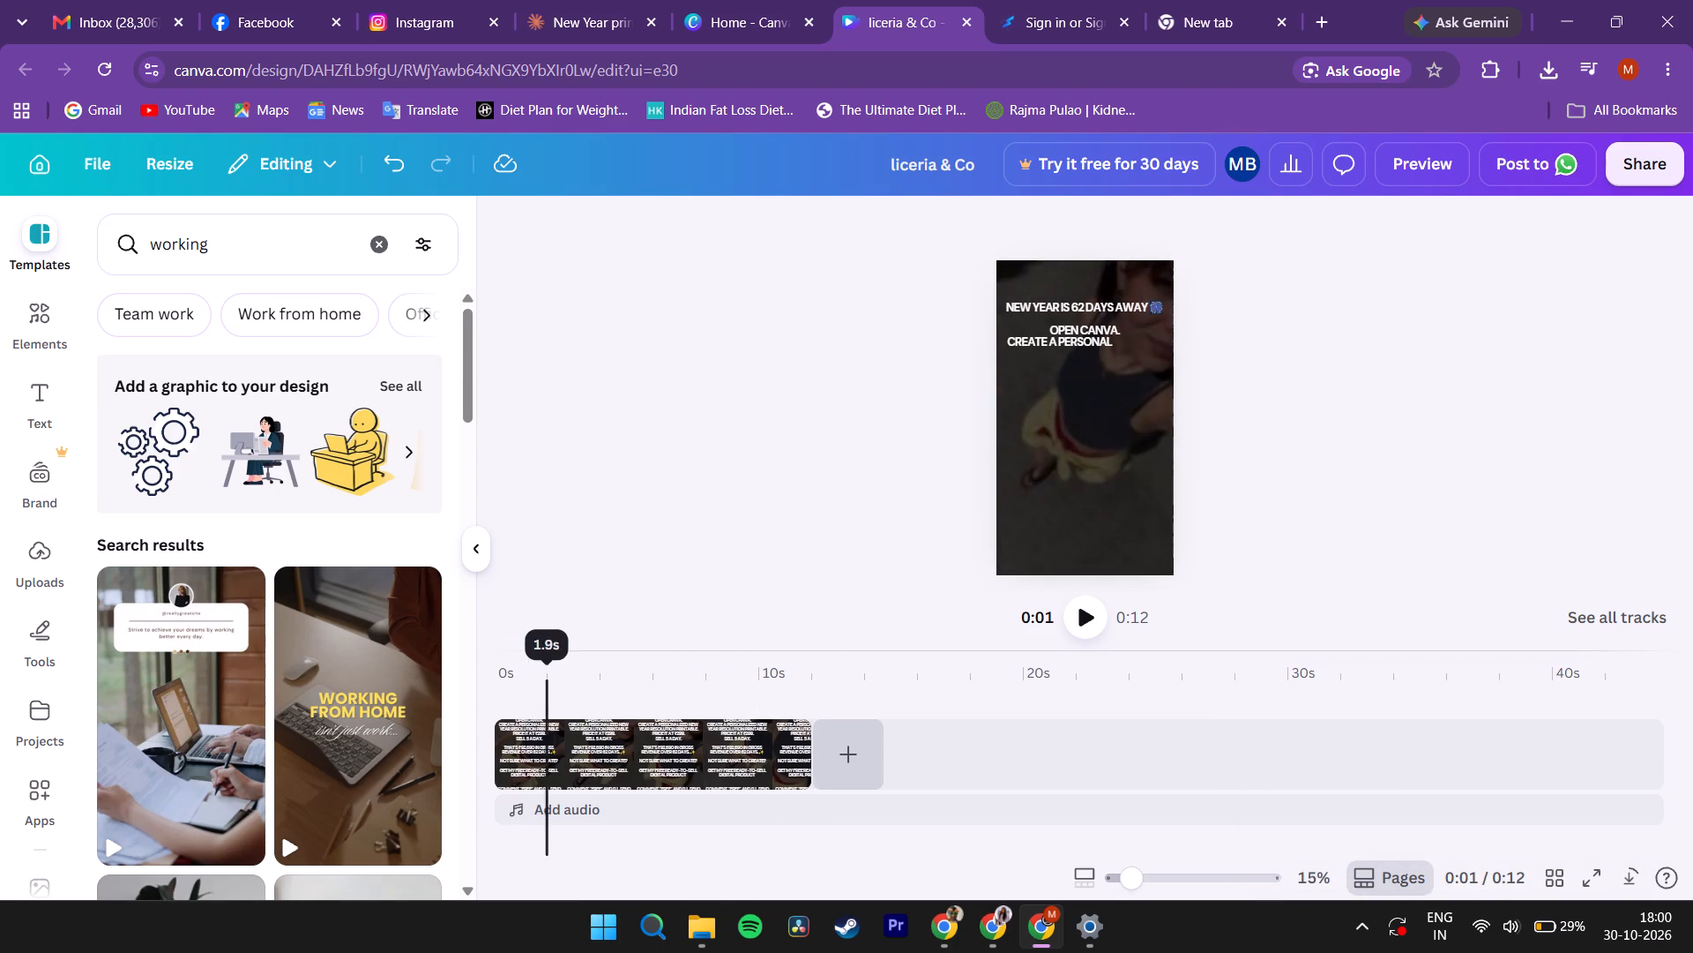